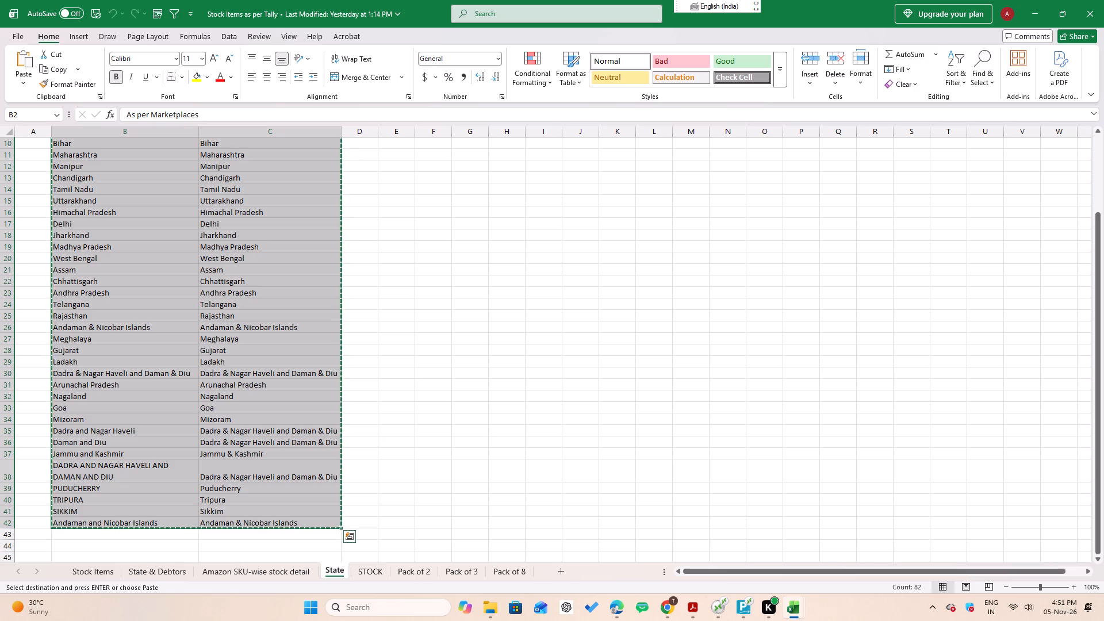
Switch to Chrome, add a new sheet to the Shopify Sheet spreadsheet and paste the copied marketplace-to-Tally state table at A1.
{"action": "key", "text": "alt+Tab"}
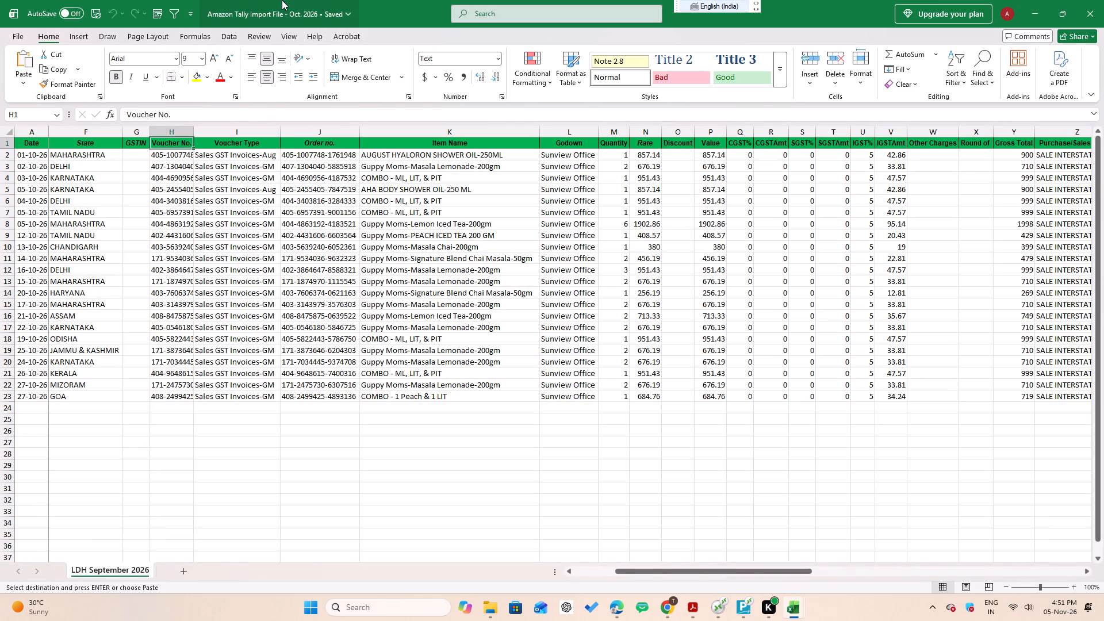
{"action": "key", "text": "alt+Tab"}
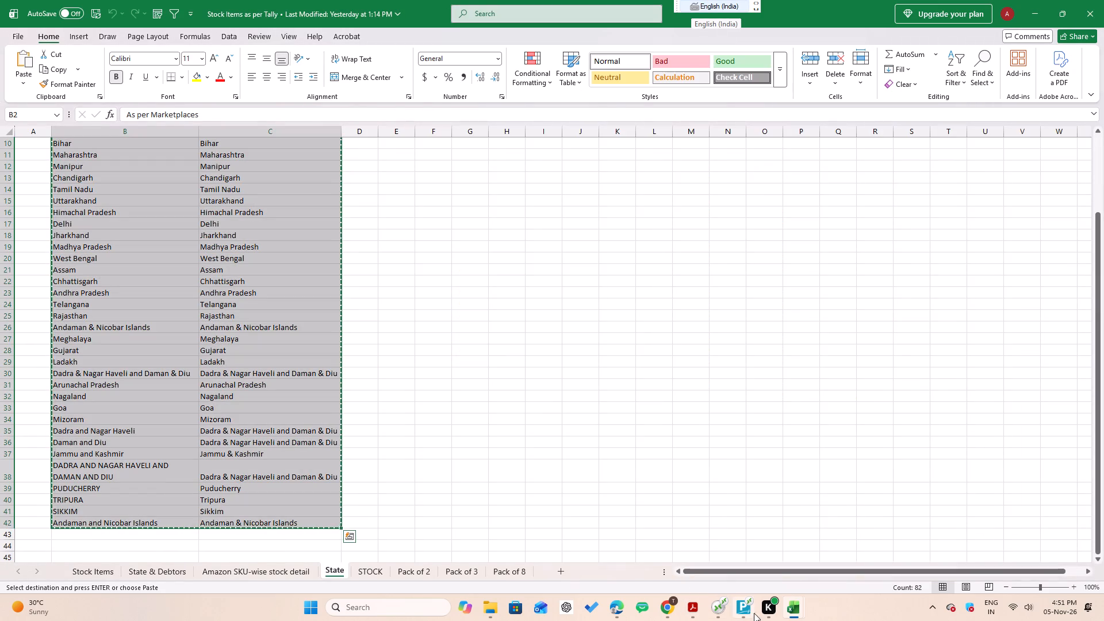
{"action": "left_click", "coordinate": [665, 611]}
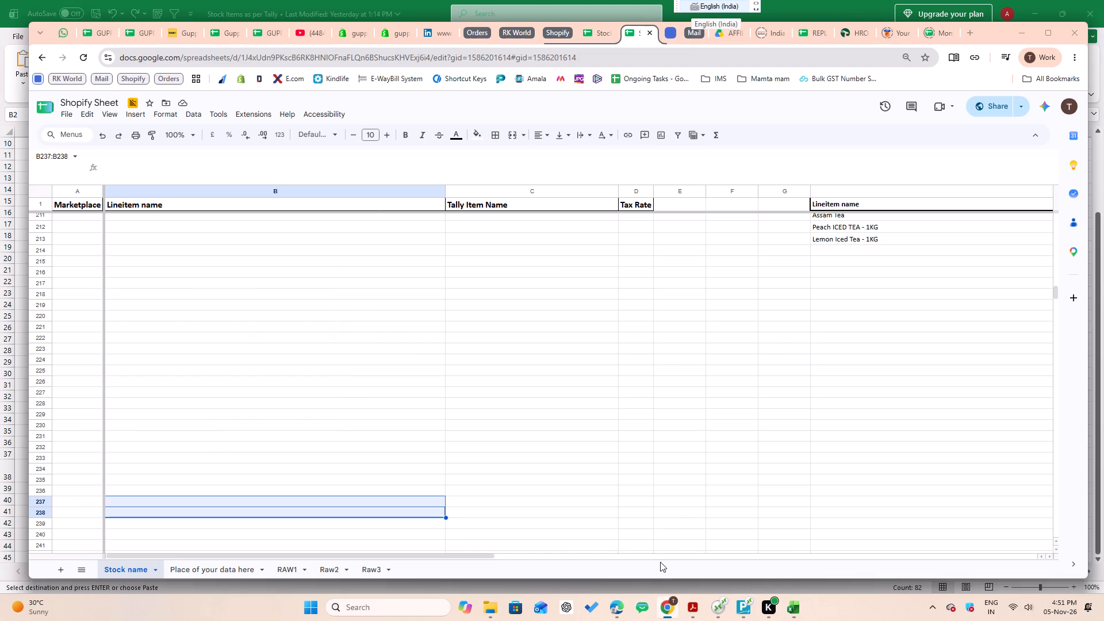
{"action": "left_click", "coordinate": [54, 570]}
{"action": "key", "text": "ctrl+v"}
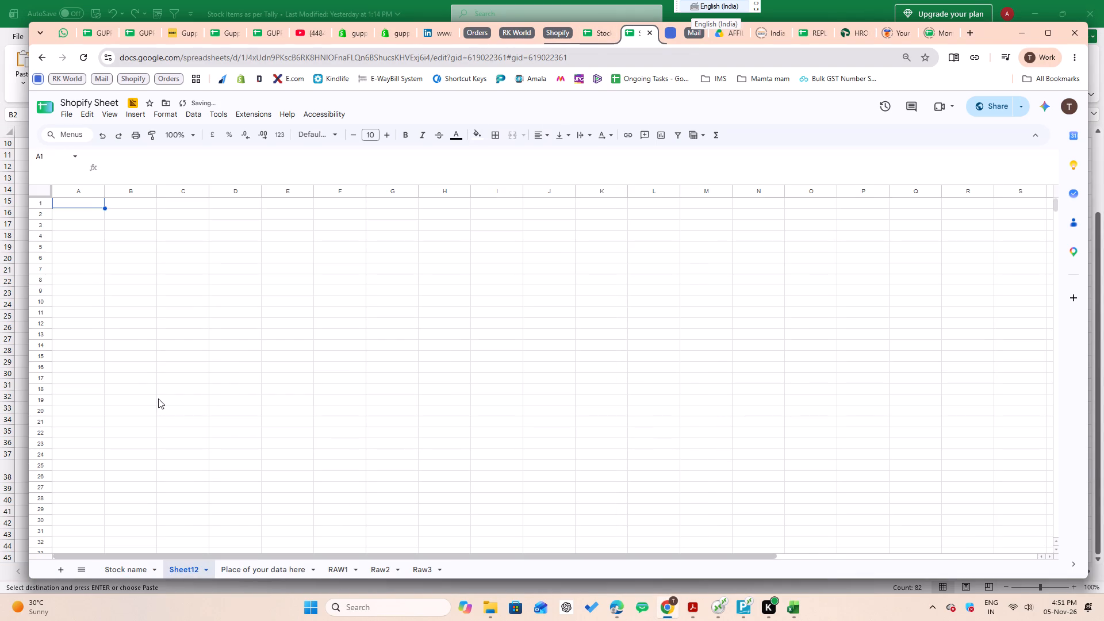
Rename the new sheet as State.
{"action": "double_click", "coordinate": [182, 573]}
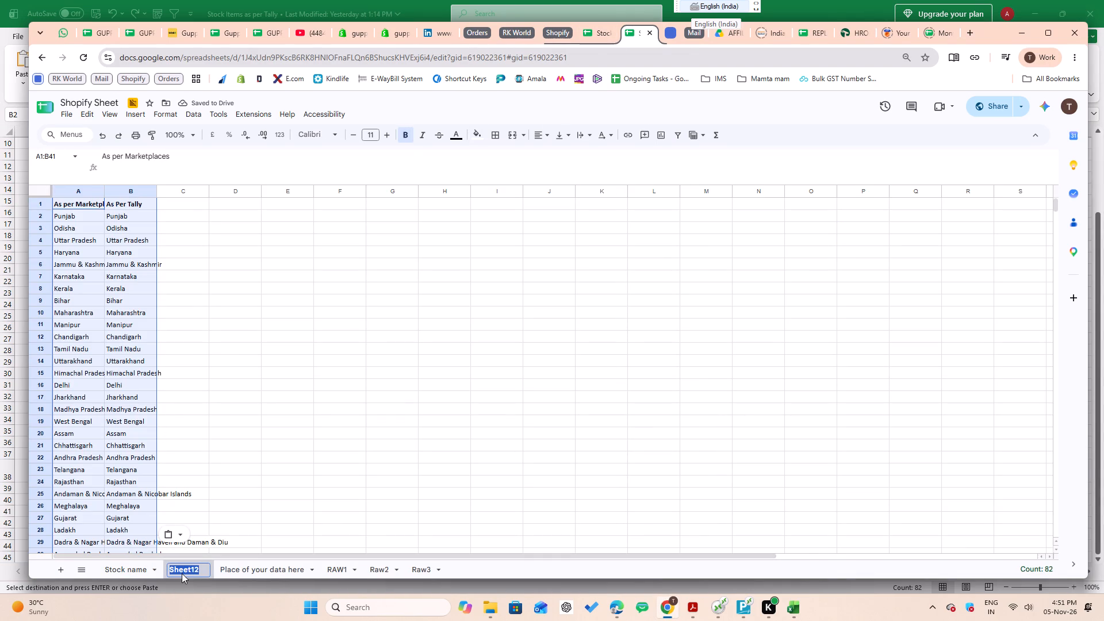
{"action": "type", "text": "State"}
{"action": "key", "text": "Return"}
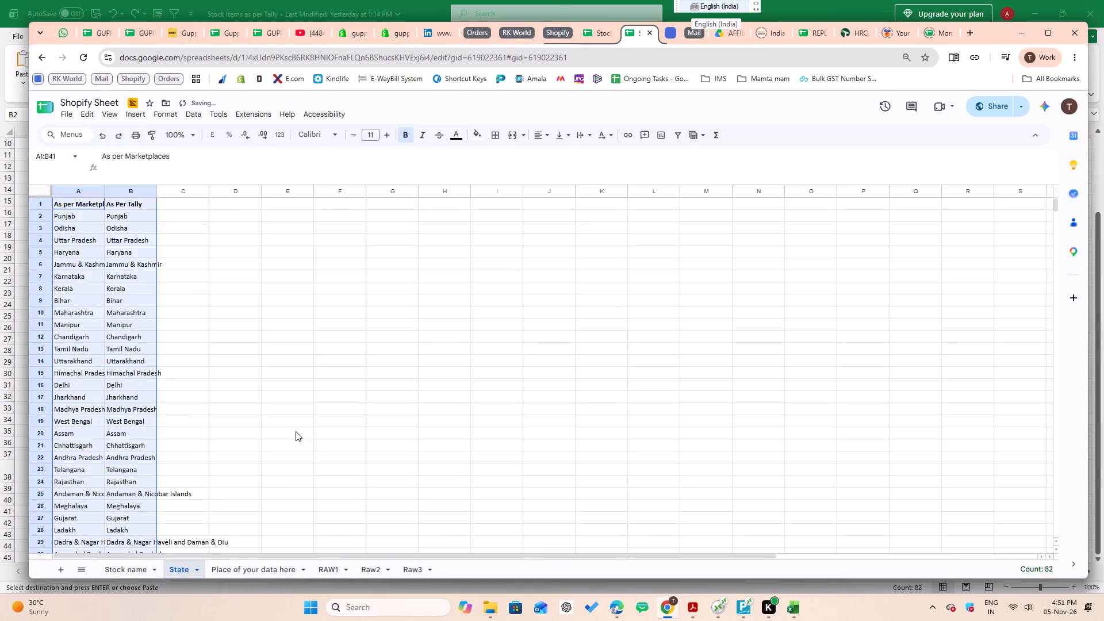
In Raw2 cell AH3, under State as per tally, enter =VLOOKUP(AG3,State!A:B,2,0).
{"action": "left_click", "coordinate": [370, 574]}
{"action": "key", "text": "Up"}
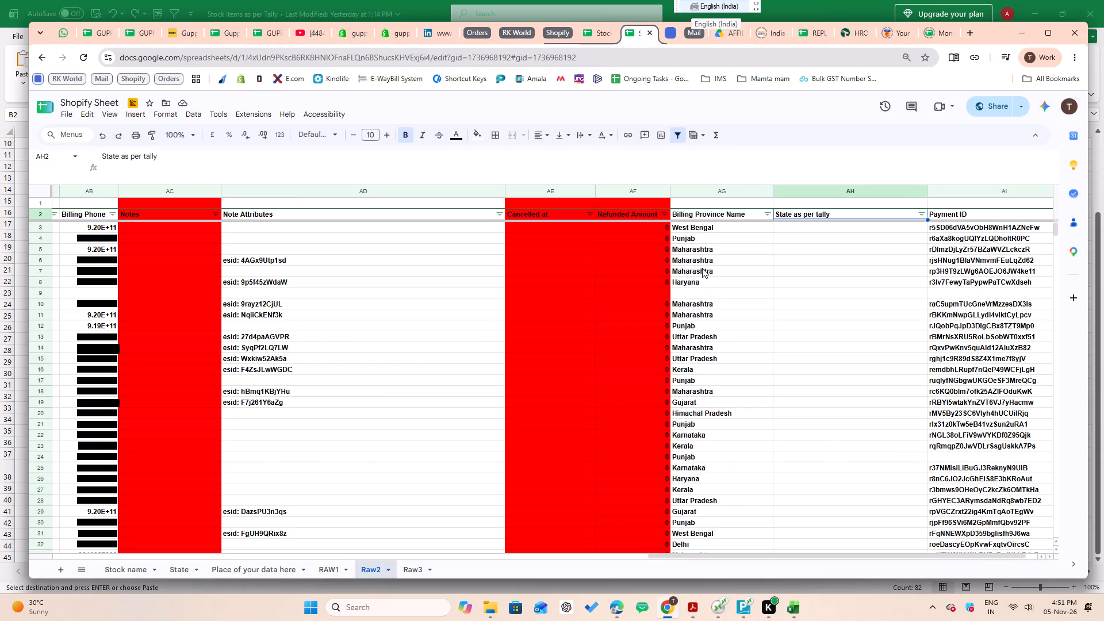
{"action": "key", "text": "Right"}
{"action": "key", "text": "ctrl+Right"}
{"action": "key", "text": "Left"}
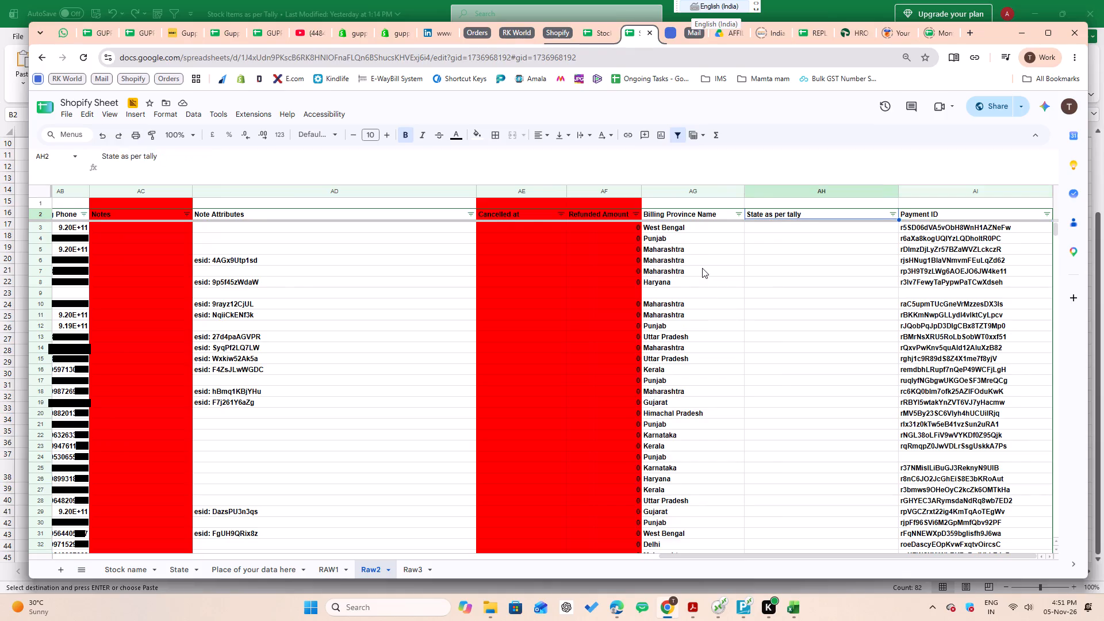
{"action": "key", "text": "Down"}
{"action": "type", "text": "+vlo"}
{"action": "key", "text": "Tab"}
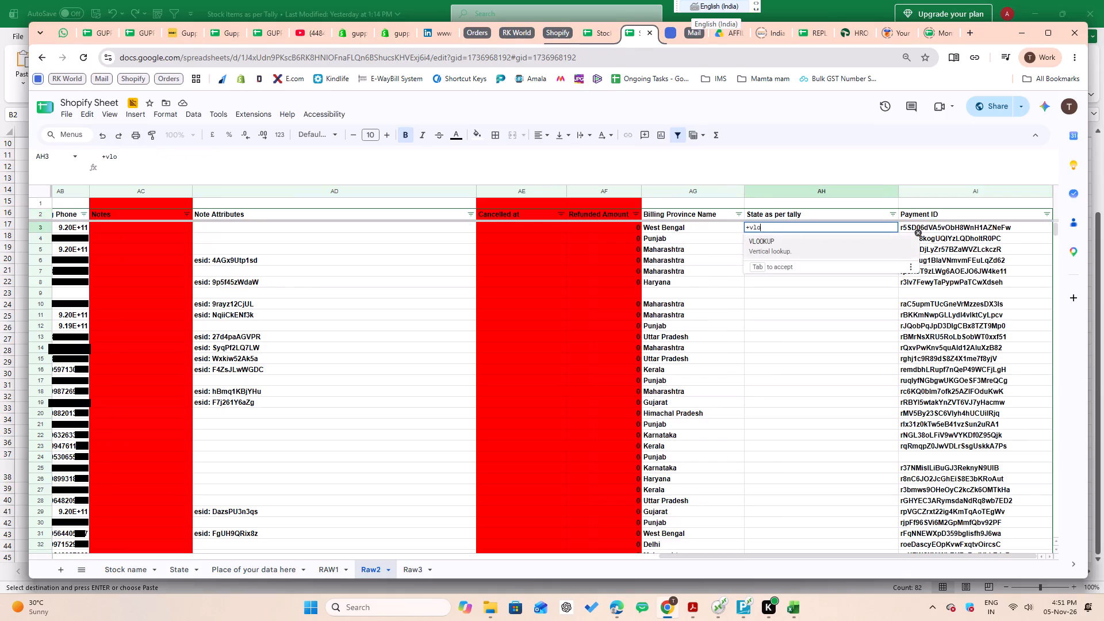
{"action": "key", "text": "Left"}
{"action": "key", "text": "comma"}
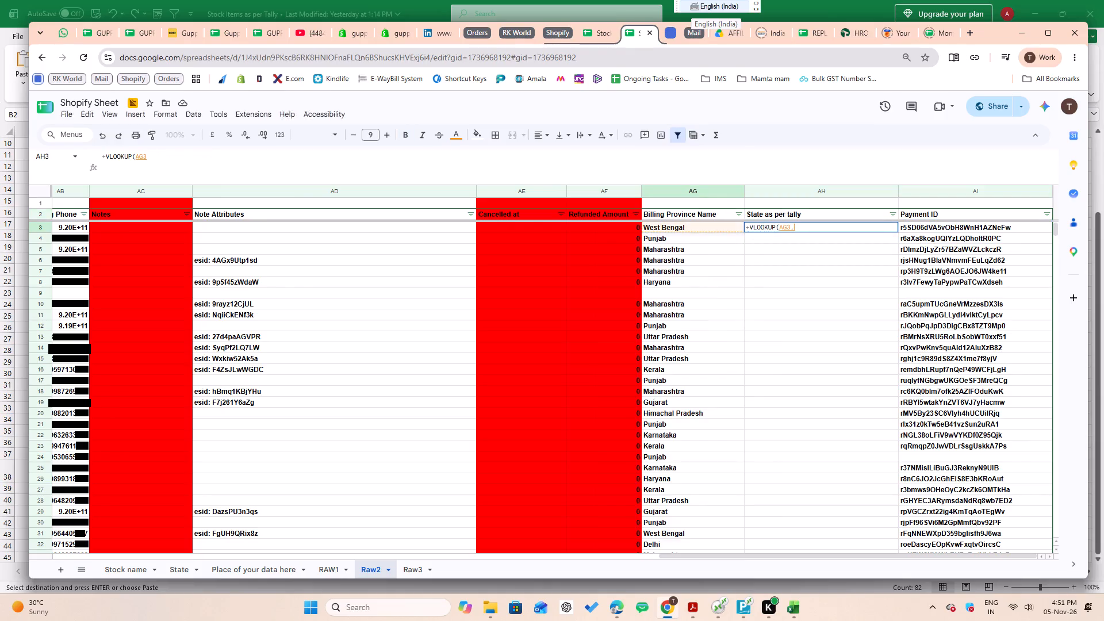
{"action": "left_click", "coordinate": [181, 573]}
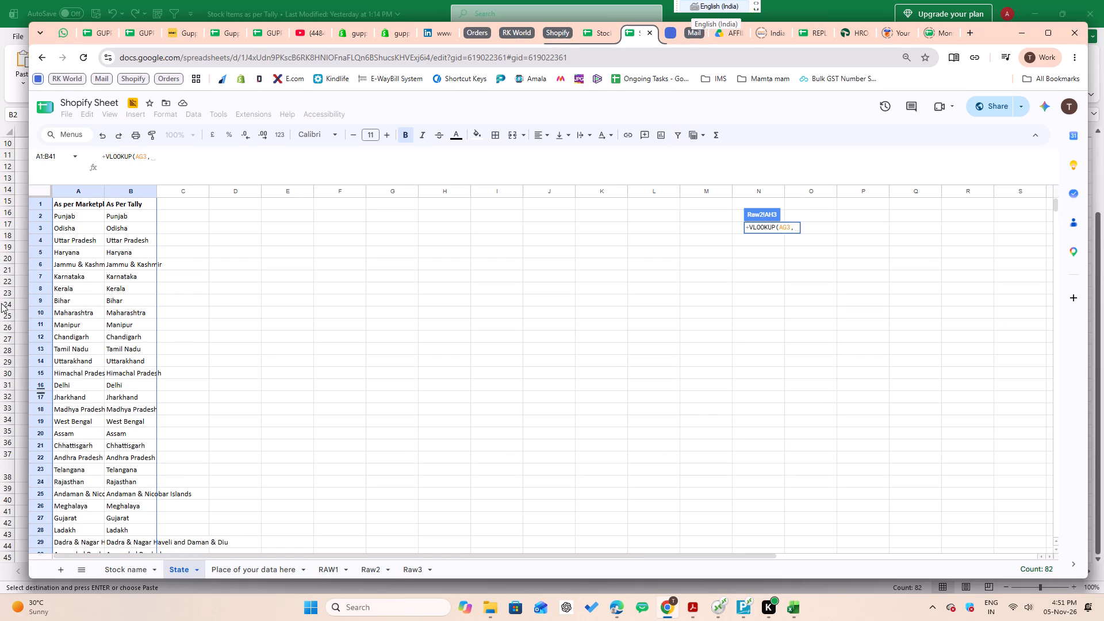
{"action": "left_click", "coordinate": [71, 192]}
{"action": "key", "text": "shift+Right"}
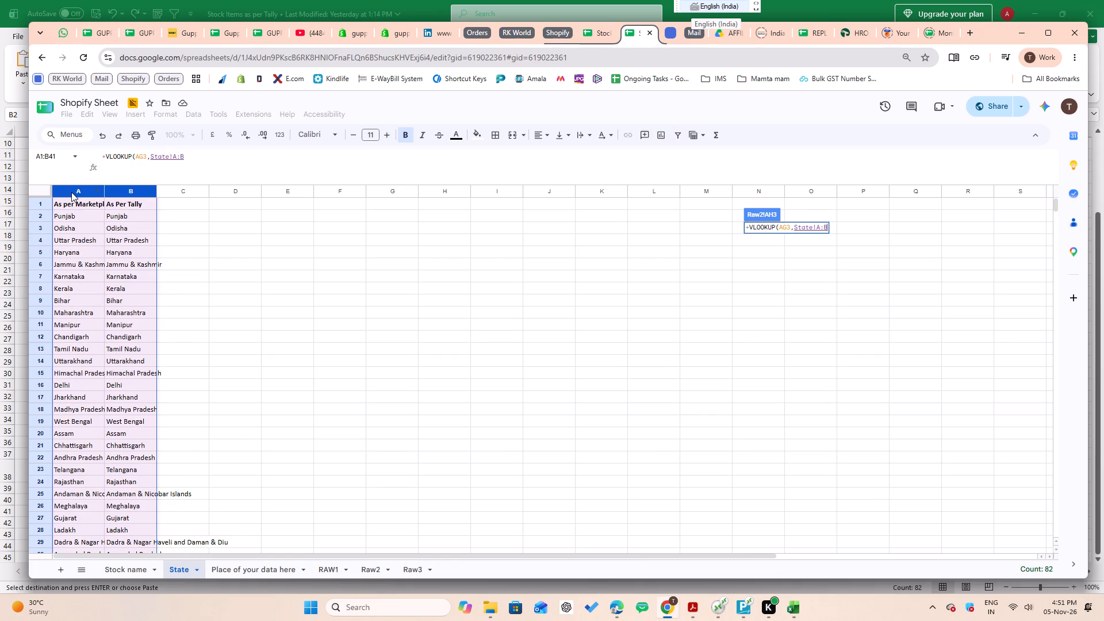
{"action": "type", "text": ",2,"}
{"action": "key", "text": "0"}
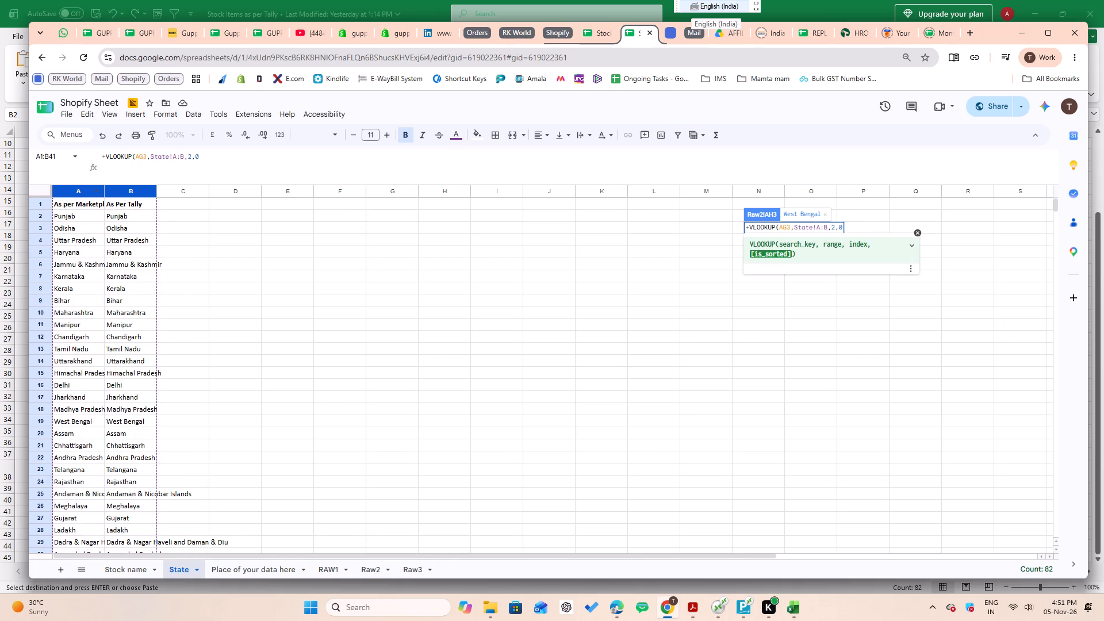
{"action": "key", "text": "shift+parenright"}
{"action": "key", "text": "Return"}
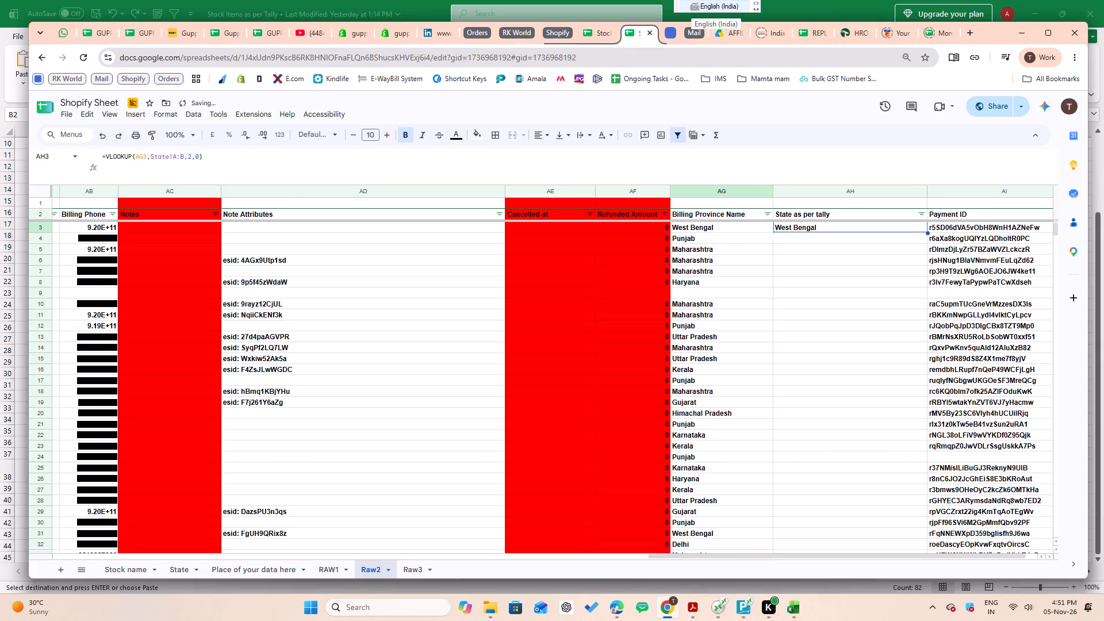
Wrap the AH3 lookup in UPPER so the formula reads =upper(VLOOKUP(AG3,State!A:B,2,0)).
{"action": "key", "text": "Up"}
{"action": "key", "text": "Down"}
{"action": "key", "text": "F2"}
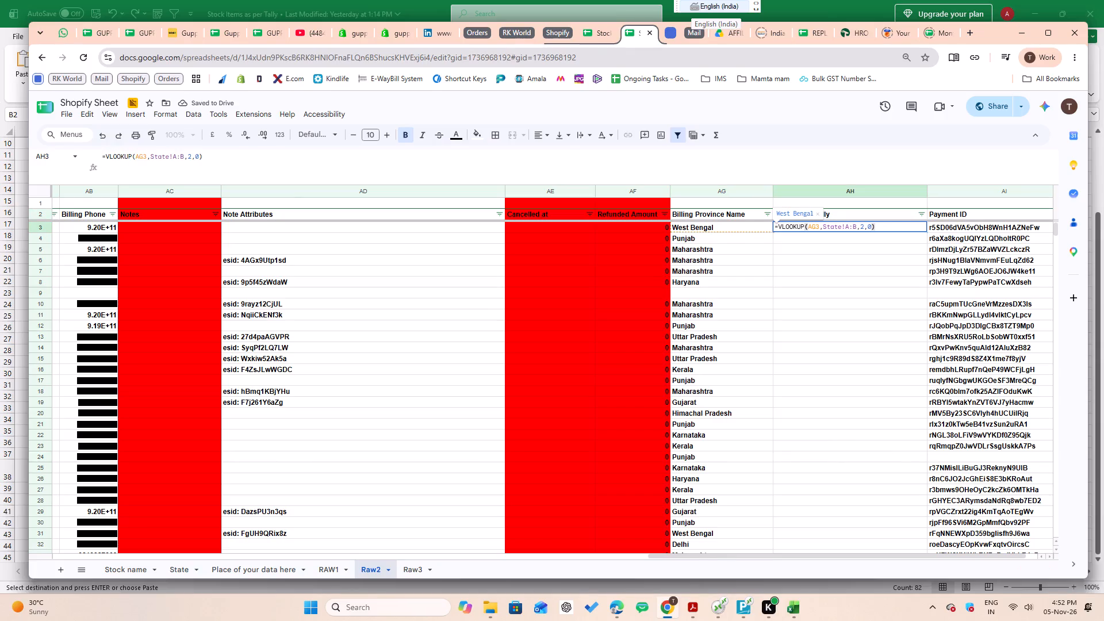
{"action": "key", "text": "Home"}
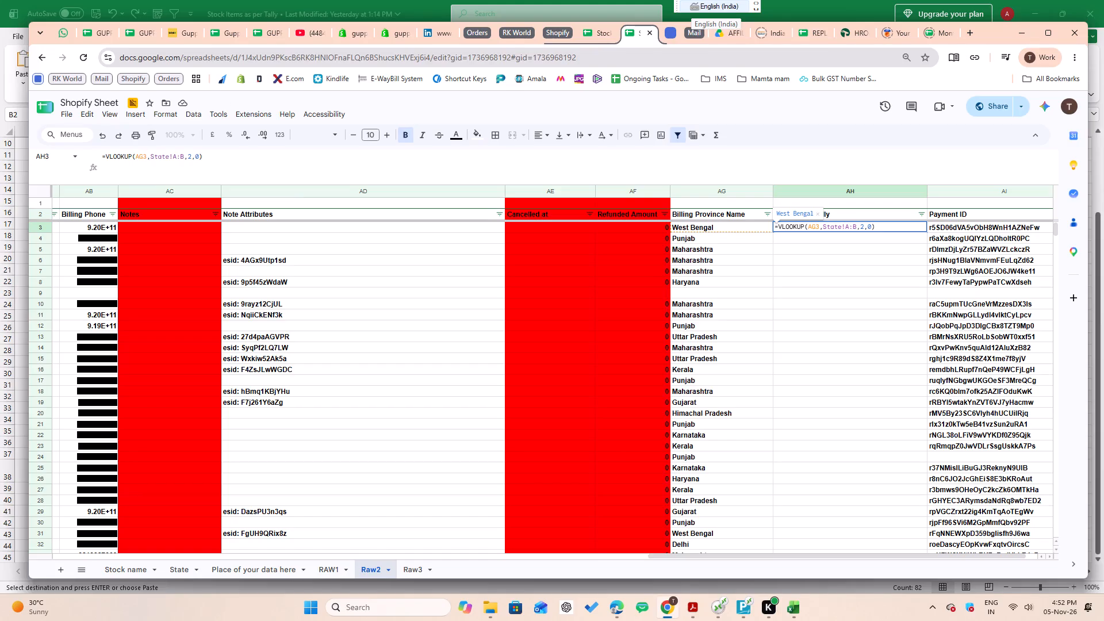
{"action": "key", "text": "Right"}
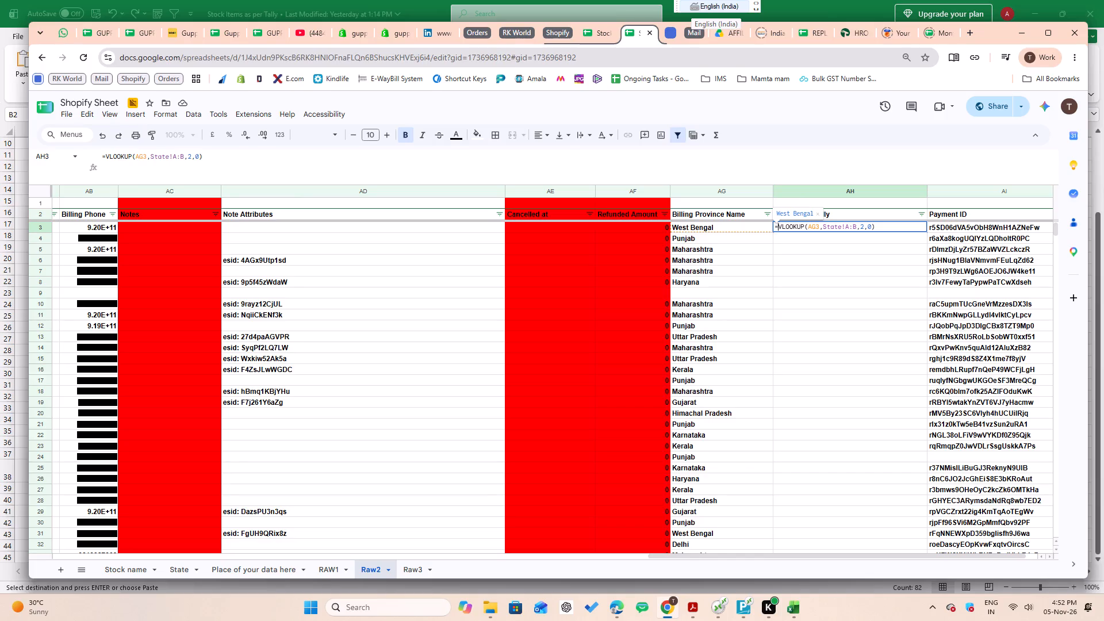
{"action": "type", "text": "upper"}
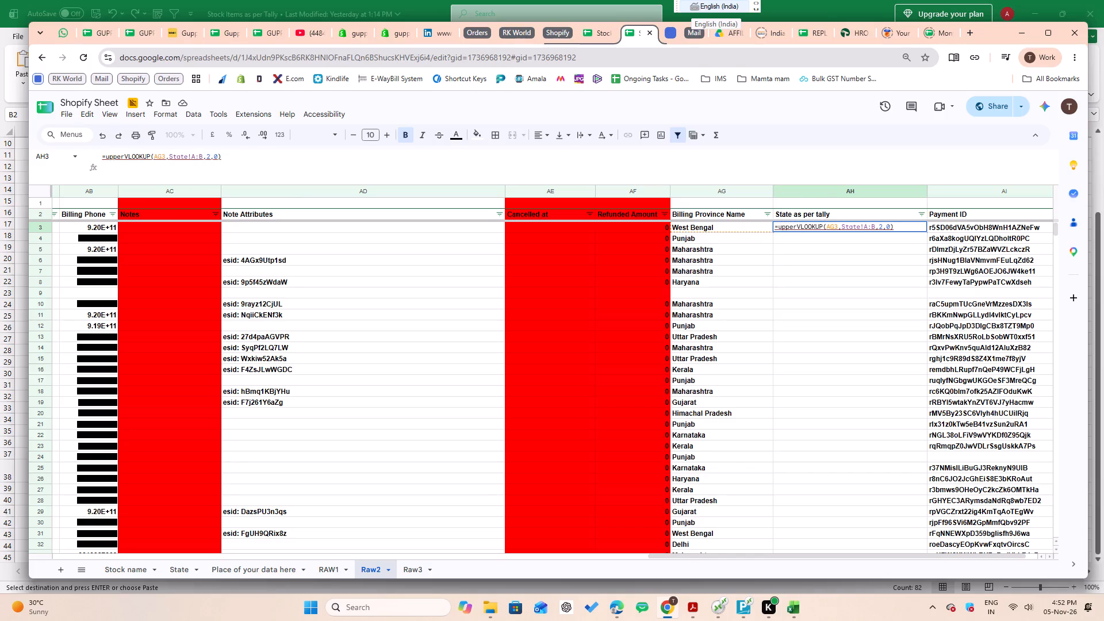
{"action": "key", "text": "shift+parenleft"}
{"action": "key", "text": "End"}
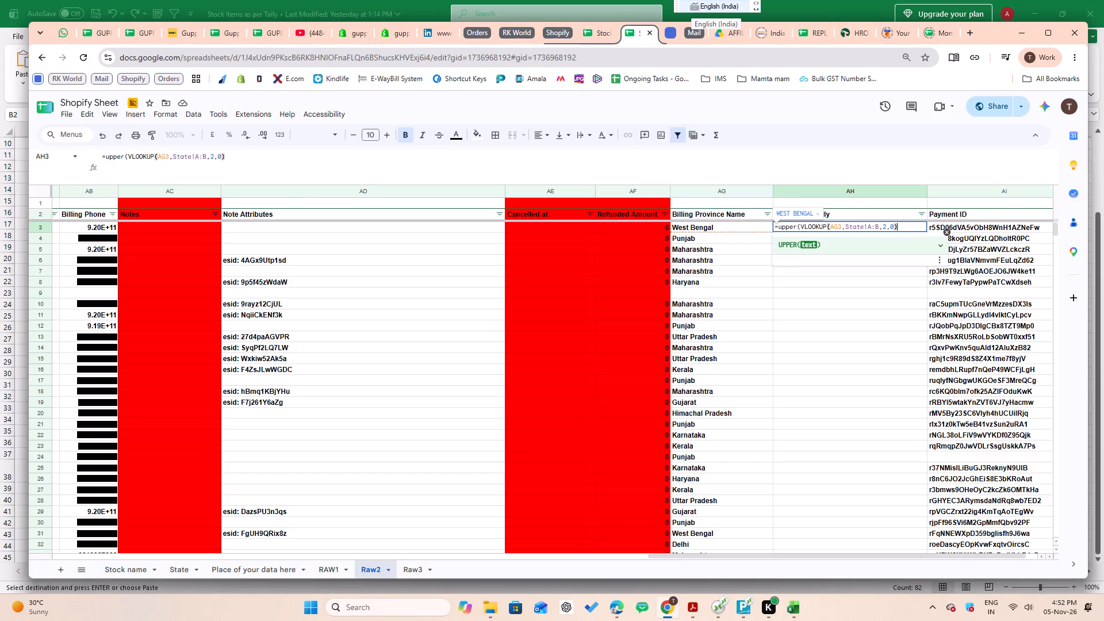
{"action": "key", "text": "shift+parenright"}
{"action": "key", "text": "Return"}
Fill the AH3 formula down the State as per tally column to the last data row, 672.
{"action": "key", "text": "Left"}
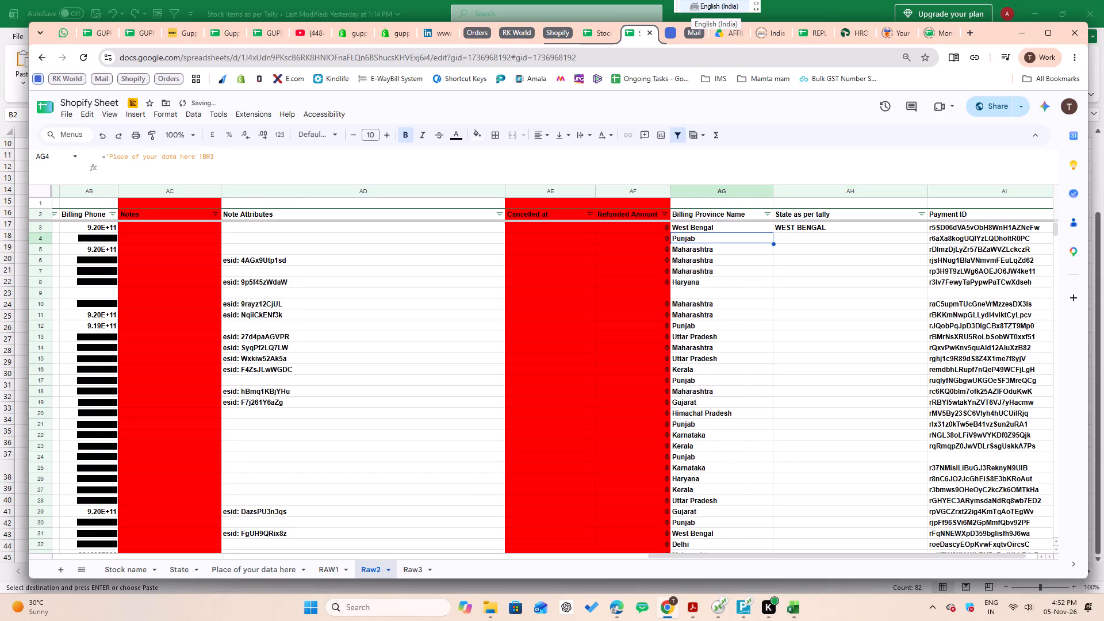
{"action": "key", "text": "Right"}
{"action": "key", "text": "Right"}
{"action": "key", "text": "Left"}
{"action": "key", "text": "ctrl+Down"}
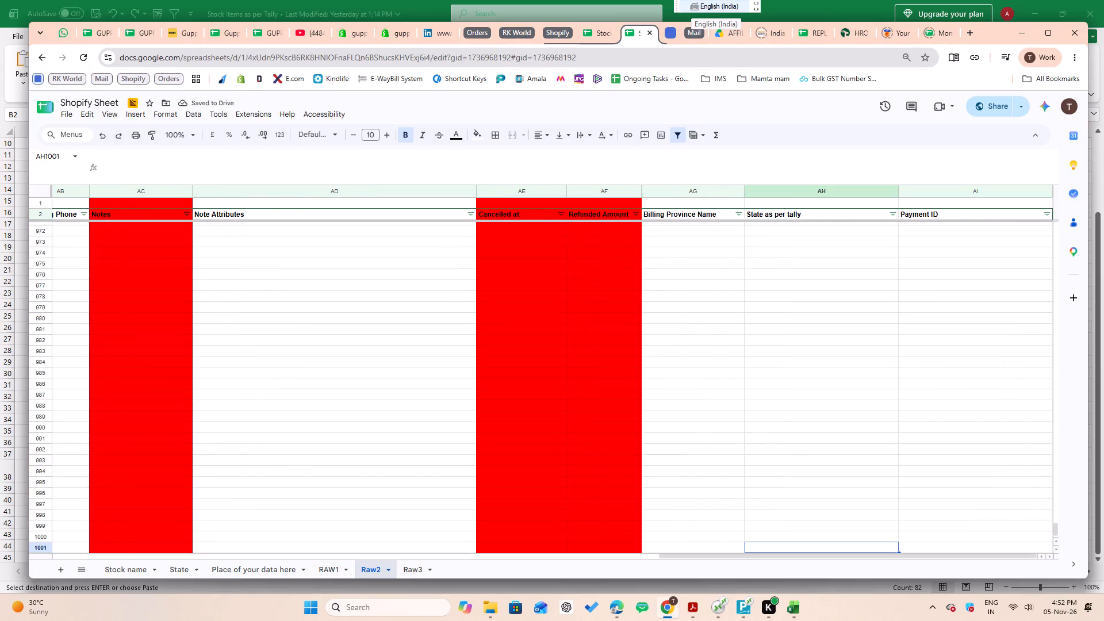
{"action": "key", "text": "Left"}
{"action": "key", "text": "ctrl+Up"}
{"action": "key", "text": "Right"}
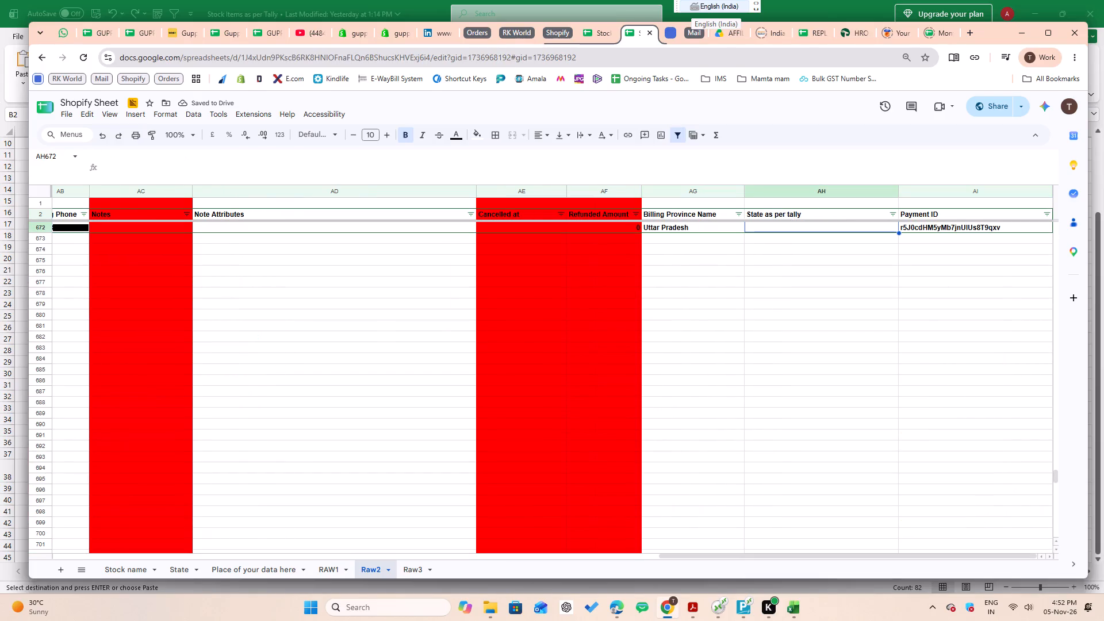
{"action": "key", "text": "ctrl+shift+Up"}
{"action": "key", "text": "shift+Up"}
{"action": "key", "text": "shift+Down"}
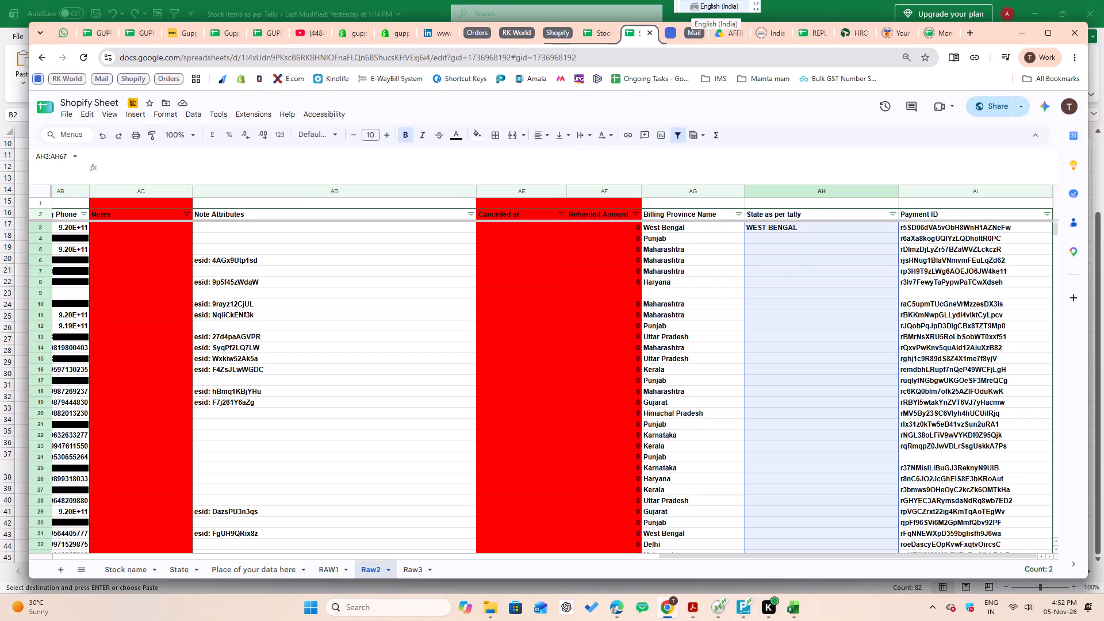
{"action": "key", "text": "ctrl+d"}
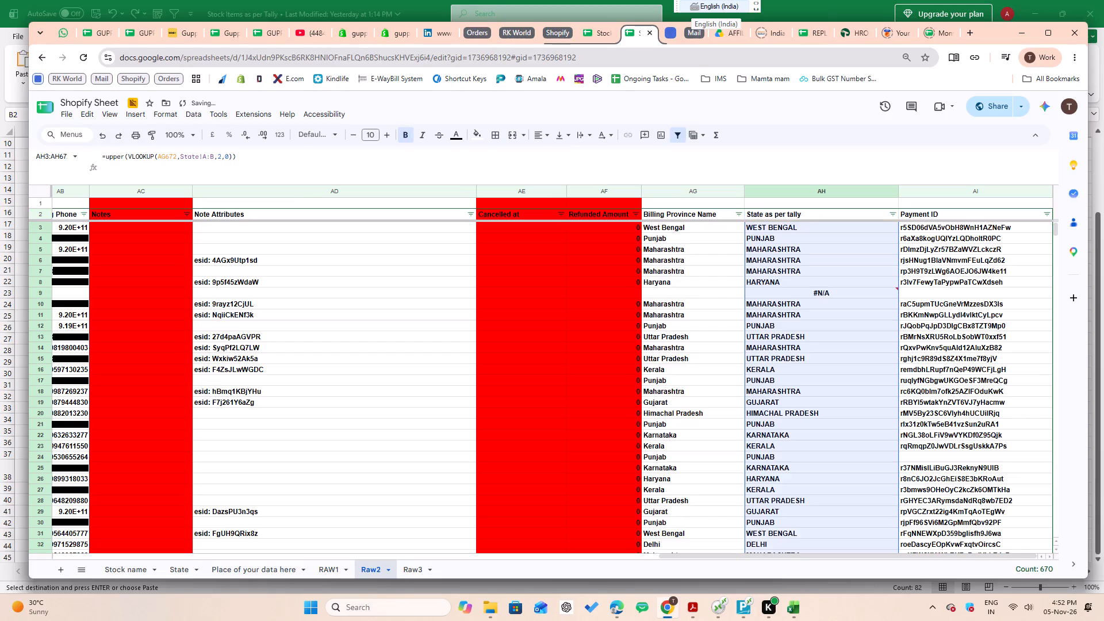
{"action": "key", "text": "Up"}
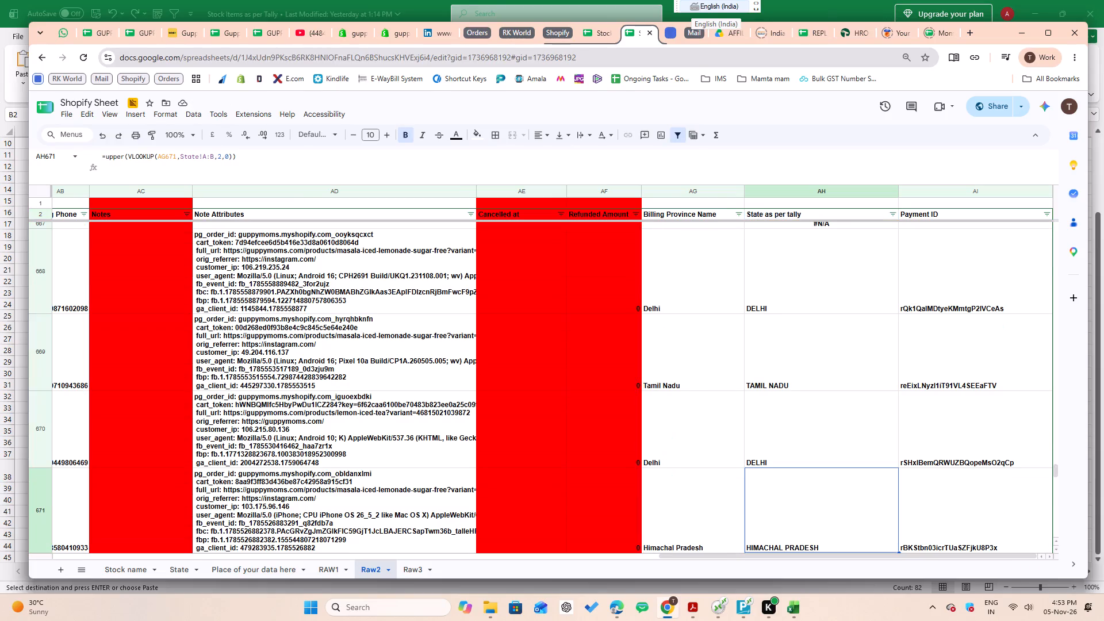
{"action": "key", "text": "ctrl+Up"}
{"action": "key", "text": "Down"}
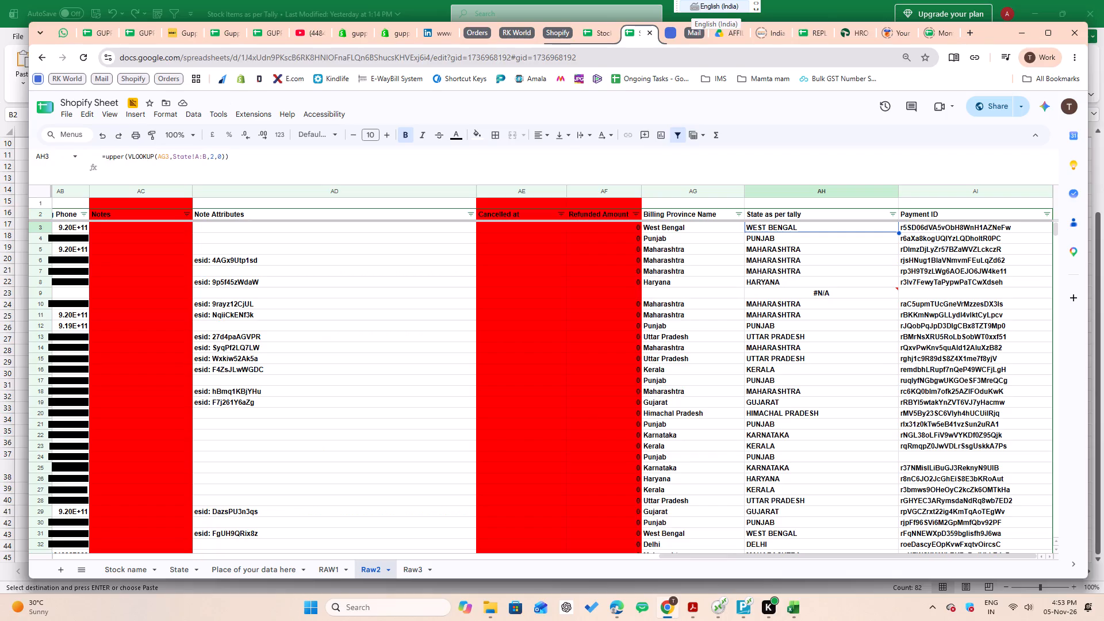
{"action": "key", "text": "Up"}
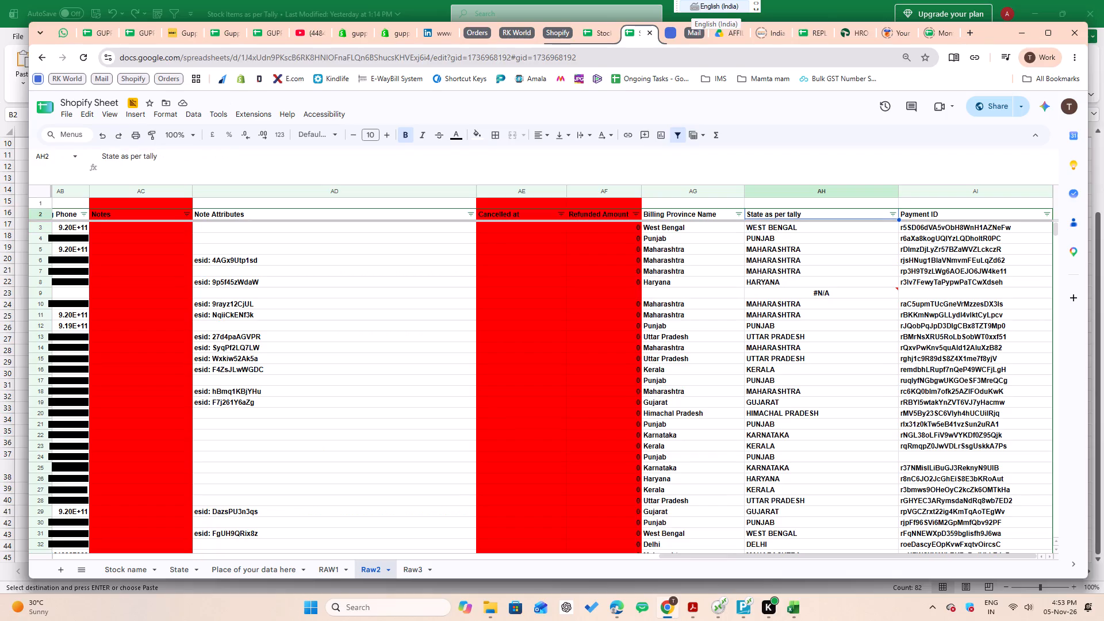
On the Raw3 sheet, copy the Billing Province Name header formula from AG2 into AH2 so it references Raw2's AH2.
{"action": "key", "text": "ctrl+shift+Page_Down"}
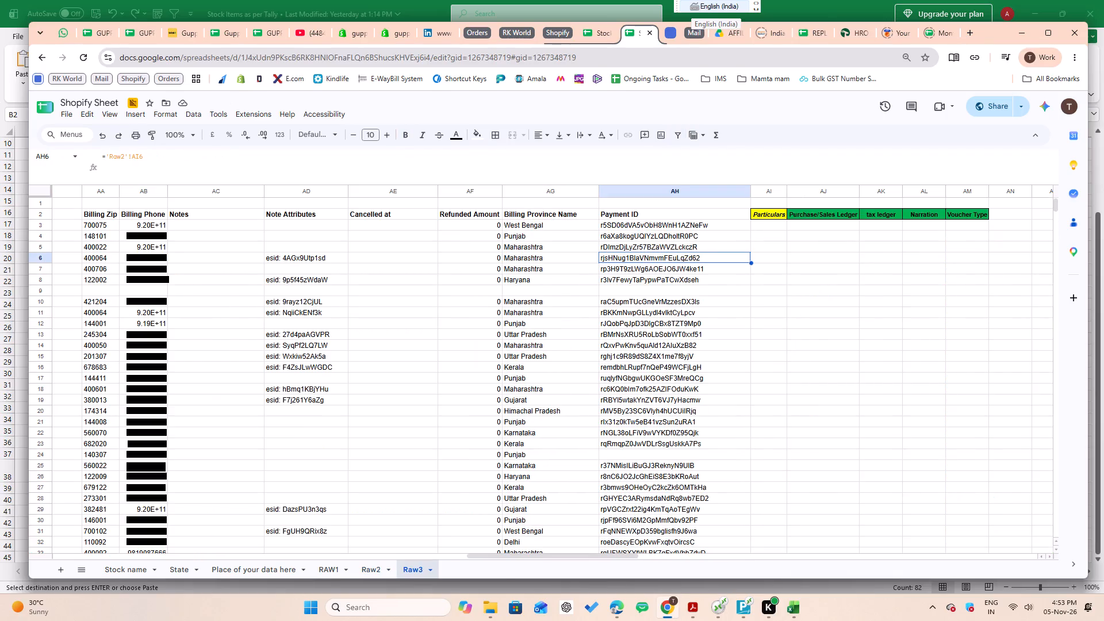
{"action": "key", "text": "Up"}
{"action": "key", "text": "Right"}
{"action": "key", "text": "Up"}
{"action": "key", "text": "Up"}
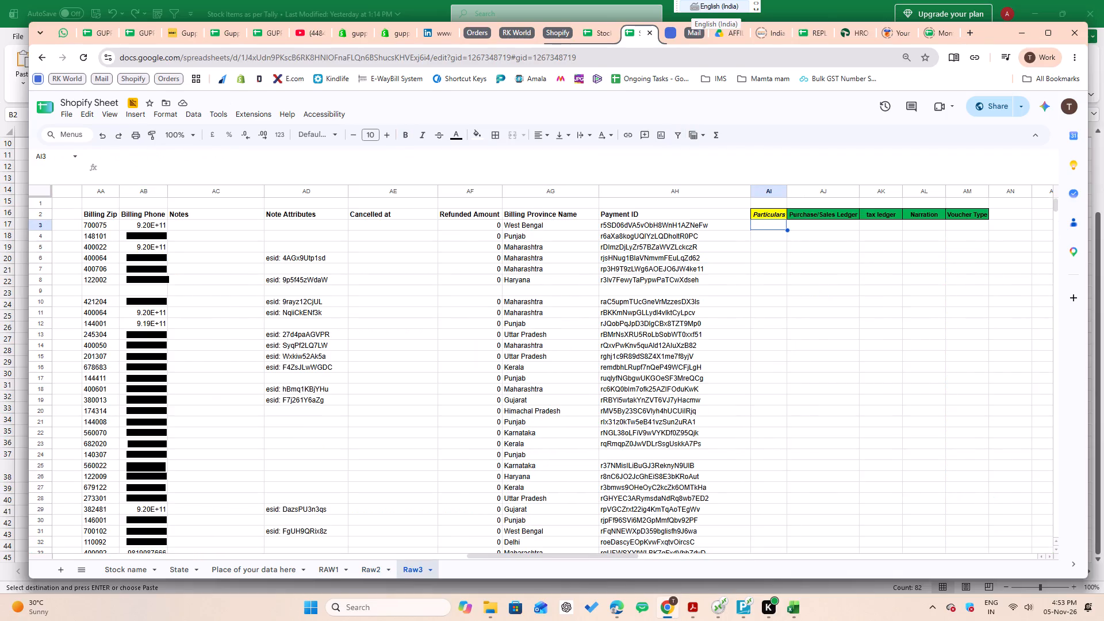
{"action": "key", "text": "Left"}
{"action": "key", "text": "Left"}
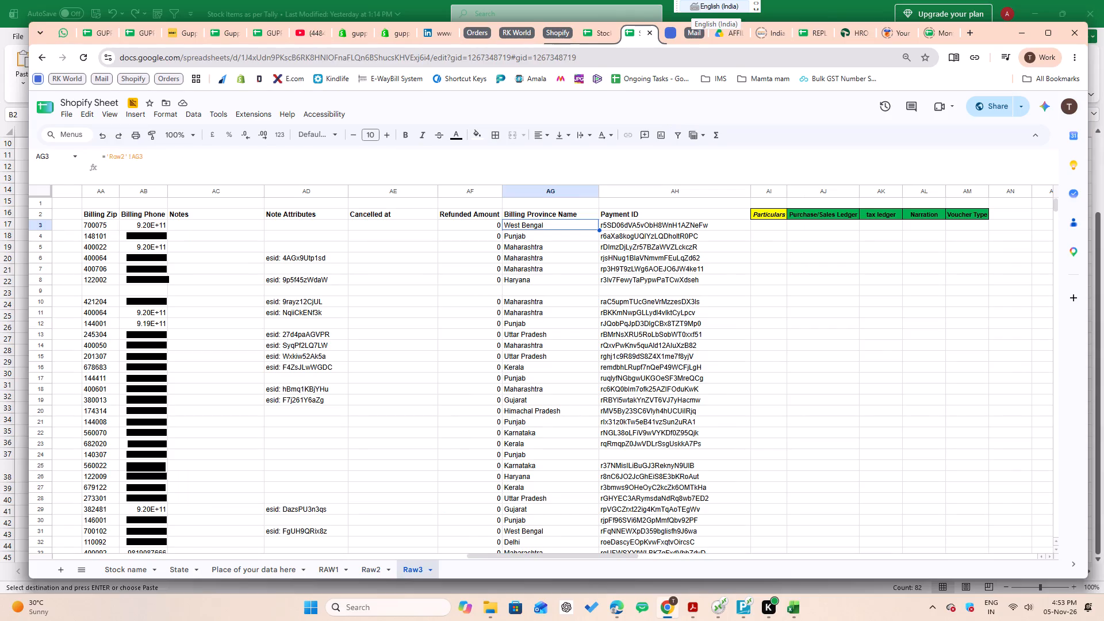
{"action": "key", "text": "Up"}
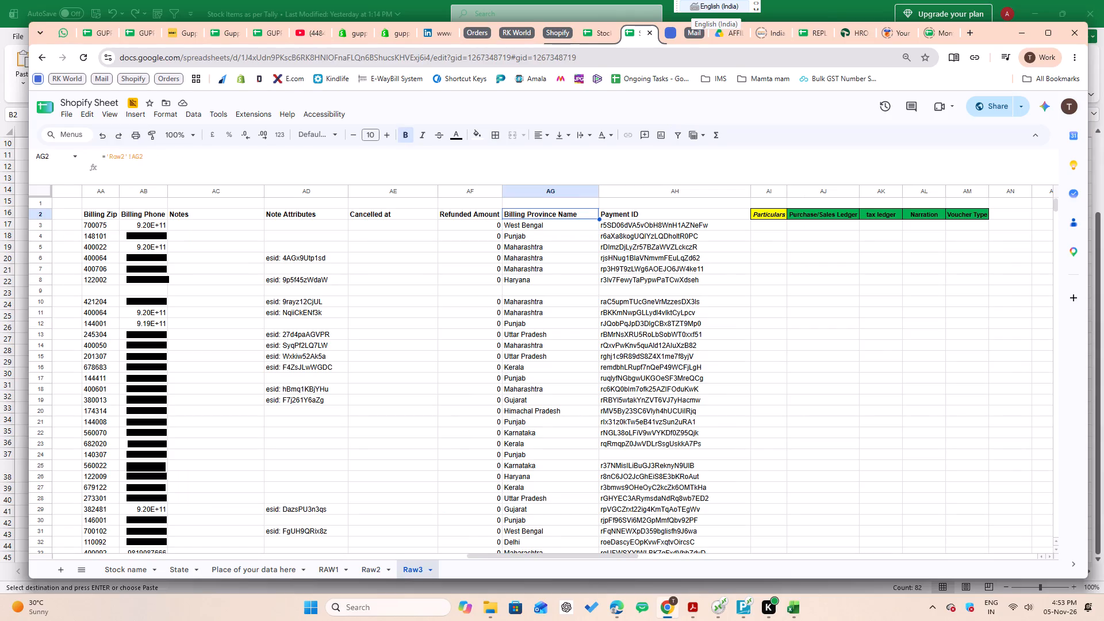
{"action": "key", "text": "ctrl+c"}
{"action": "key", "text": "shift+Right"}
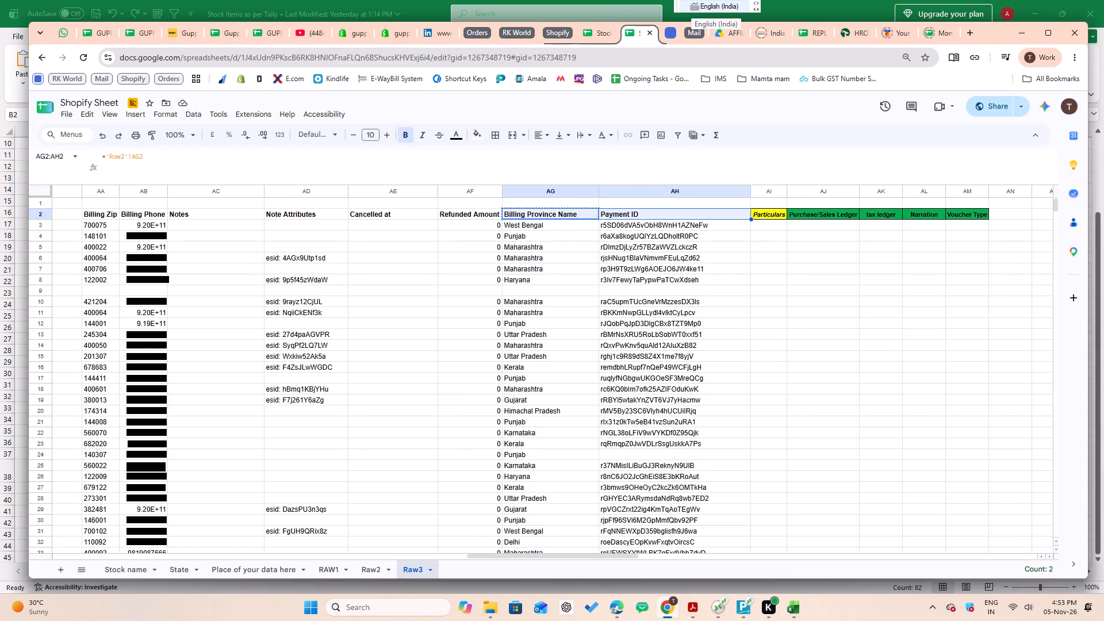
{"action": "key", "text": "ctrl+v"}
{"action": "key", "text": "Right"}
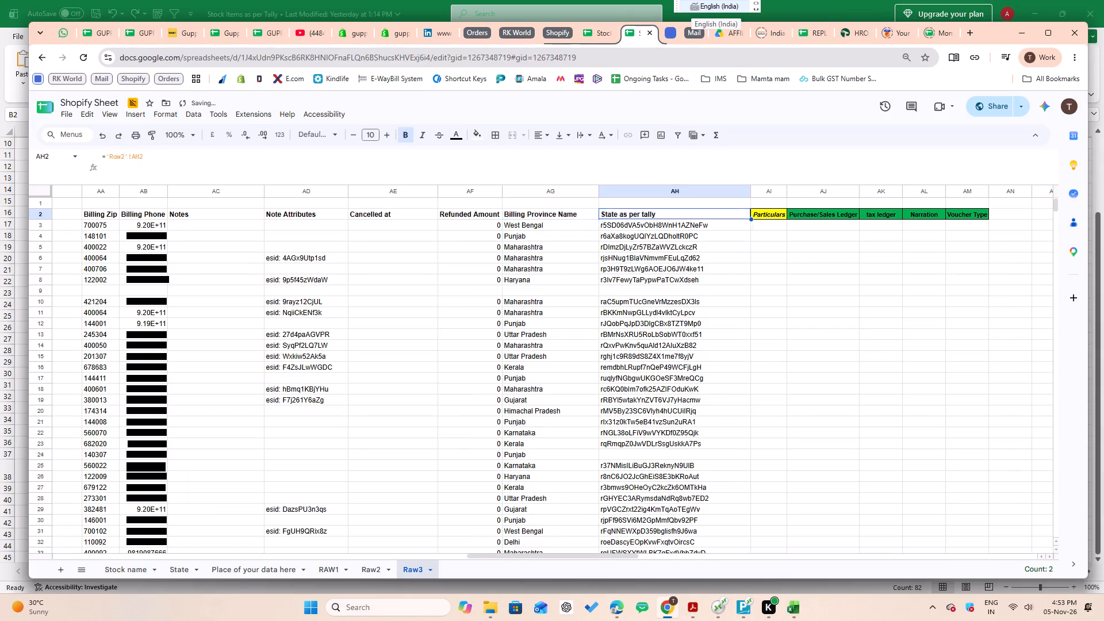
Insert two blank columns before the Particulars column on Raw3.
{"action": "key", "text": "Right"}
{"action": "key", "text": "ctrl+space"}
{"action": "key", "text": "ctrl+space"}
{"action": "key", "text": "ctrl+equal"}
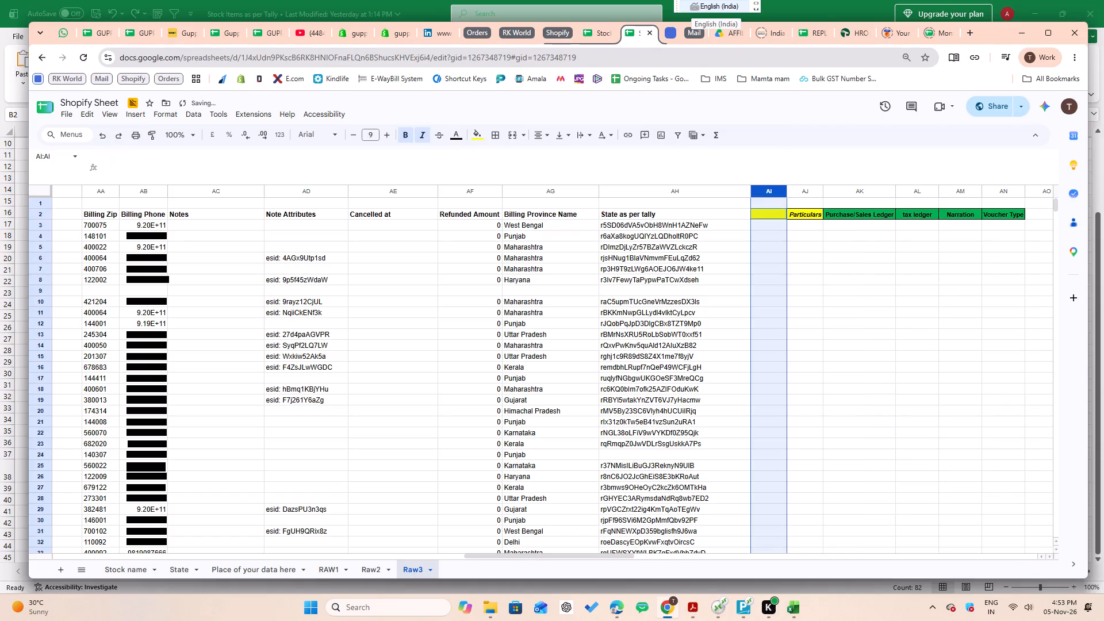
{"action": "key", "text": "ctrl+equal"}
{"action": "key", "text": "Left"}
{"action": "key", "text": "Left"}
{"action": "key", "text": "Left"}
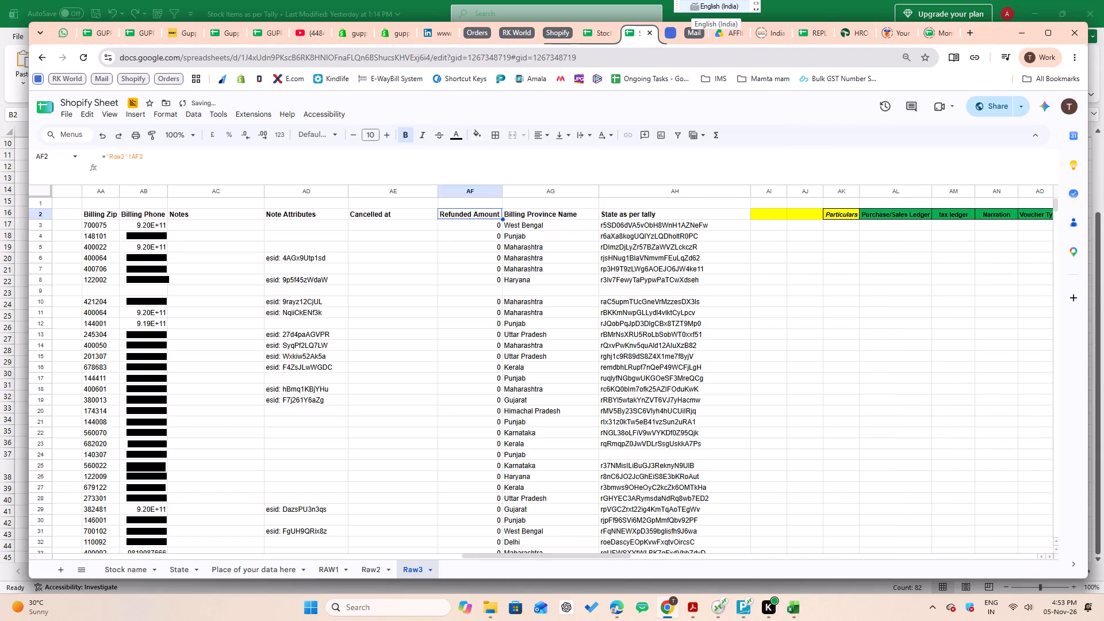
On Raw3, copy the AG2 Billing Province Name header formula across AG2:AJ2 so each cell references the matching Raw2 column.
{"action": "key", "text": "Right"}
{"action": "key", "text": "shift+Right"}
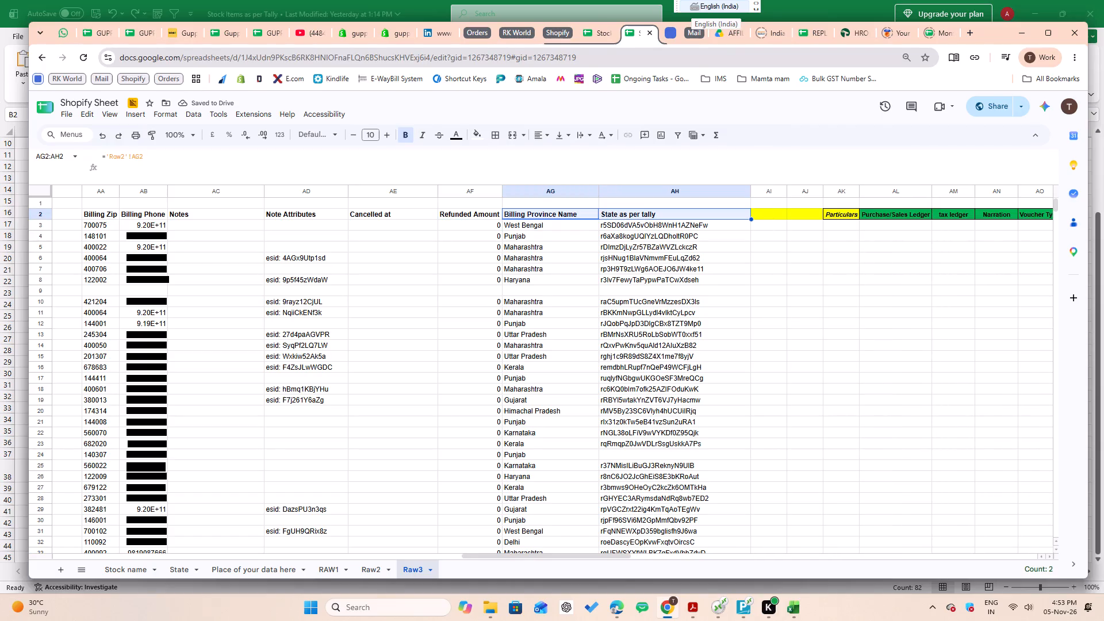
{"action": "key", "text": "Right"}
{"action": "key", "text": "Left"}
{"action": "key", "text": "ctrl+c"}
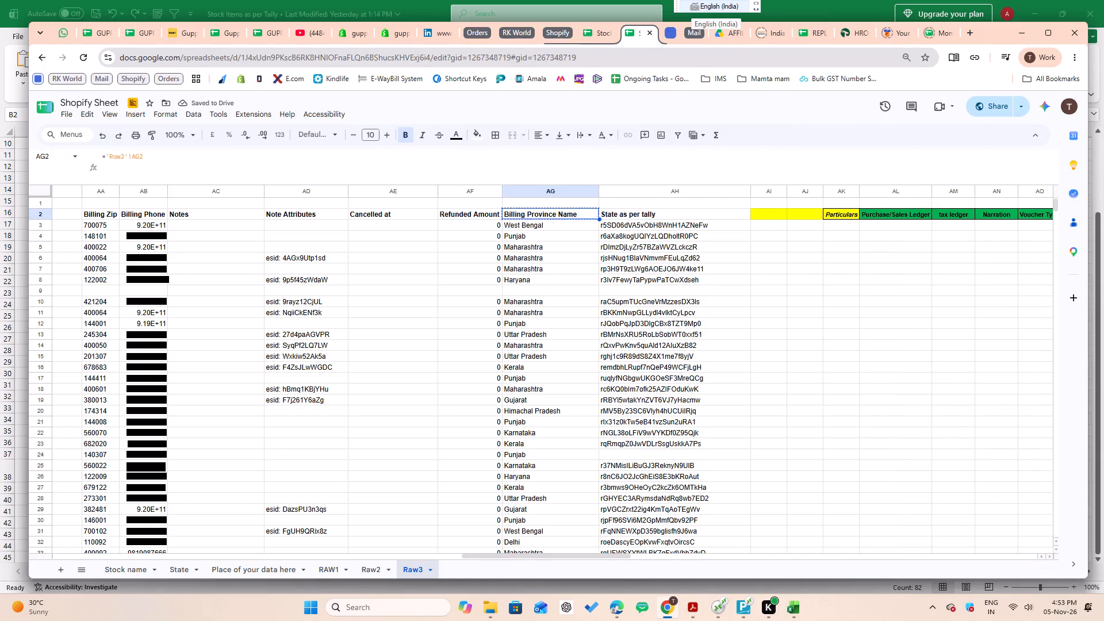
{"action": "key", "text": "shift+Right"}
{"action": "key", "text": "ctrl+shift+Right"}
{"action": "key", "text": "shift+Left"}
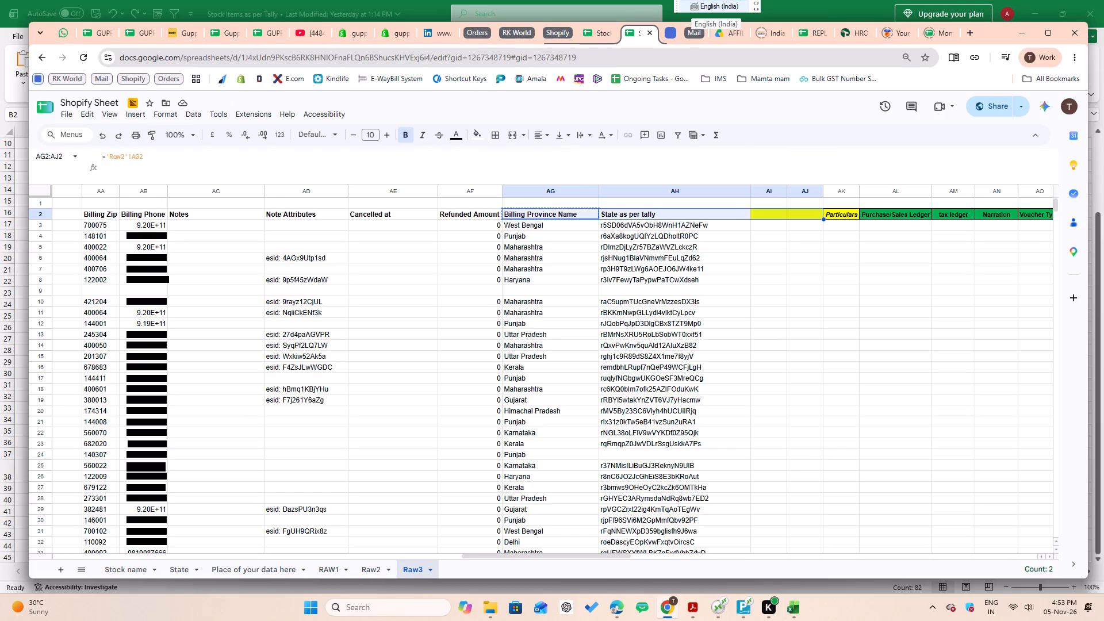
{"action": "key", "text": "ctrl+v"}
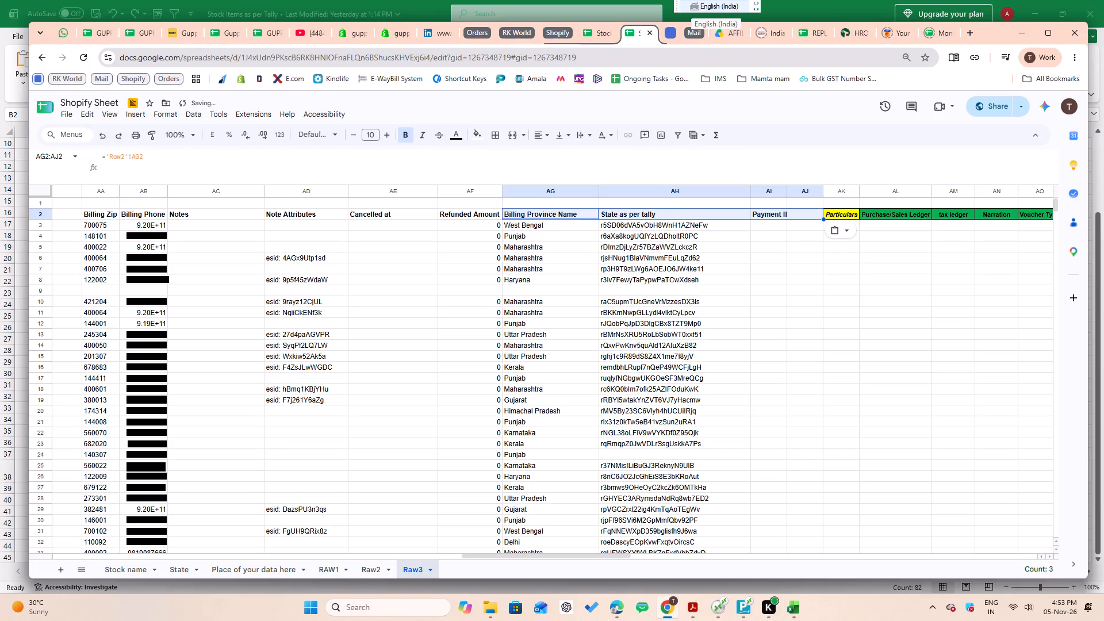
Fill the row 2 formulas in AG2:AI2 down to row 1000 and save the sheet.
{"action": "key", "text": "shift+Left"}
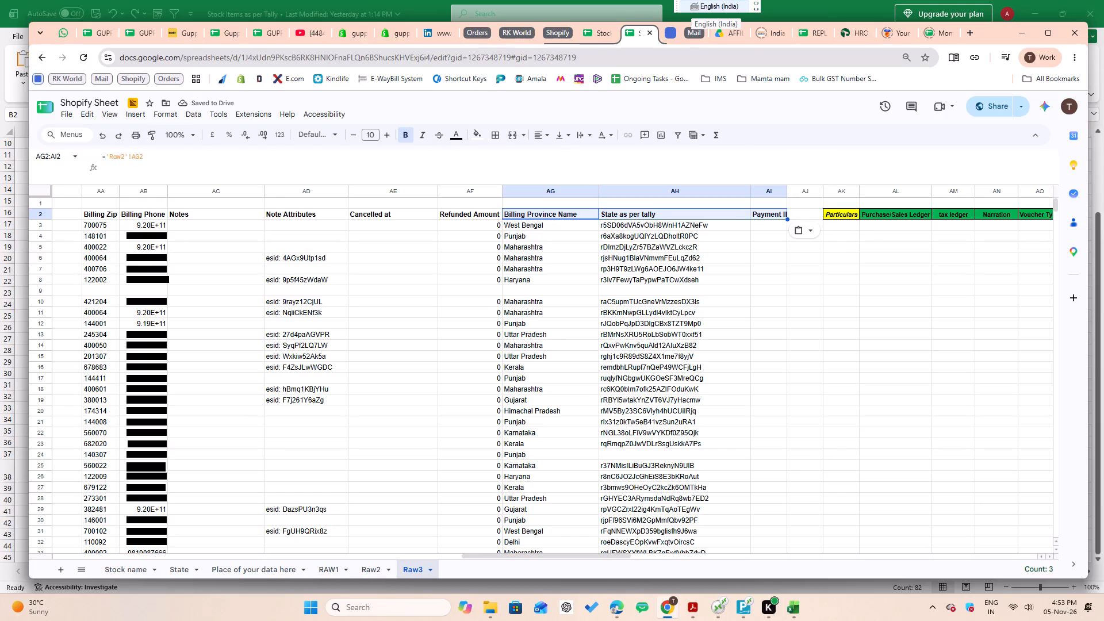
{"action": "key", "text": "ctrl+shift+Down"}
{"action": "key", "text": "ctrl+shift+Down"}
{"action": "key", "text": "ctrl+shift+Down"}
{"action": "key", "text": "ctrl+shift+Down"}
{"action": "key", "text": "ctrl+shift+Down"}
{"action": "key", "text": "ctrl+shift+Down"}
{"action": "key", "text": "ctrl+shift+Down"}
{"action": "key", "text": "ctrl+shift+Down"}
{"action": "key", "text": "ctrl+shift+Down"}
{"action": "key", "text": "ctrl+shift+Down"}
{"action": "key", "text": "ctrl+shift+Down"}
{"action": "key", "text": "ctrl+shift+Down"}
{"action": "key", "text": "ctrl+shift+Down"}
{"action": "key", "text": "ctrl+shift+Down"}
{"action": "key", "text": "ctrl+shift+Down"}
{"action": "key", "text": "ctrl+shift+Down"}
{"action": "key", "text": "ctrl+shift+Down"}
{"action": "key", "text": "ctrl+shift+Down"}
{"action": "key", "text": "ctrl+shift+Down"}
{"action": "key", "text": "ctrl+shift+Down"}
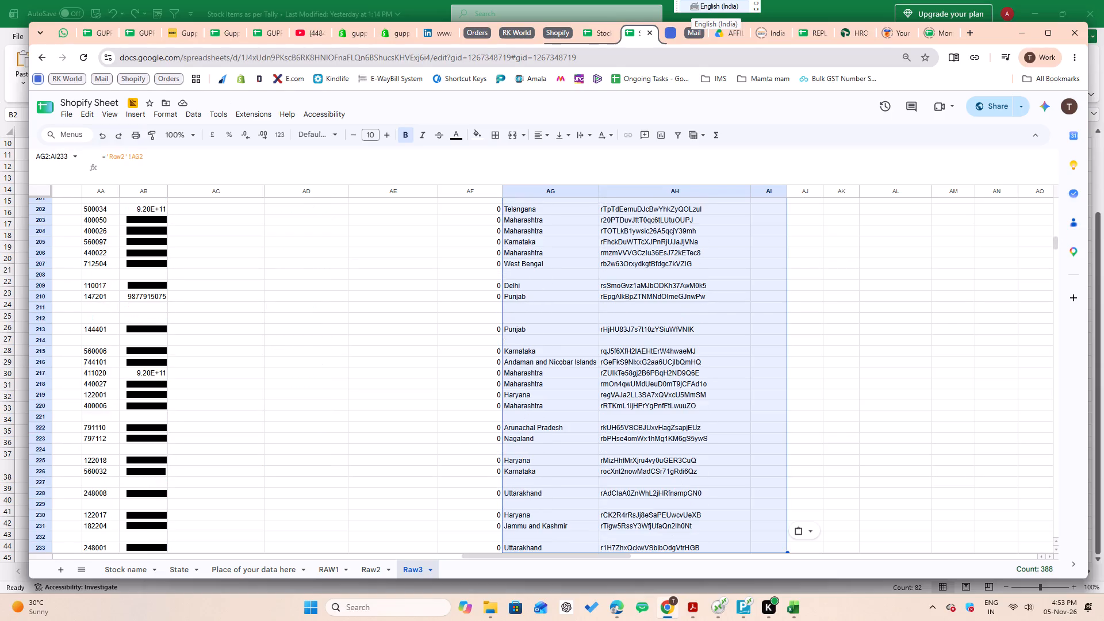
{"action": "key", "text": "shift+Page_Down"}
{"action": "key", "text": "shift+Page_Down"}
{"action": "key", "text": "shift+Page_Down"}
{"action": "key", "text": "shift+Page_Down"}
{"action": "key", "text": "shift+Page_Down"}
{"action": "key", "text": "shift+Page_Down"}
{"action": "key", "text": "shift+Page_Down"}
{"action": "key", "text": "shift+Page_Down"}
{"action": "key", "text": "shift+Page_Down"}
{"action": "key", "text": "shift+Page_Down"}
{"action": "key", "text": "shift+Page_Down"}
{"action": "key", "text": "shift+Page_Down"}
{"action": "key", "text": "shift+Page_Down"}
{"action": "key", "text": "shift+Page_Down"}
{"action": "key", "text": "shift+Page_Down"}
{"action": "key", "text": "shift+Page_Down"}
{"action": "key", "text": "shift+Page_Down"}
{"action": "key", "text": "shift+Page_Down"}
{"action": "key", "text": "shift+Page_Down"}
{"action": "key", "text": "shift+Page_Down"}
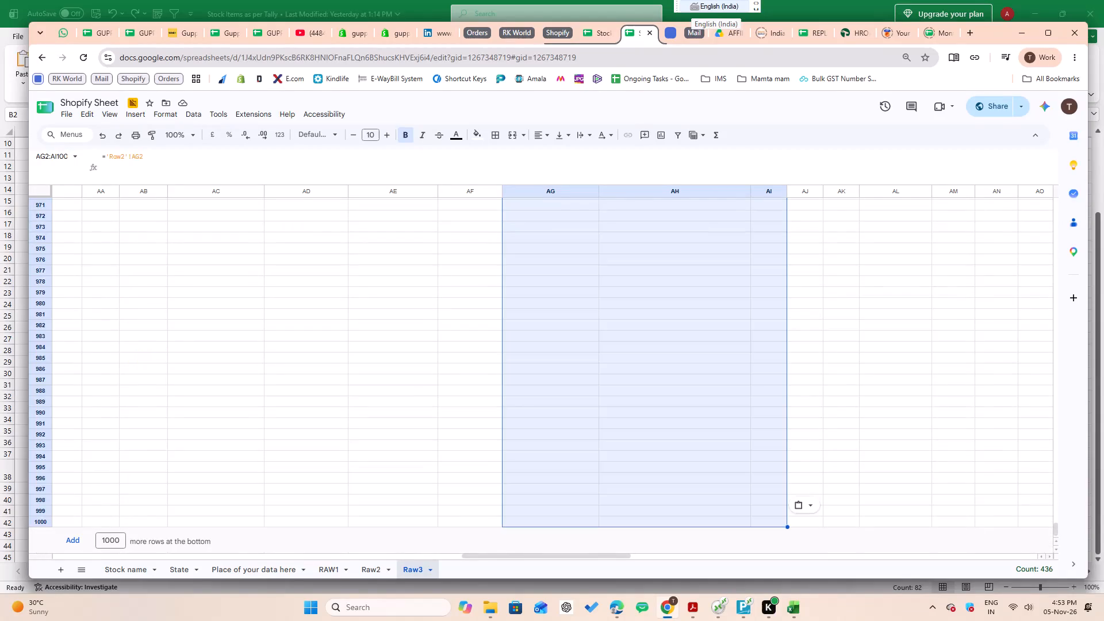
{"action": "key", "text": "ctrl+d"}
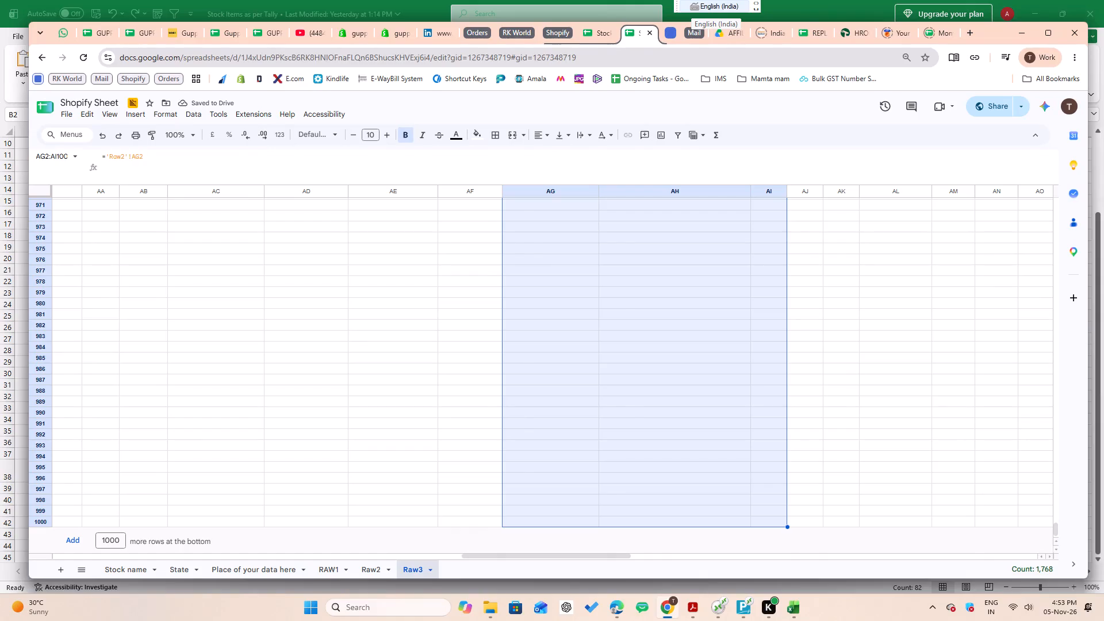
{"action": "key", "text": "Up"}
{"action": "key", "text": "Down"}
{"action": "key", "text": "ctrl+s"}
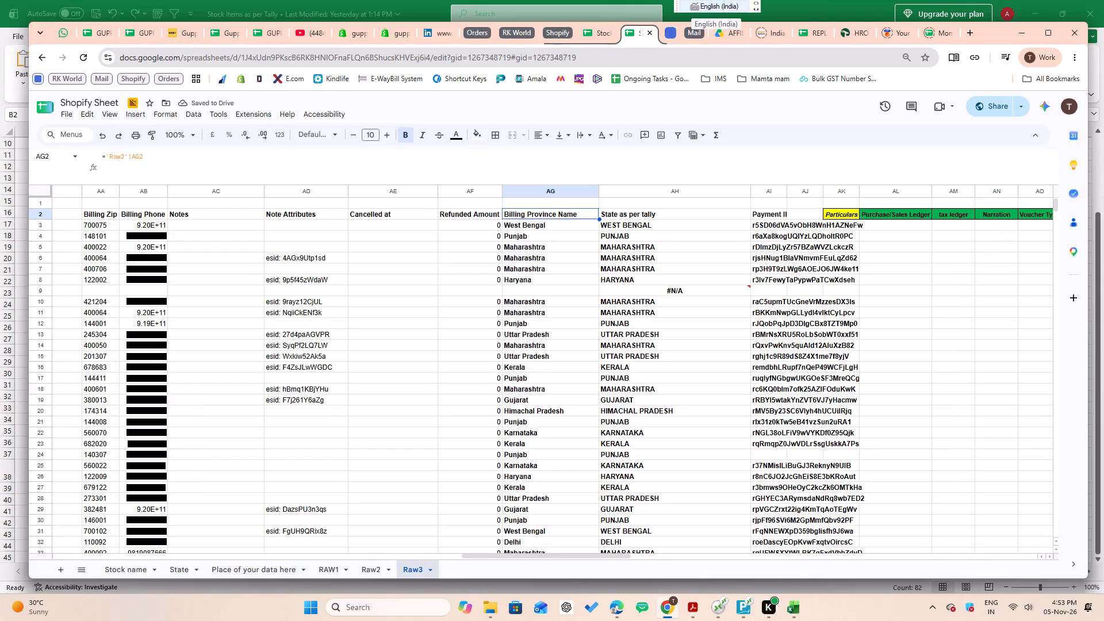
Auto-fit the width of the Payment ID column AI to its contents.
{"action": "key", "text": "Right"}
{"action": "key", "text": "Right"}
{"action": "key", "text": "Right"}
{"action": "key", "text": "Left"}
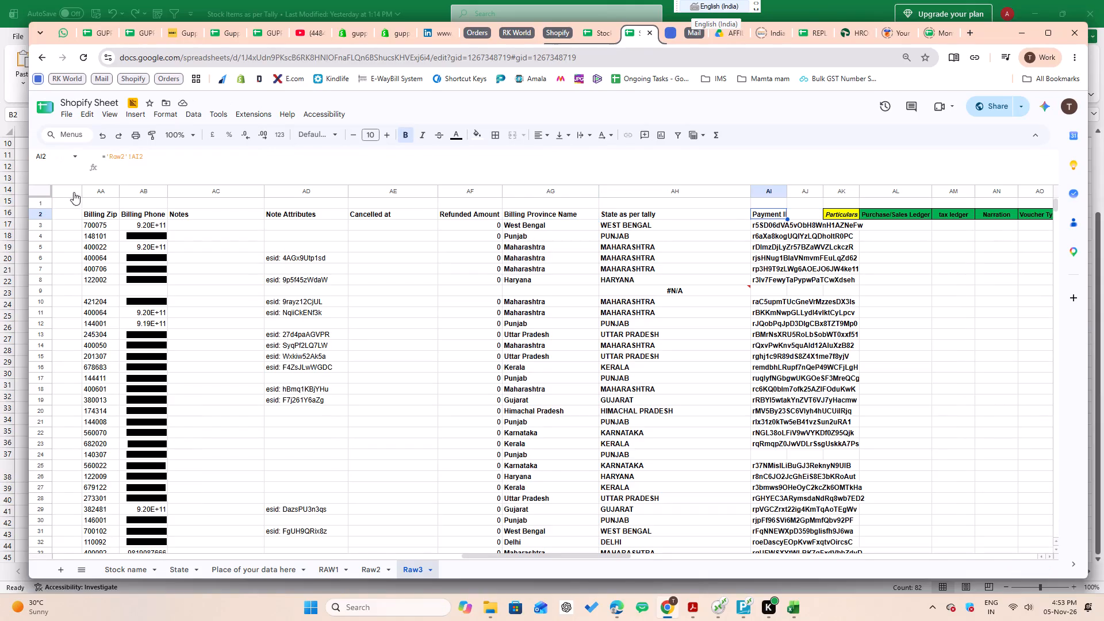
{"action": "double_click", "coordinate": [786, 191]}
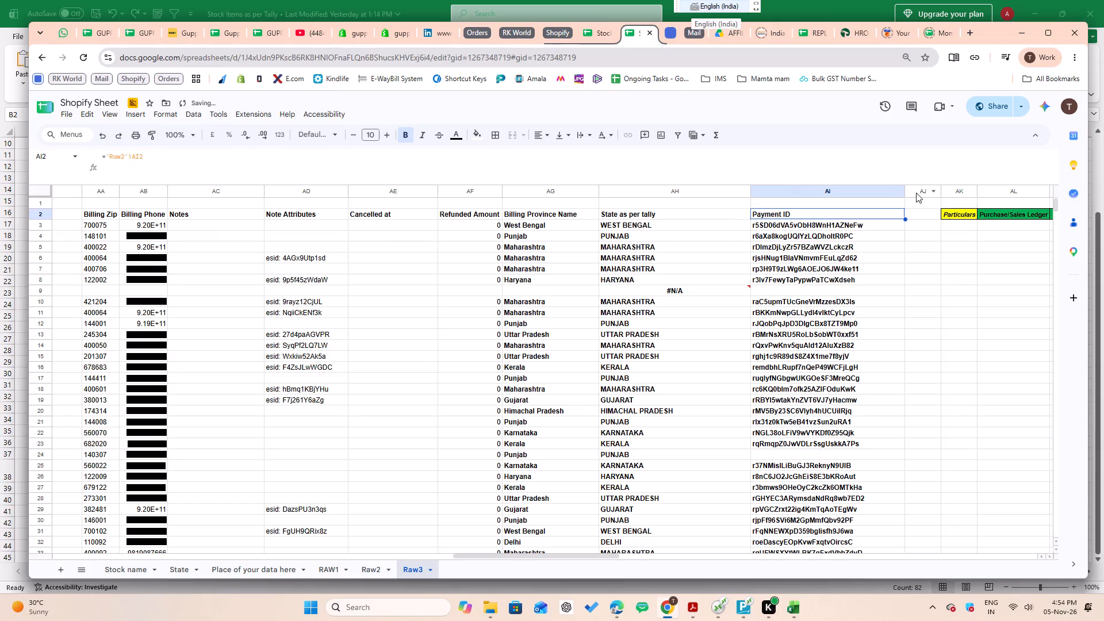
Delete the spare blank column AJ between Payment ID and Particulars.
{"action": "left_click", "coordinate": [917, 190]}
{"action": "key", "text": "ctrl+minus"}
{"action": "key", "text": "Down"}
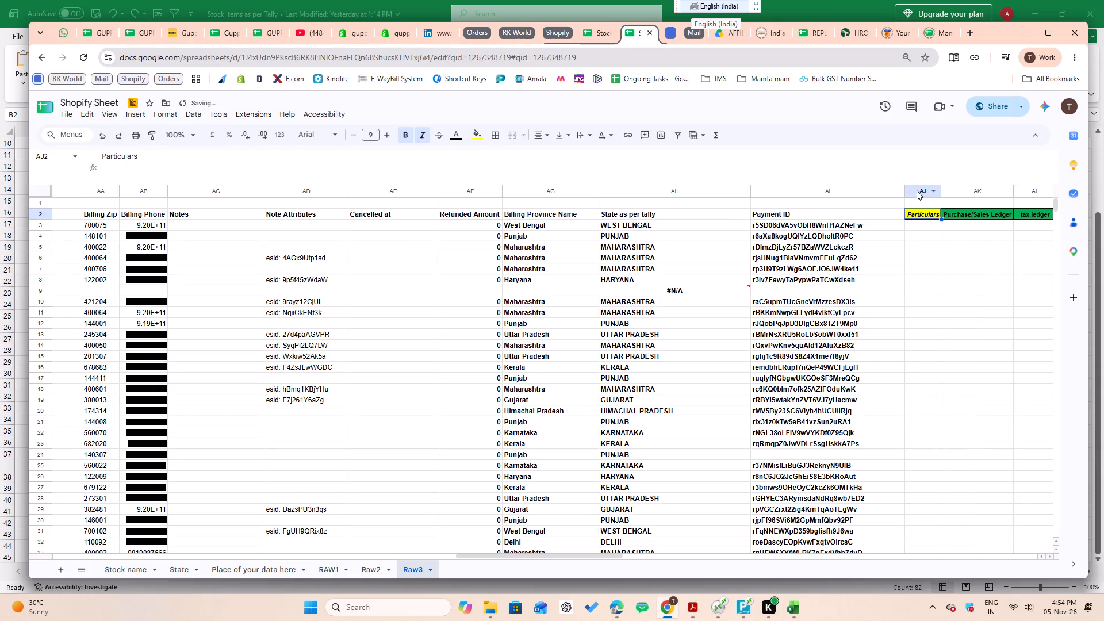
Review the row 2 headers from Particulars through Voucher Type and back to Payment ID.
{"action": "key", "text": "Right"}
{"action": "key", "text": "Right"}
{"action": "key", "text": "Right"}
{"action": "key", "text": "Right"}
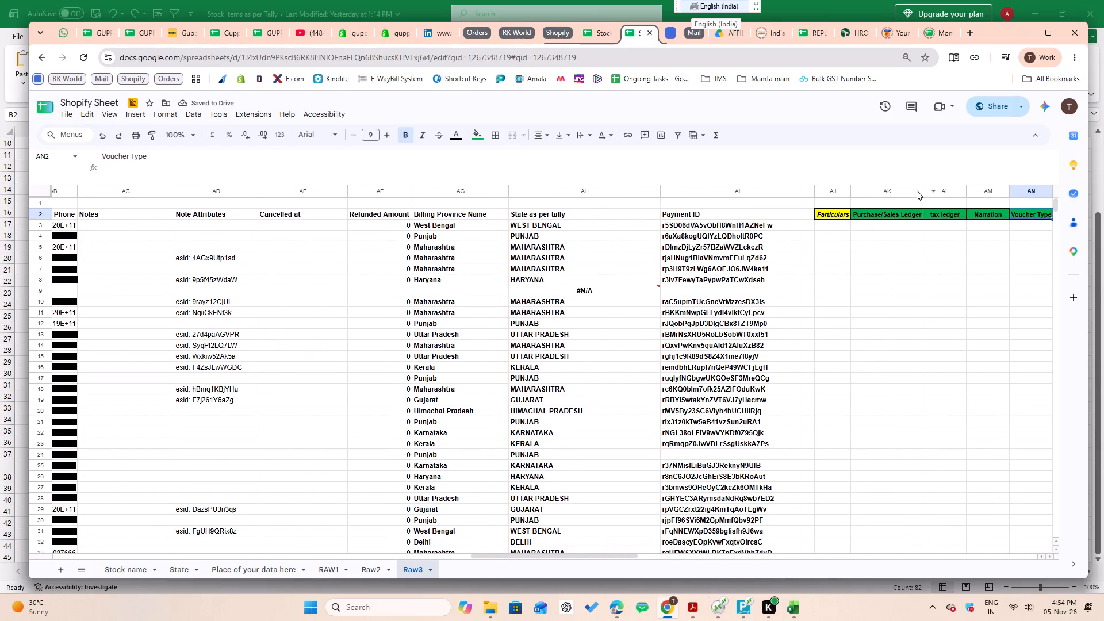
{"action": "key", "text": "Right"}
{"action": "key", "text": "Left"}
{"action": "key", "text": "Left"}
{"action": "key", "text": "Left"}
{"action": "key", "text": "Left"}
{"action": "key", "text": "Left"}
{"action": "key", "text": "Left"}
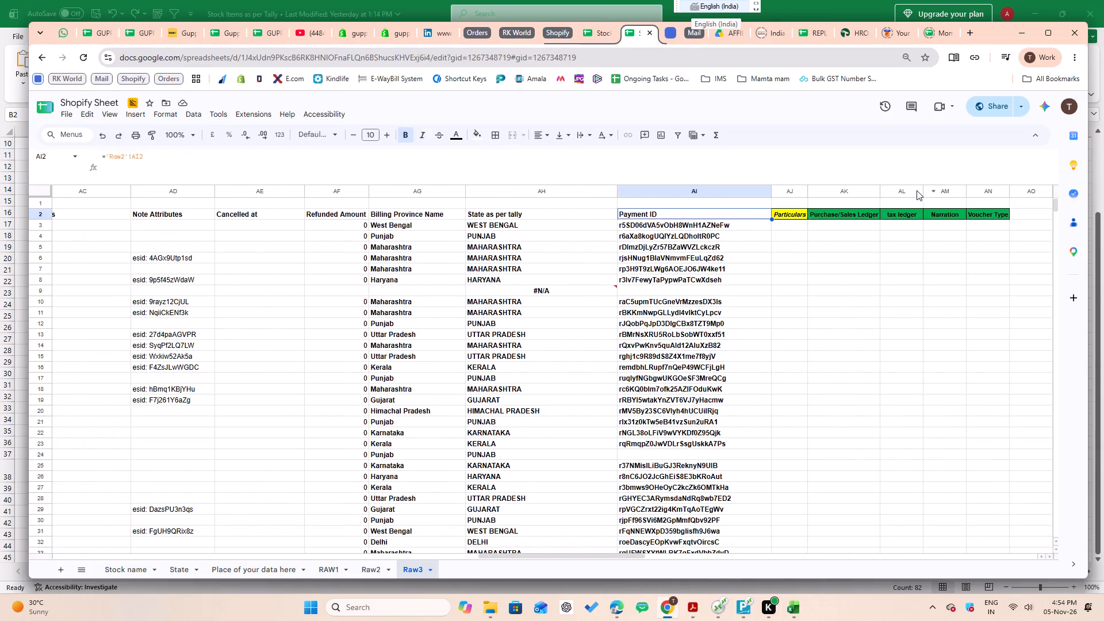
Delete the entire Billing Province Name column AG, located before State as per tally, from the Raw3 sheet.
{"action": "key", "text": "Down"}
{"action": "key", "text": "Right"}
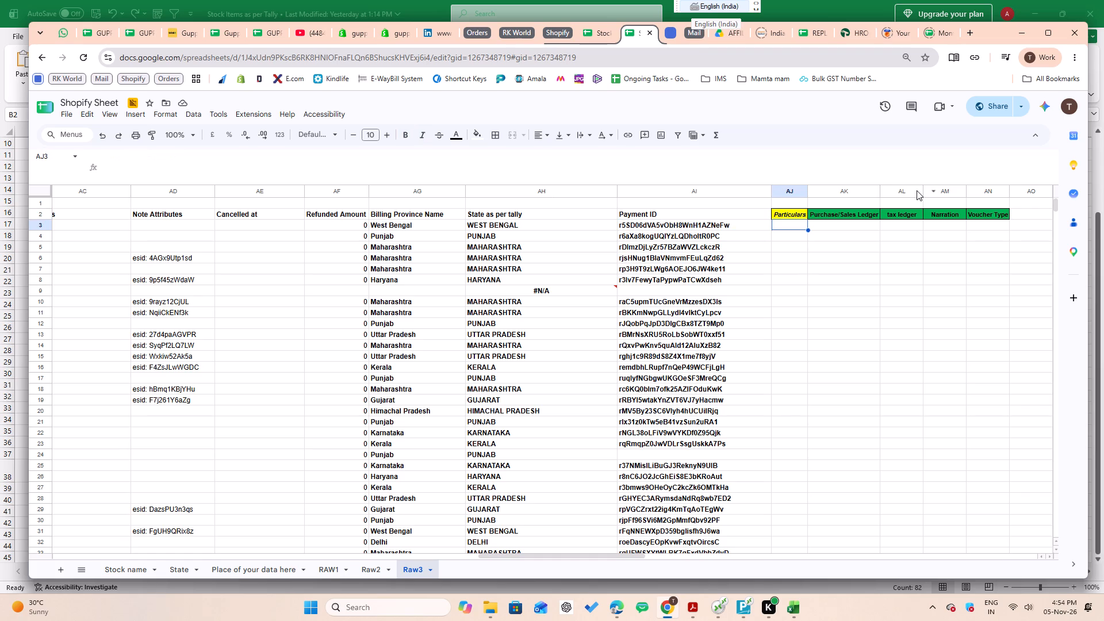
{"action": "key", "text": "Up"}
{"action": "key", "text": "Down"}
{"action": "key", "text": "Left"}
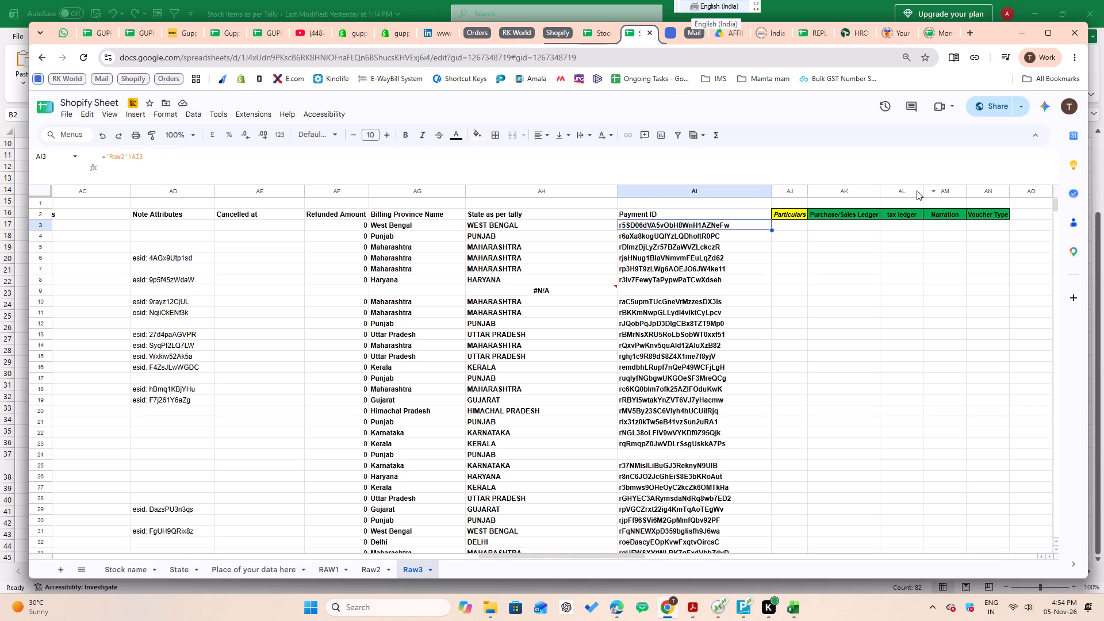
{"action": "key", "text": "Left"}
{"action": "key", "text": "Left"}
{"action": "key", "text": "ctrl+space"}
{"action": "key", "text": "ctrl+space"}
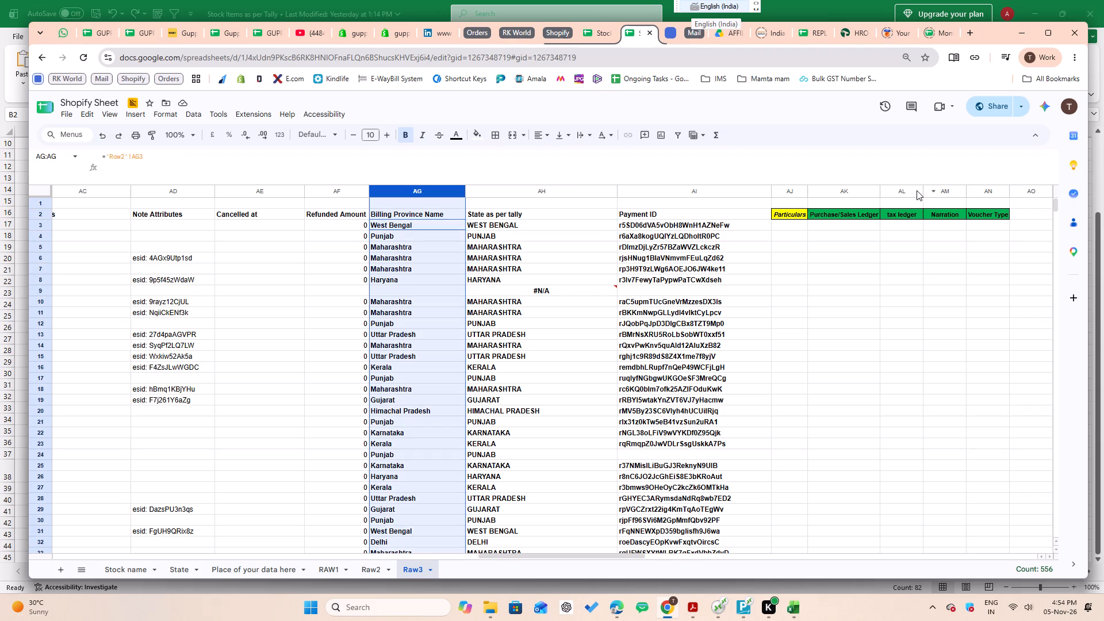
{"action": "key", "text": "ctrl+minus"}
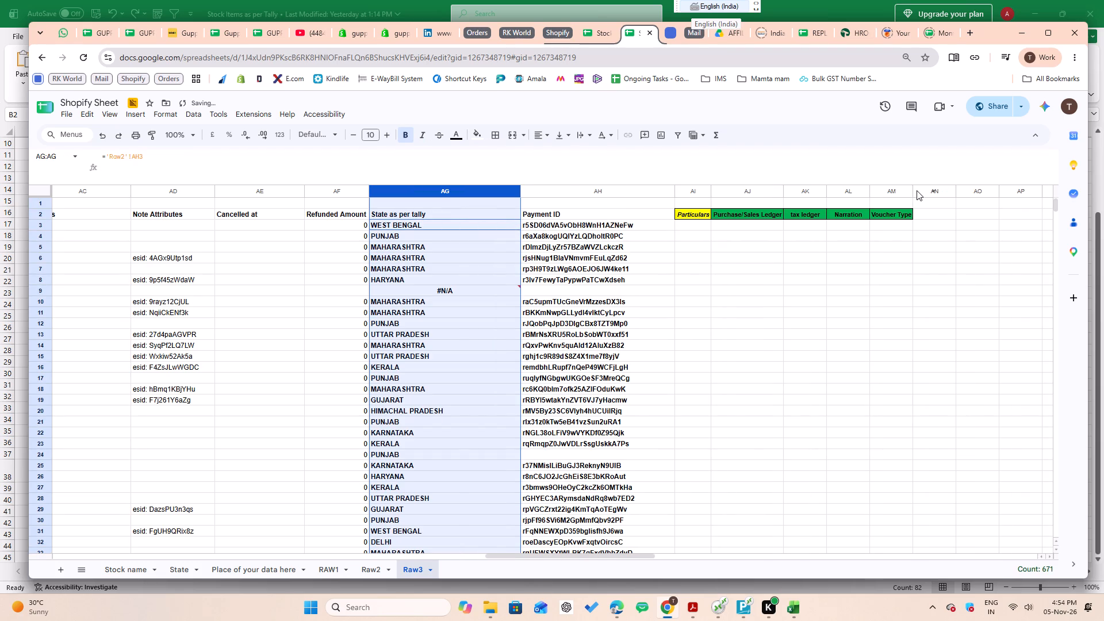
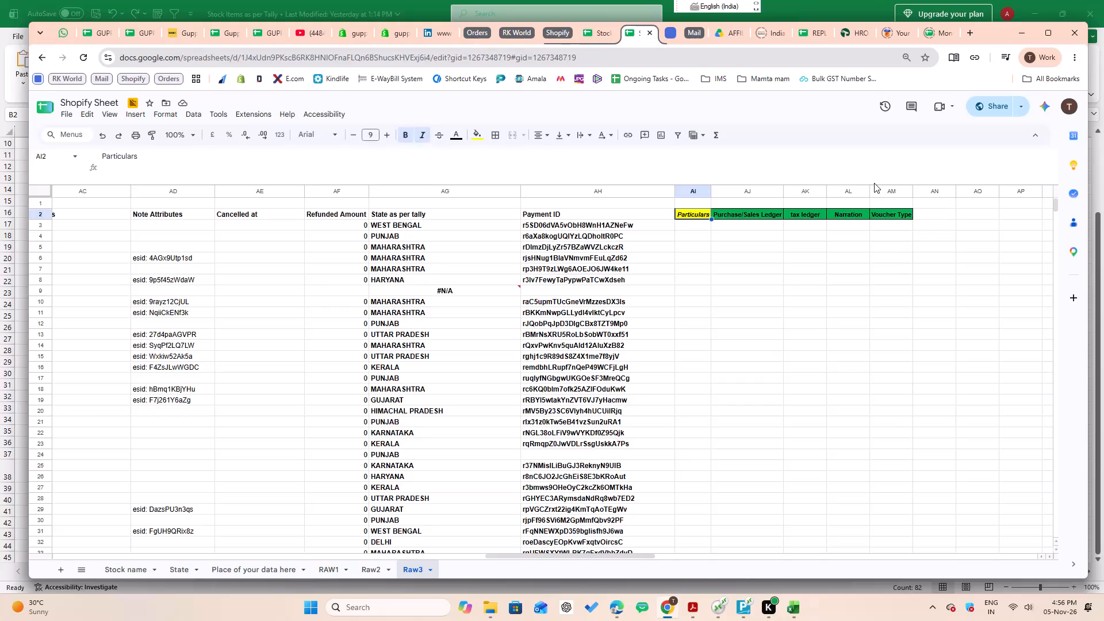
Start a VLOOKUP formula in AI3 under Particulars, using the State as per tally value in AG3 as the search key.
{"action": "key", "text": "Left"}
{"action": "key", "text": "Down"}
{"action": "key", "text": "Right"}
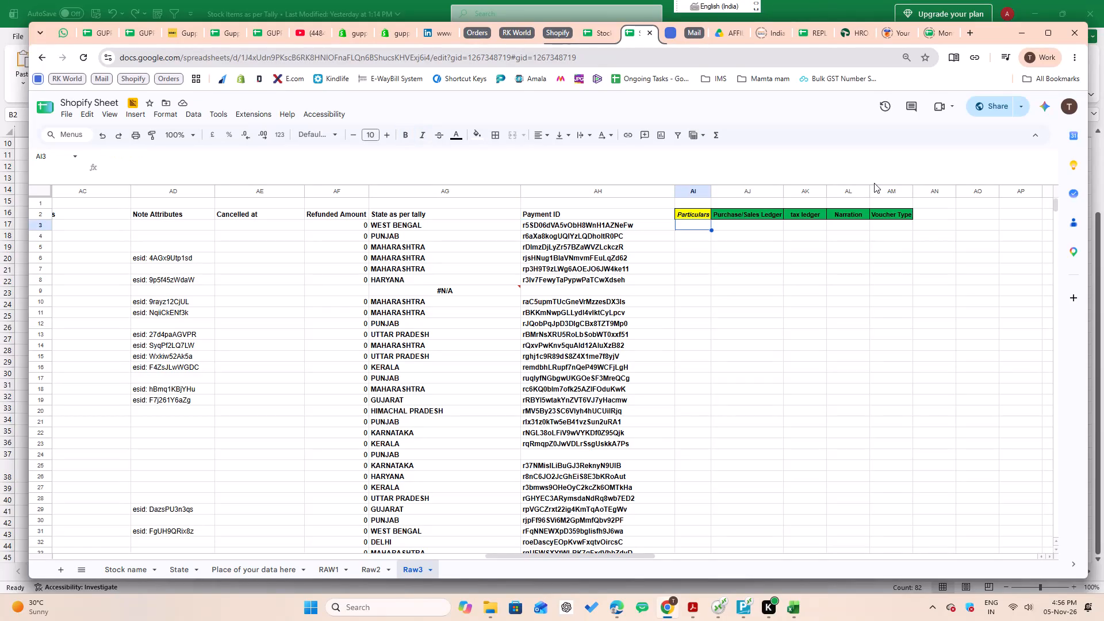
{"action": "key", "text": "Up"}
{"action": "key", "text": "Down"}
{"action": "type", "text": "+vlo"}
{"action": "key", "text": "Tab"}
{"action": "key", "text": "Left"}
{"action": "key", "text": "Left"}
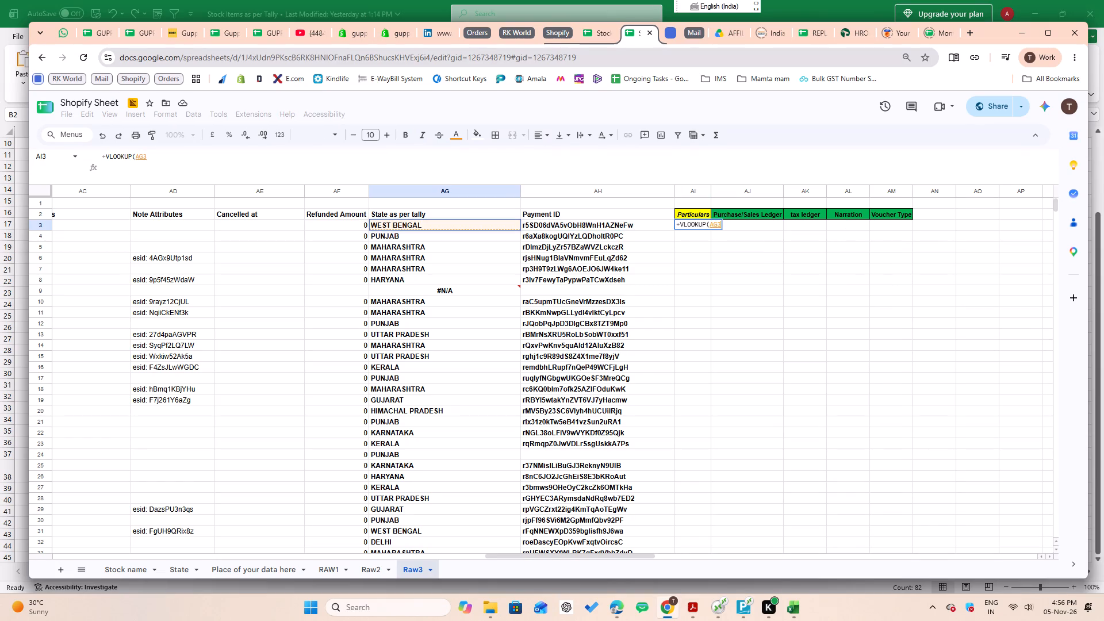
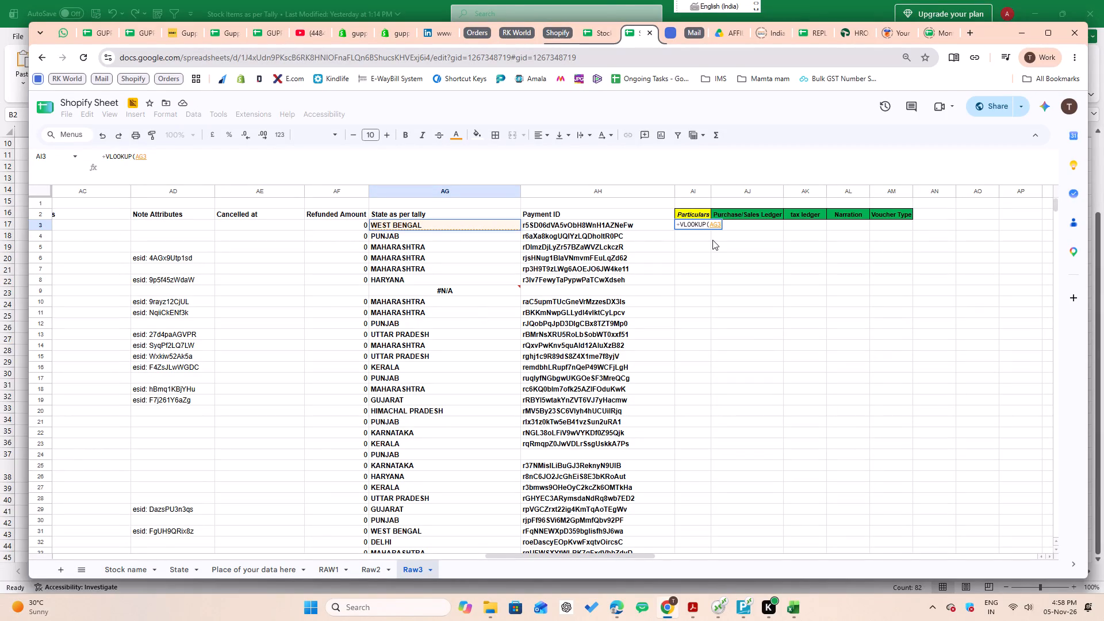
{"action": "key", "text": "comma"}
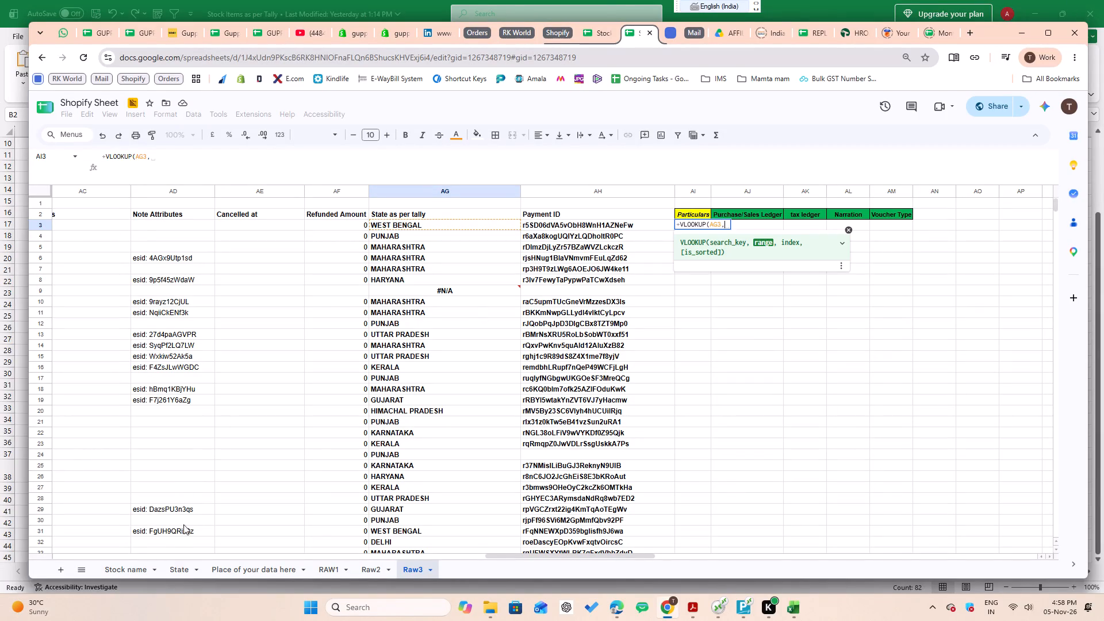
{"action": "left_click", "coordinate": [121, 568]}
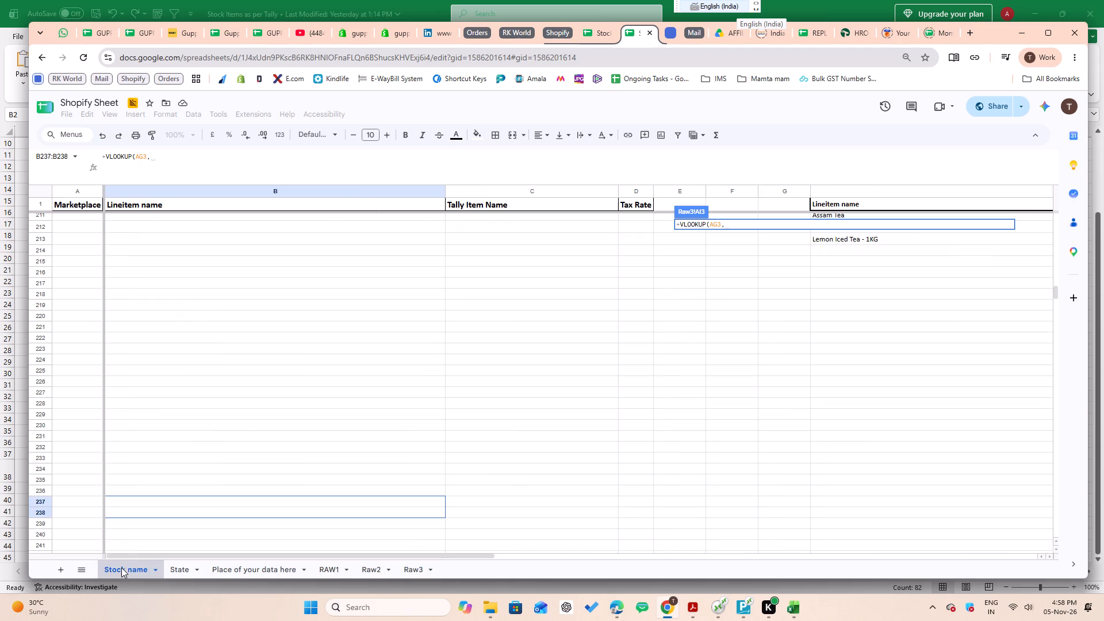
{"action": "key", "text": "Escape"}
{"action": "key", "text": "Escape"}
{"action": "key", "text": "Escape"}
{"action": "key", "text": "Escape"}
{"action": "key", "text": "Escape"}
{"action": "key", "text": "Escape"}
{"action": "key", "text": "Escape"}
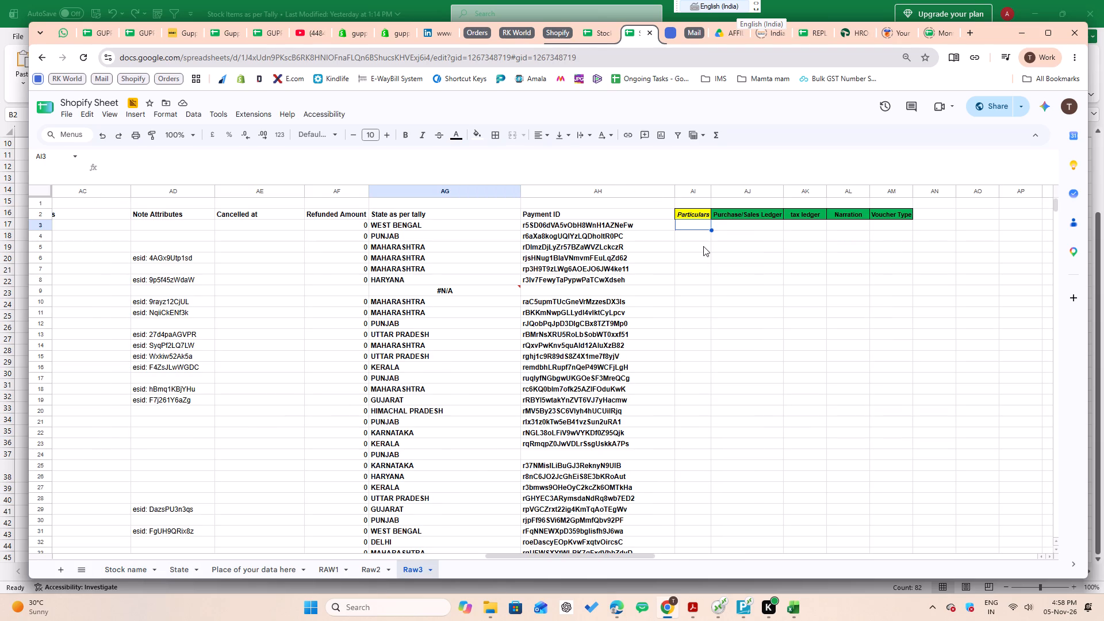
In the Excel workbook Stock Items as per Tally, filter column A of State & Debtors to SHOPIFY_CASHFREE and SHOPIFY_SHIPROCKET.
{"action": "left_click", "coordinate": [490, 616]}
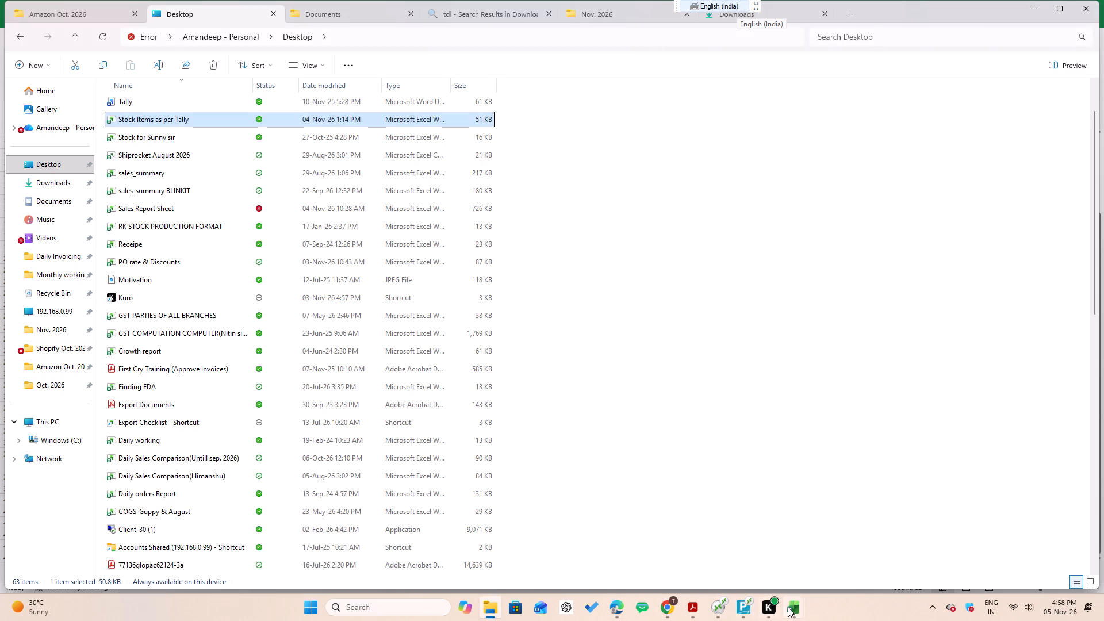
{"action": "left_click", "coordinate": [789, 608]}
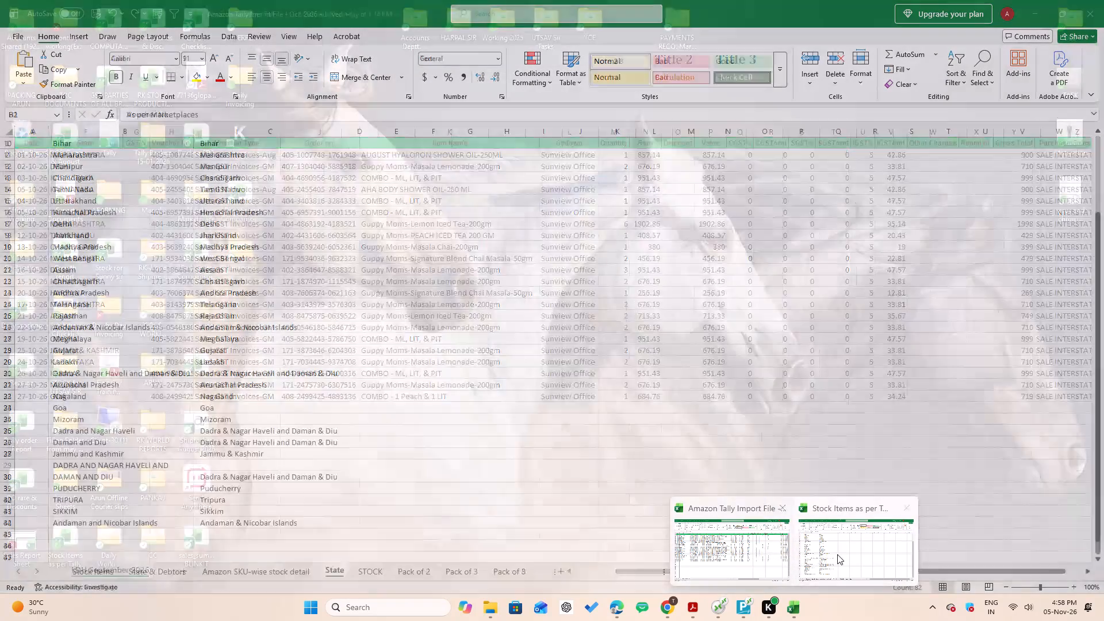
{"action": "left_click", "coordinate": [837, 554]}
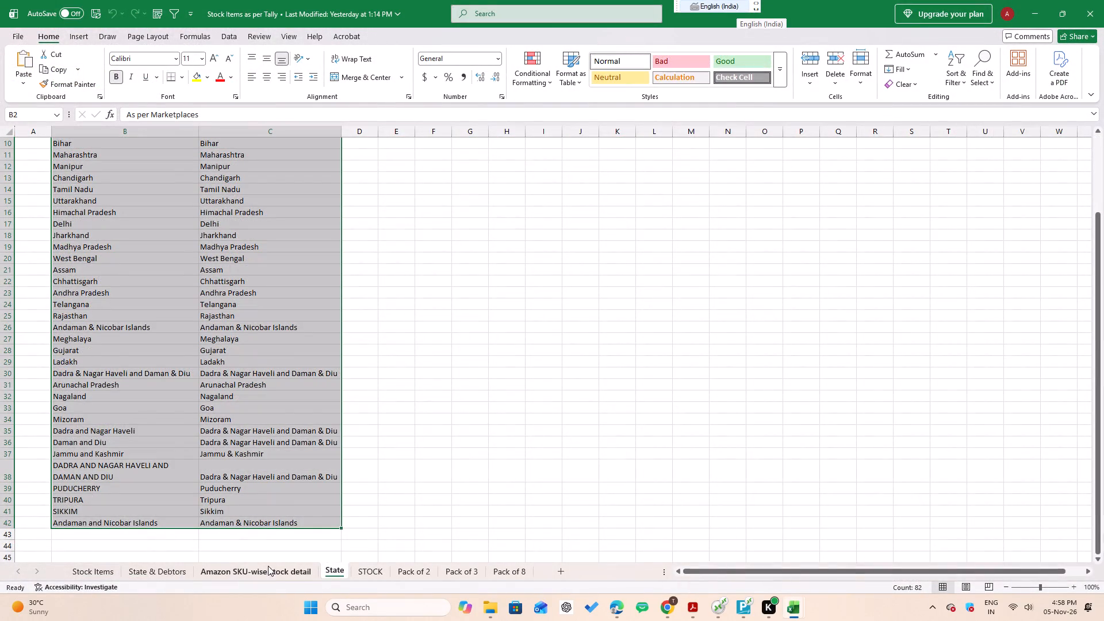
{"action": "left_click", "coordinate": [263, 574]}
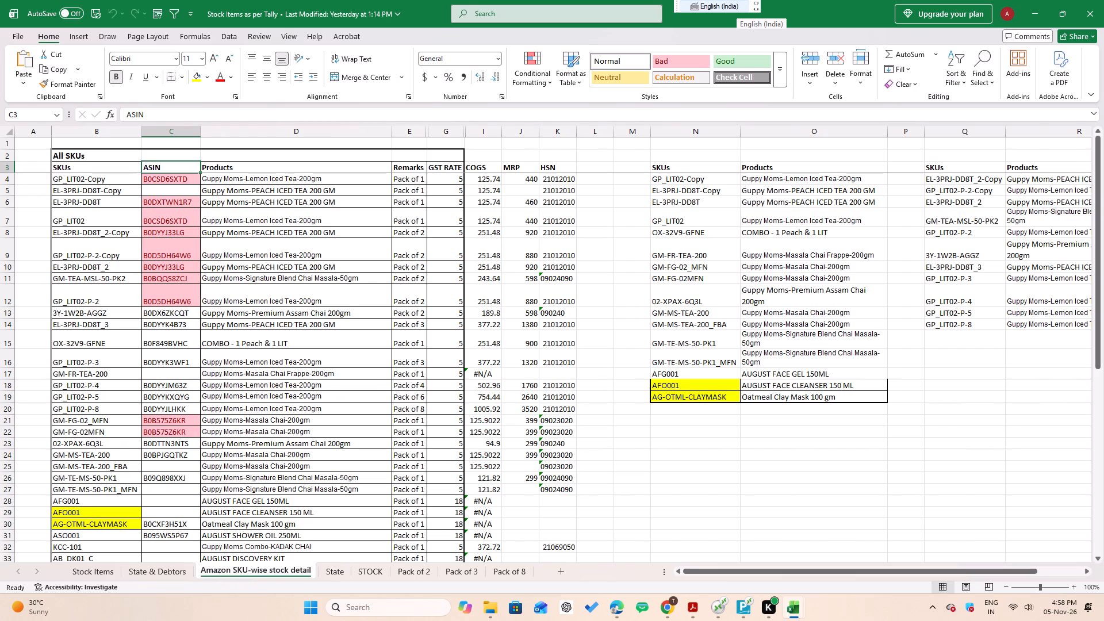
{"action": "left_click", "coordinate": [165, 573]}
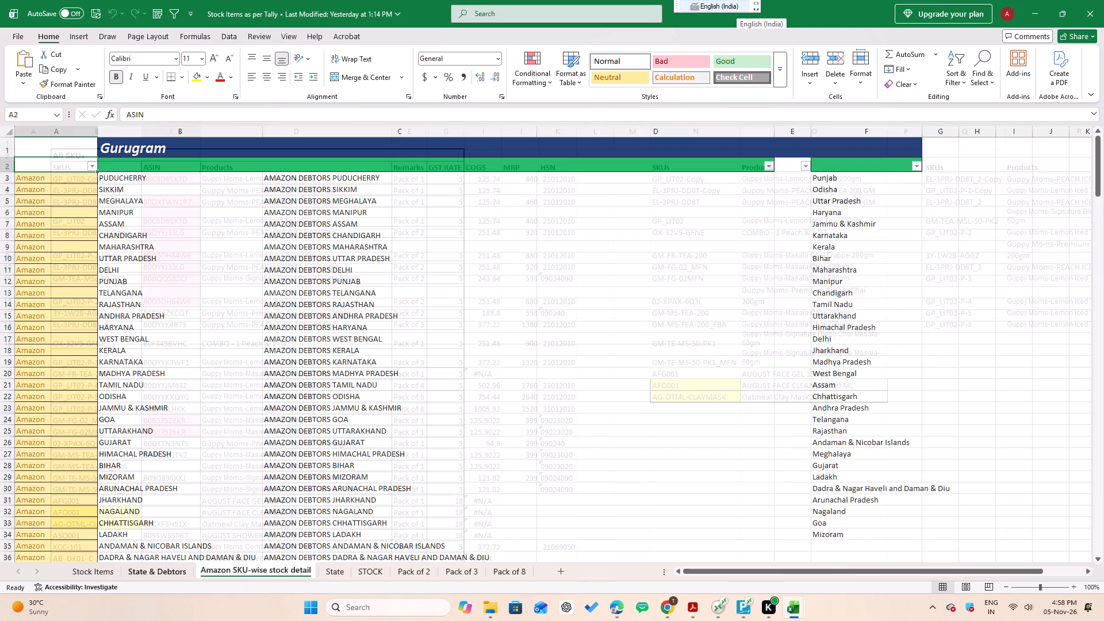
{"action": "left_click", "coordinate": [91, 167]}
{"action": "left_click", "coordinate": [49, 319]}
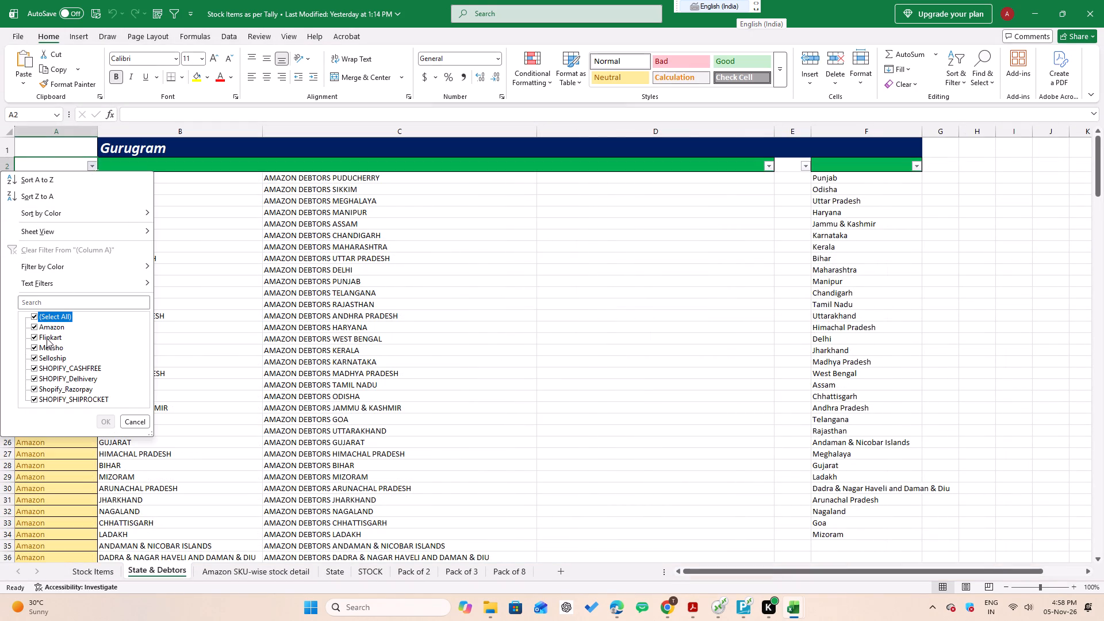
{"action": "left_click", "coordinate": [47, 372]}
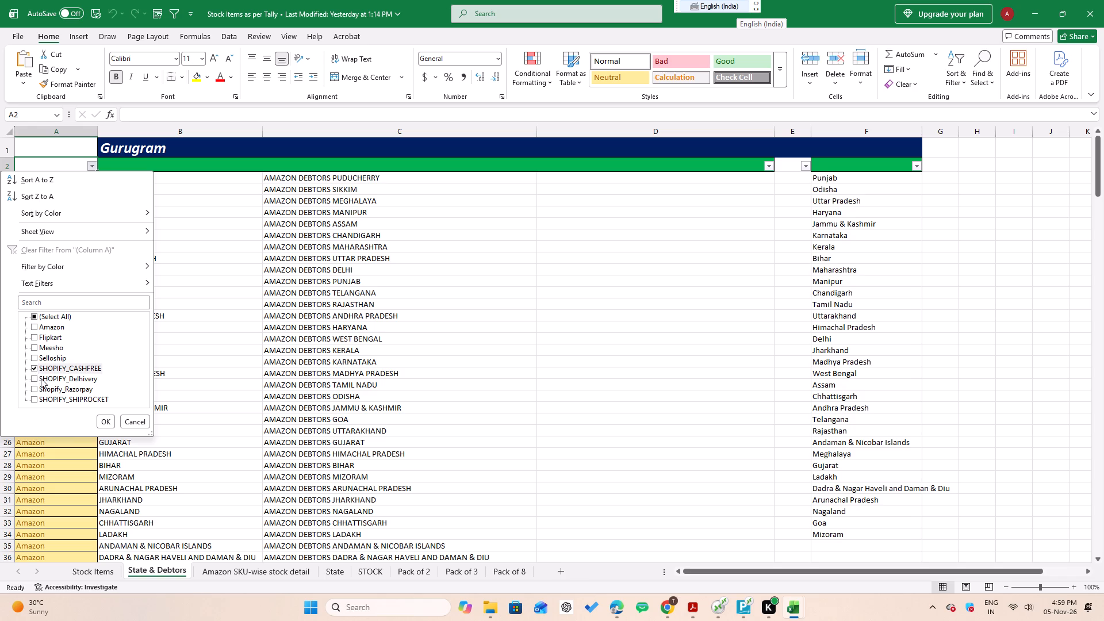
{"action": "left_click", "coordinate": [34, 379]}
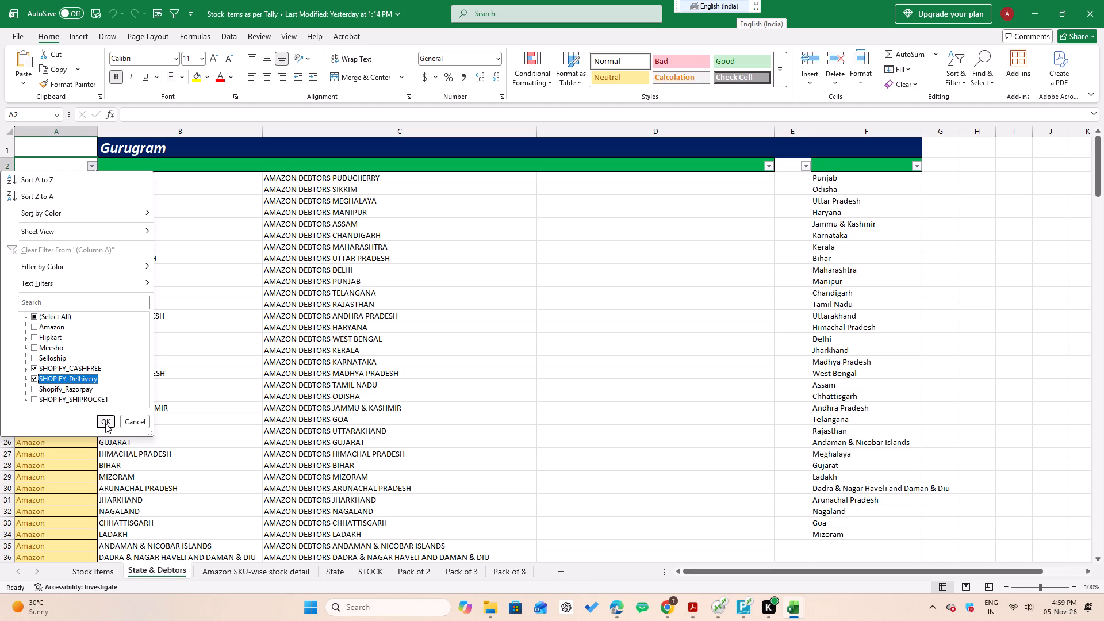
{"action": "left_click", "coordinate": [36, 379]}
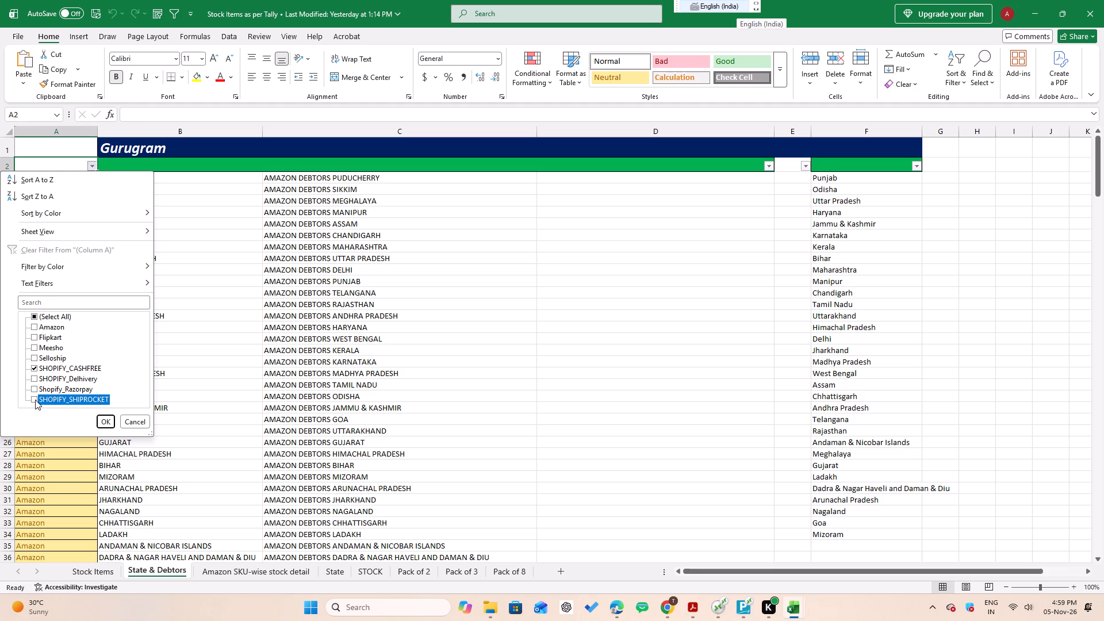
{"action": "left_click", "coordinate": [35, 400]}
{"action": "left_click", "coordinate": [101, 423]}
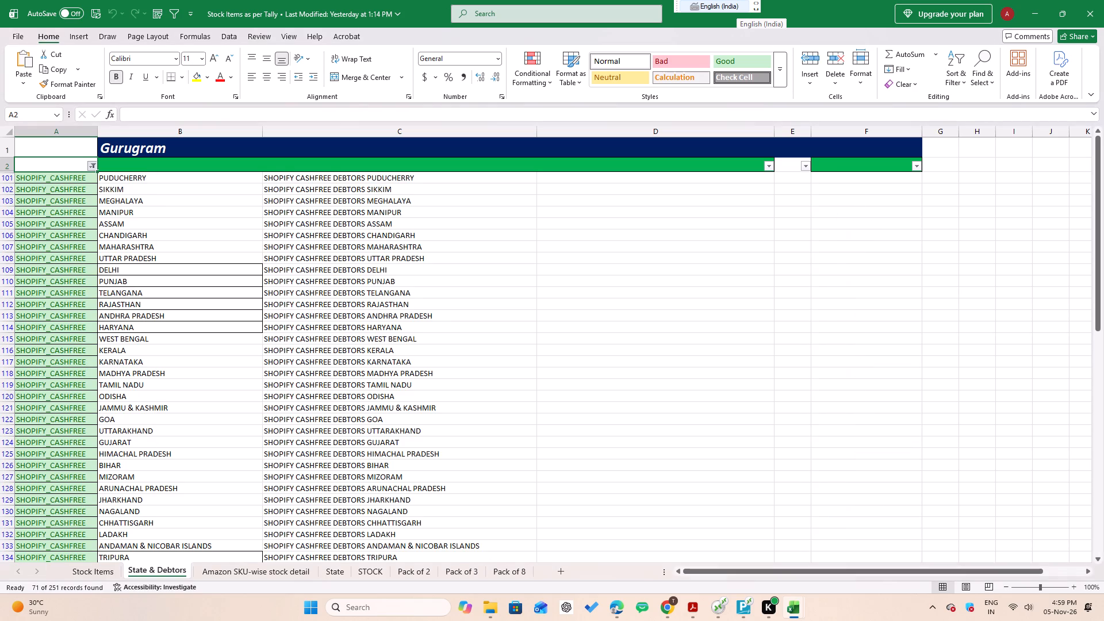
Copy only the visible filtered rows of columns A to C, from row 101 through row 253.
{"action": "key", "text": "Down"}
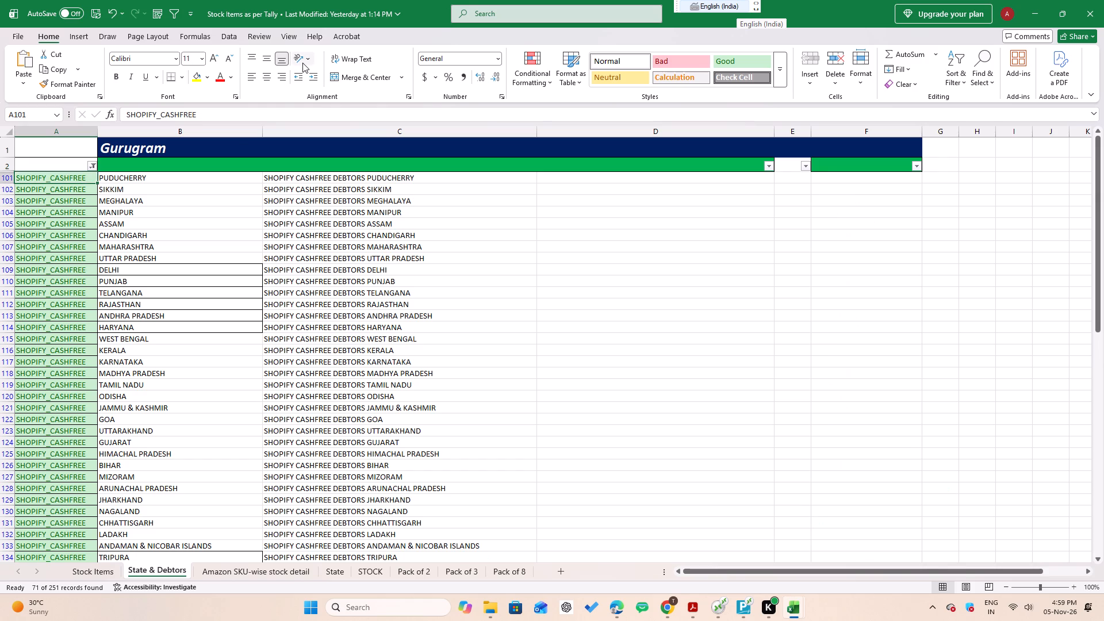
{"action": "key", "text": "shift+Right"}
{"action": "key", "text": "shift+Right"}
{"action": "key", "text": "Up"}
{"action": "key", "text": "Down"}
{"action": "key", "text": "Escape"}
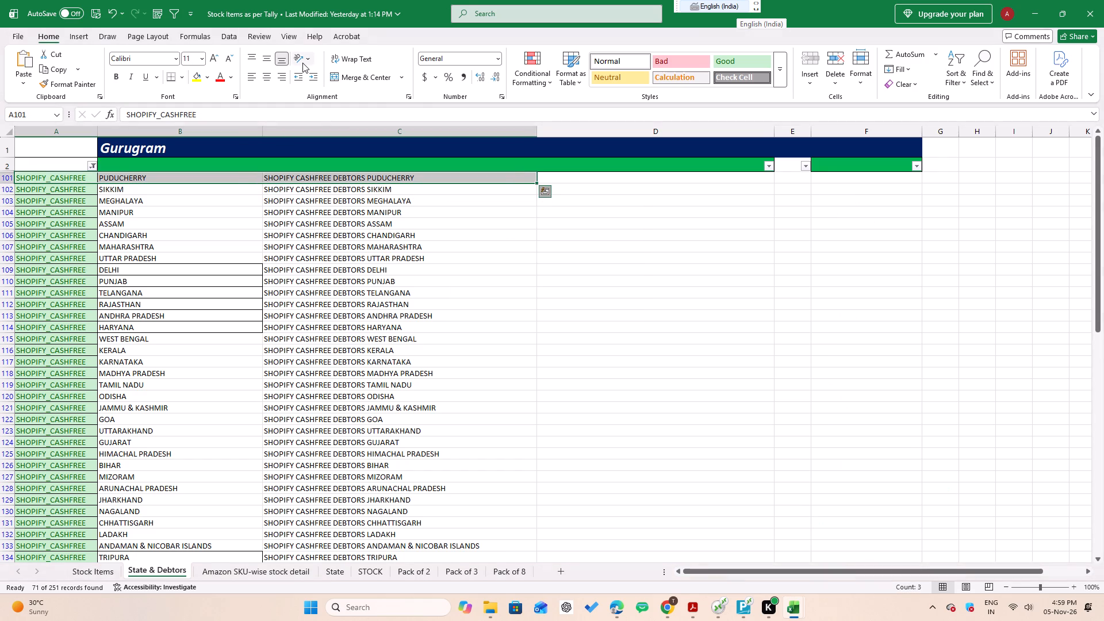
{"action": "key", "text": "Escape"}
{"action": "key", "text": "Up"}
{"action": "key", "text": "Down"}
{"action": "key", "text": "shift+Right"}
{"action": "key", "text": "shift+Right"}
{"action": "key", "text": "ctrl+shift+Down"}
{"action": "key", "text": "shift+Down"}
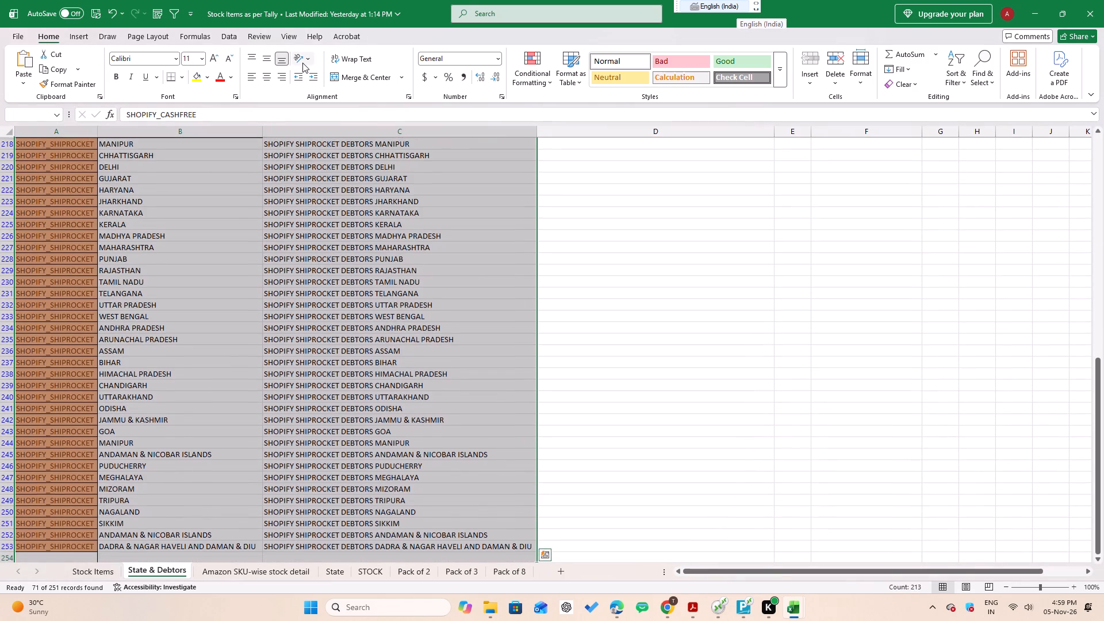
{"action": "key", "text": "shift+Up"}
{"action": "key", "text": "ctrl+c"}
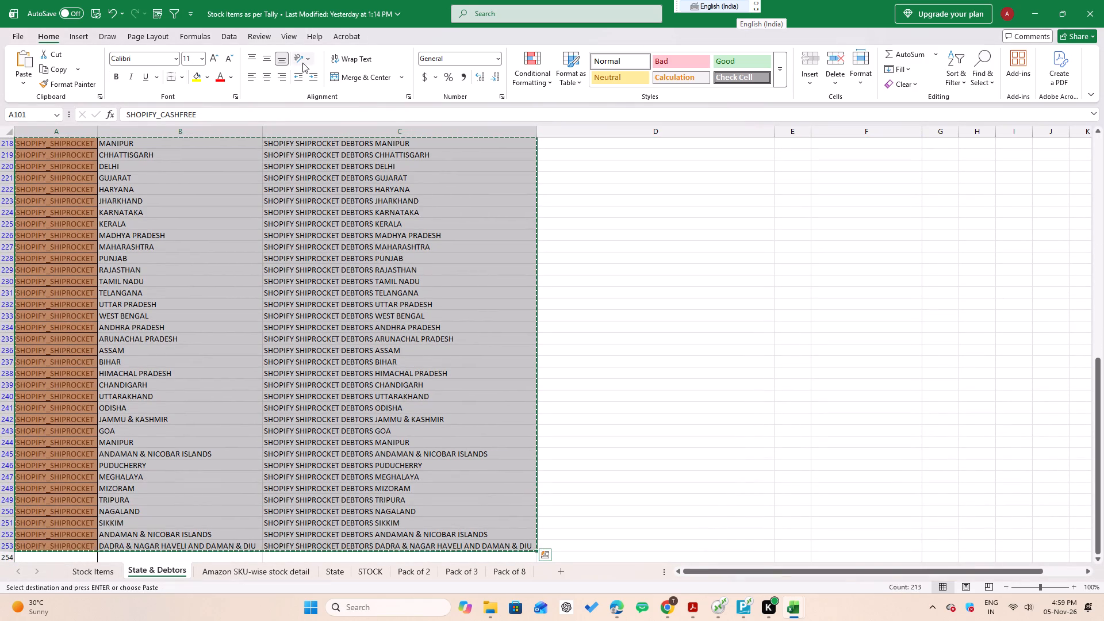
{"action": "key", "text": "Escape"}
{"action": "key", "text": "Escape"}
{"action": "key", "text": "Escape"}
{"action": "key", "text": "Escape"}
{"action": "key", "text": "alt+semicolon"}
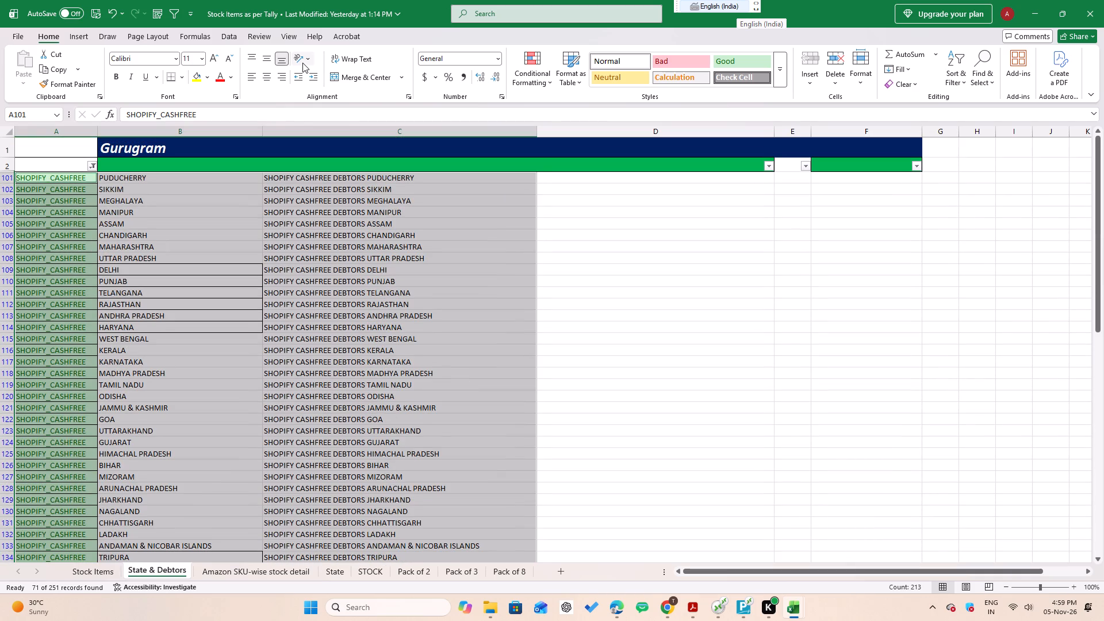
{"action": "key", "text": "ctrl+c"}
Switch to the Shopify Sheet in Chrome, add a new sheet and paste the copied debtor rows starting at A1.
{"action": "key", "text": "alt+Tab"}
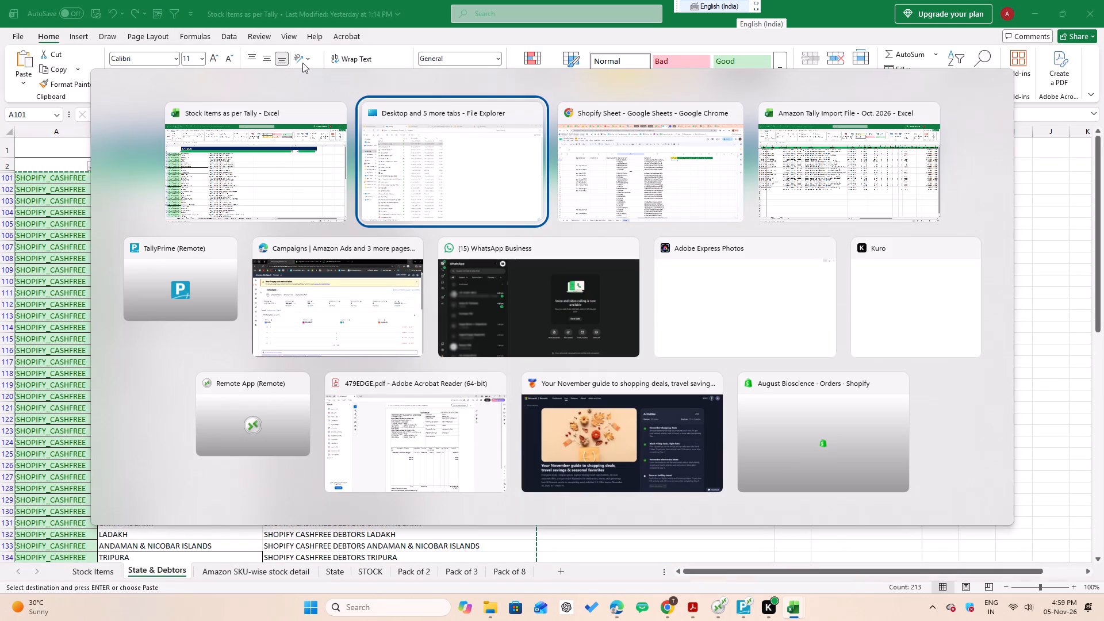
{"action": "key", "text": "alt+Tab"}
{"action": "key", "text": "alt+Tab"}
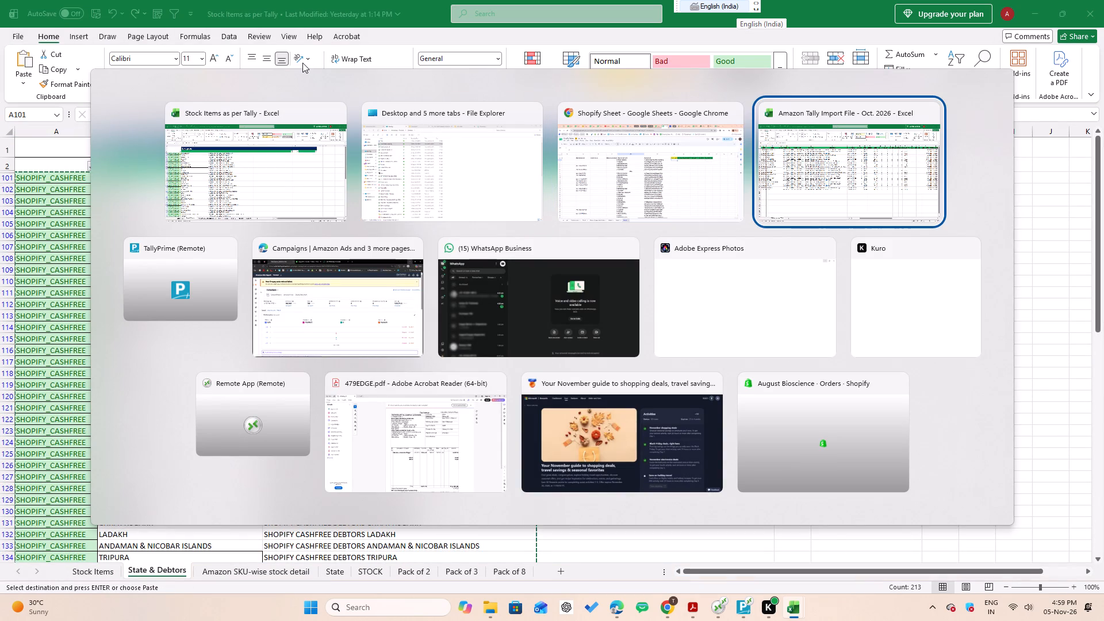
{"action": "left_click", "coordinate": [638, 162], "text": "alt"}
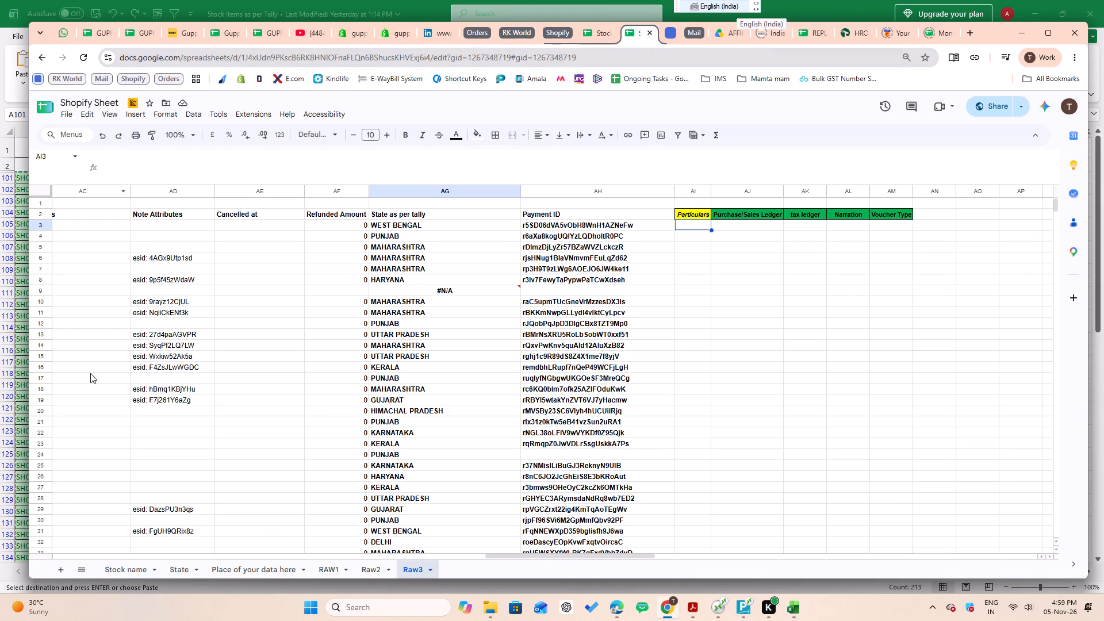
{"action": "left_click", "coordinate": [59, 568]}
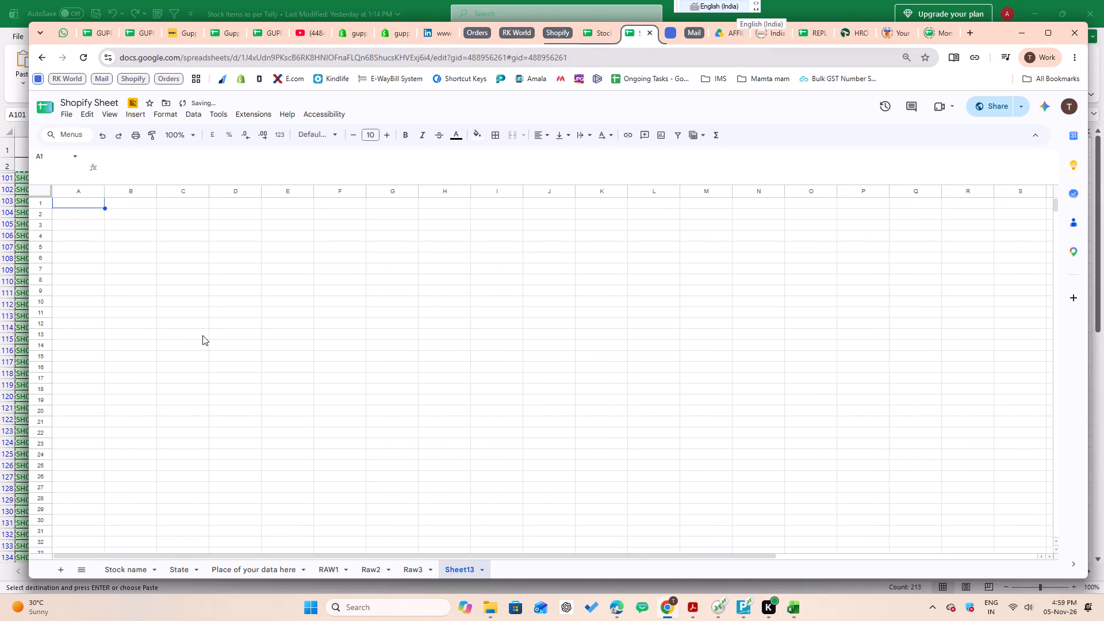
{"action": "key", "text": "ctrl+v"}
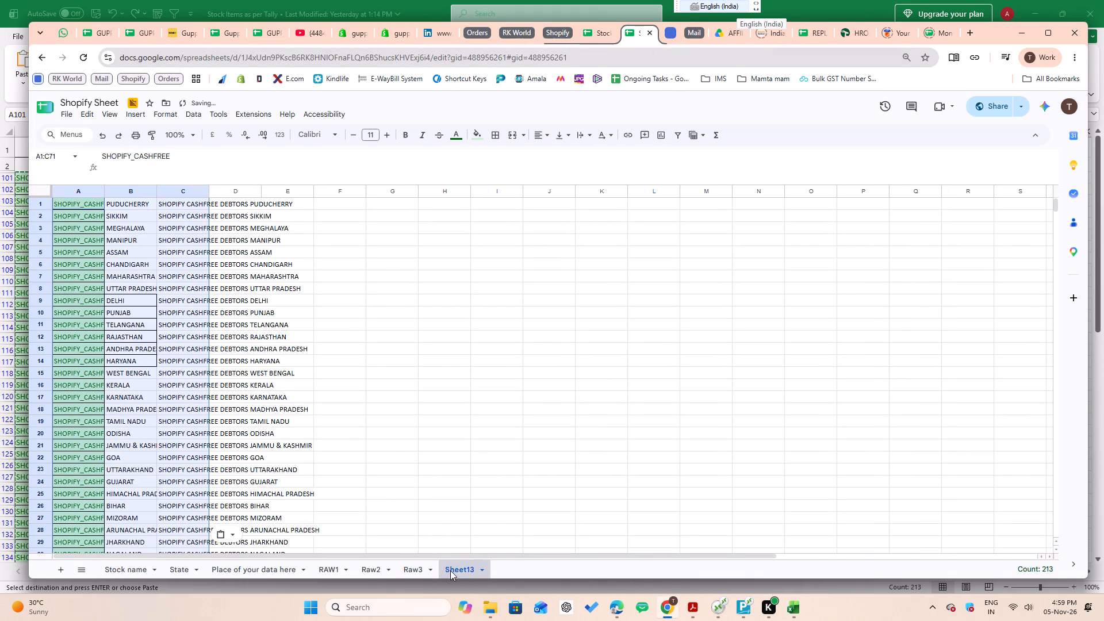
Open the new debtor sheet's name for renaming and clear it.
{"action": "double_click", "coordinate": [453, 570]}
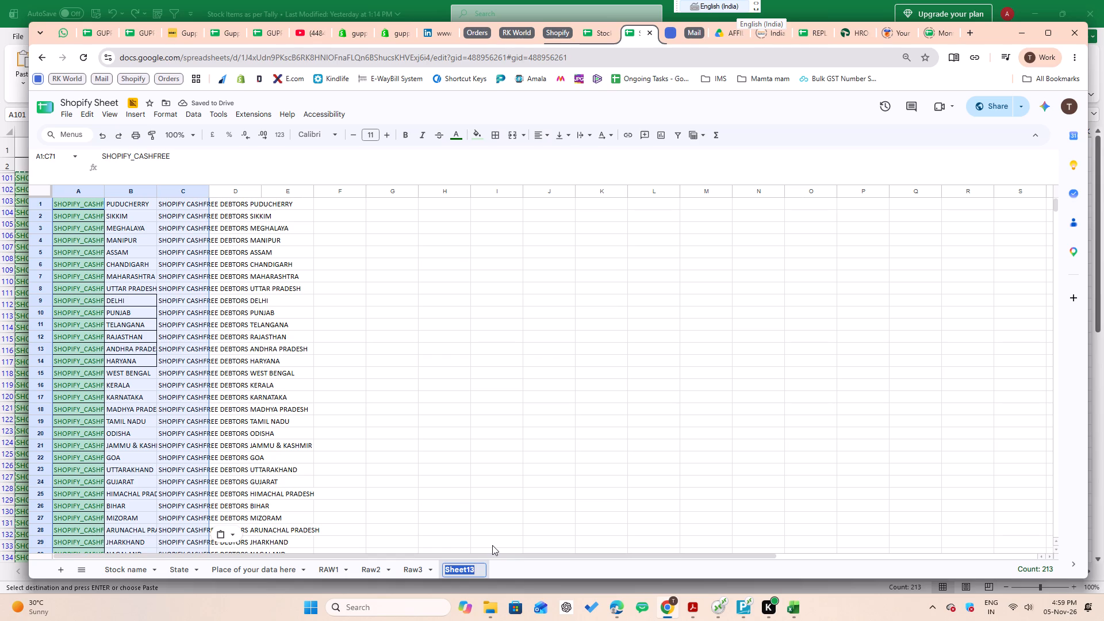
{"action": "type", "text": "Pa"}
{"action": "key", "text": "BackSpace"}
{"action": "key", "text": "BackSpace"}
{"action": "key", "text": "BackSpace"}
{"action": "key", "text": "BackSpace"}
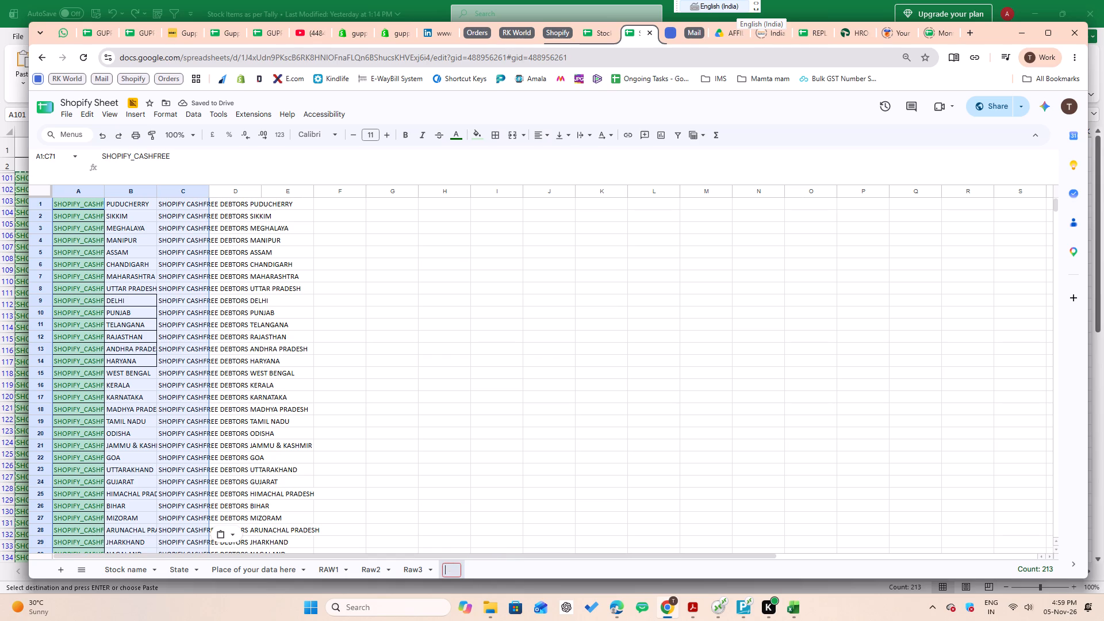
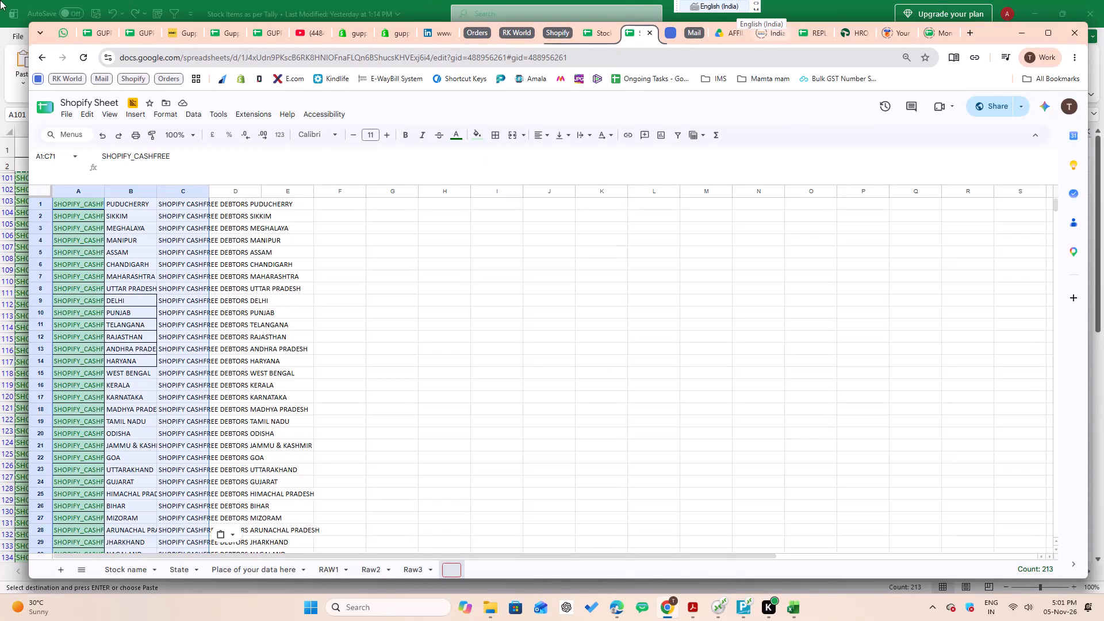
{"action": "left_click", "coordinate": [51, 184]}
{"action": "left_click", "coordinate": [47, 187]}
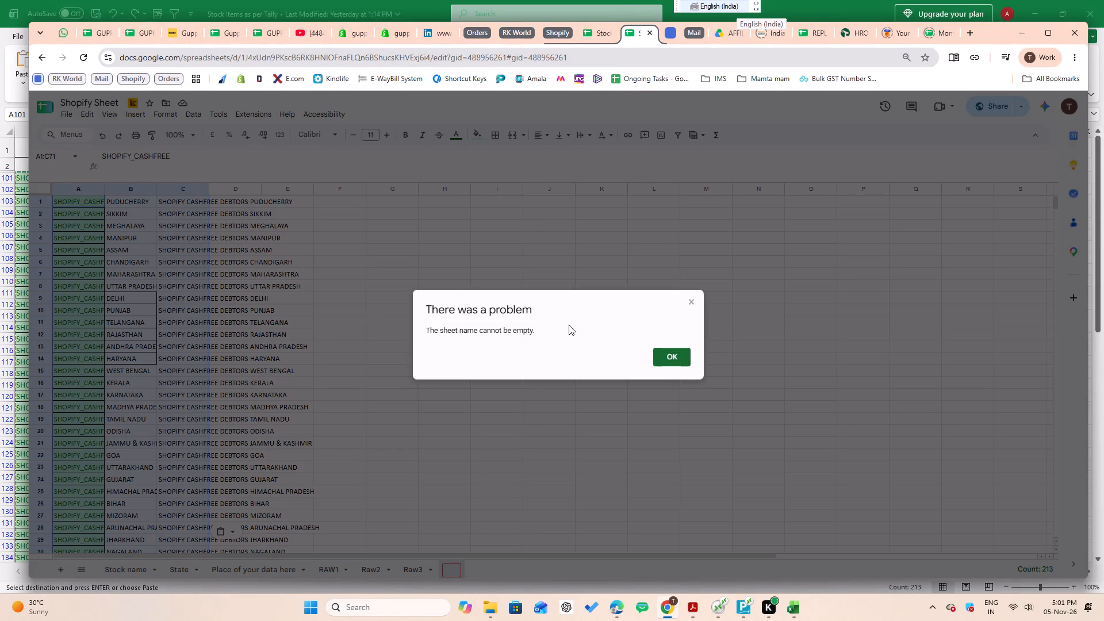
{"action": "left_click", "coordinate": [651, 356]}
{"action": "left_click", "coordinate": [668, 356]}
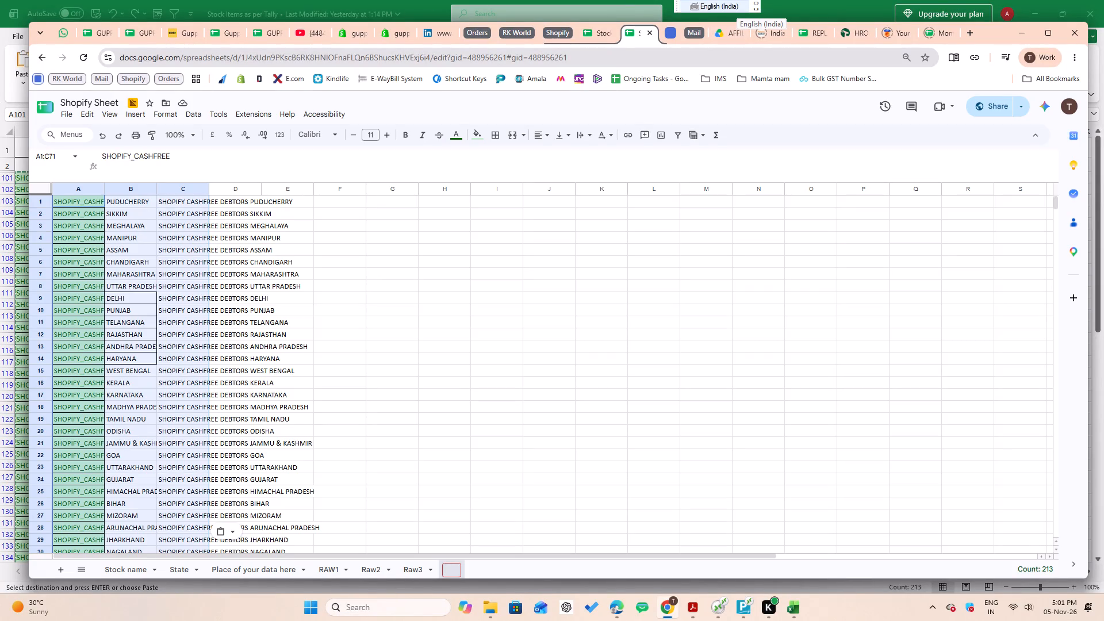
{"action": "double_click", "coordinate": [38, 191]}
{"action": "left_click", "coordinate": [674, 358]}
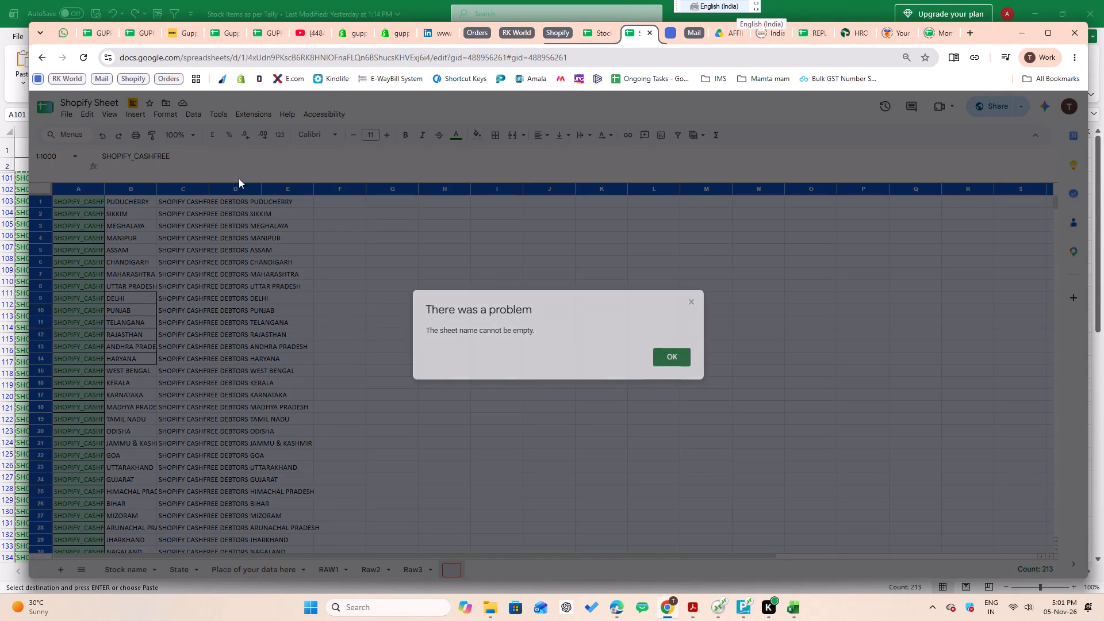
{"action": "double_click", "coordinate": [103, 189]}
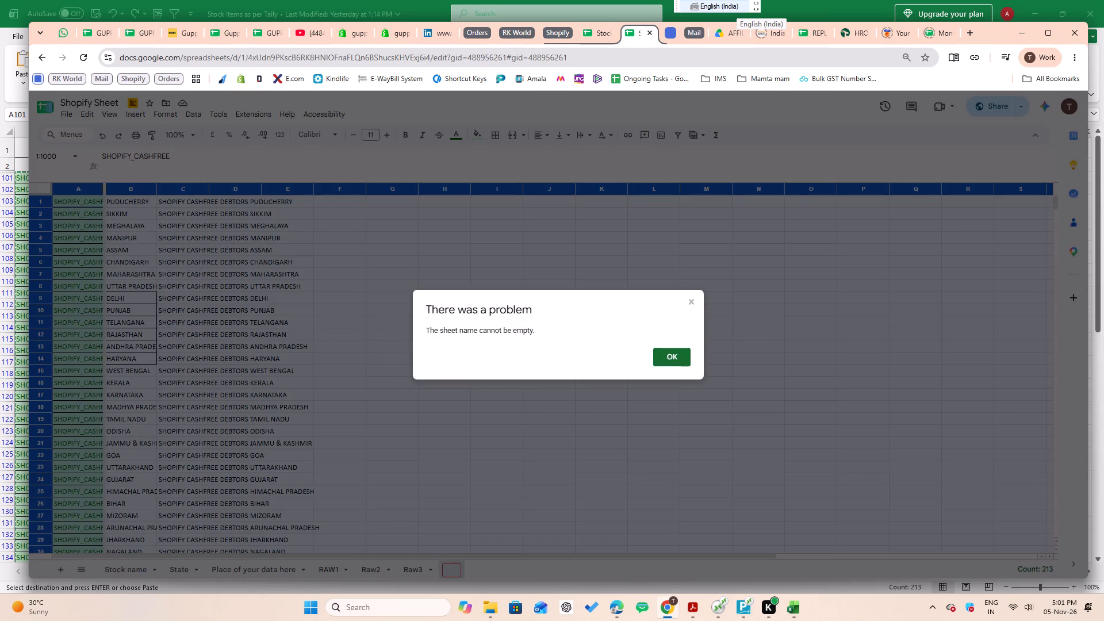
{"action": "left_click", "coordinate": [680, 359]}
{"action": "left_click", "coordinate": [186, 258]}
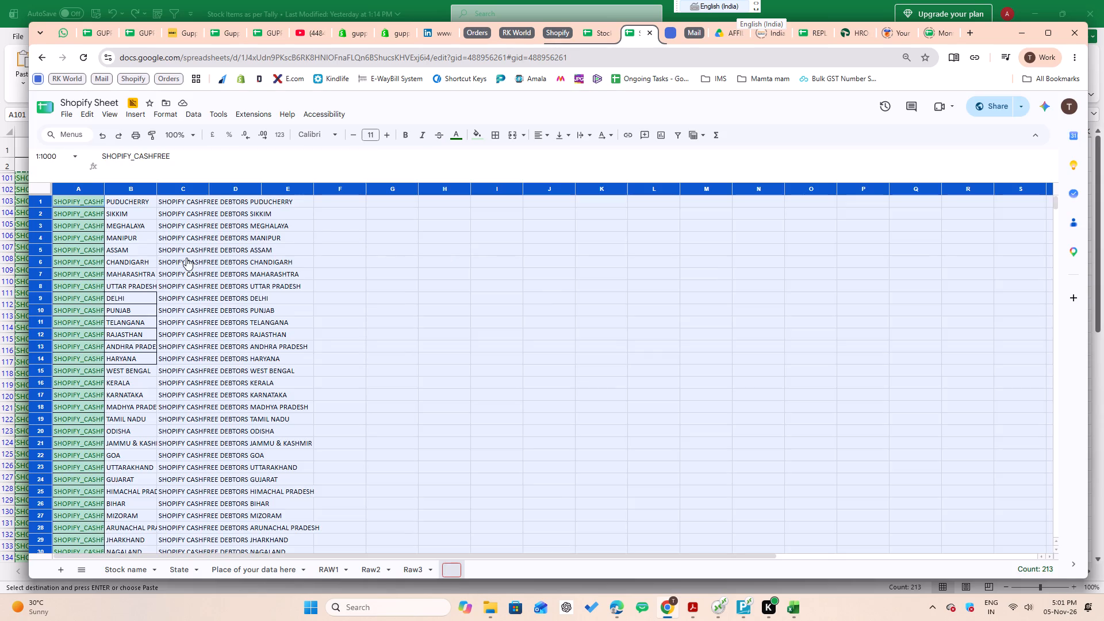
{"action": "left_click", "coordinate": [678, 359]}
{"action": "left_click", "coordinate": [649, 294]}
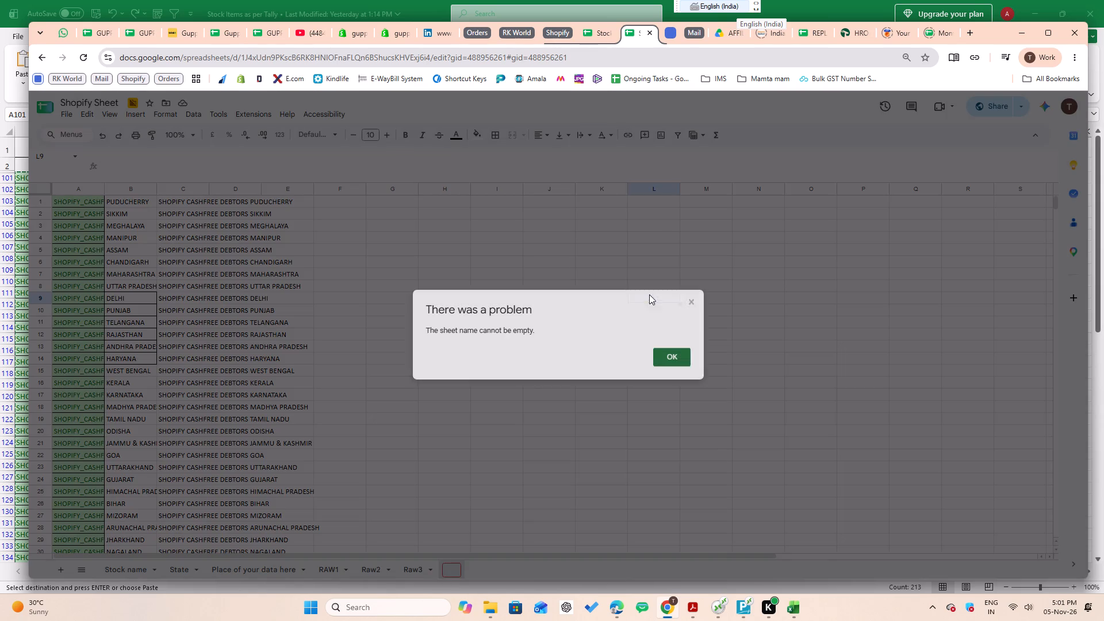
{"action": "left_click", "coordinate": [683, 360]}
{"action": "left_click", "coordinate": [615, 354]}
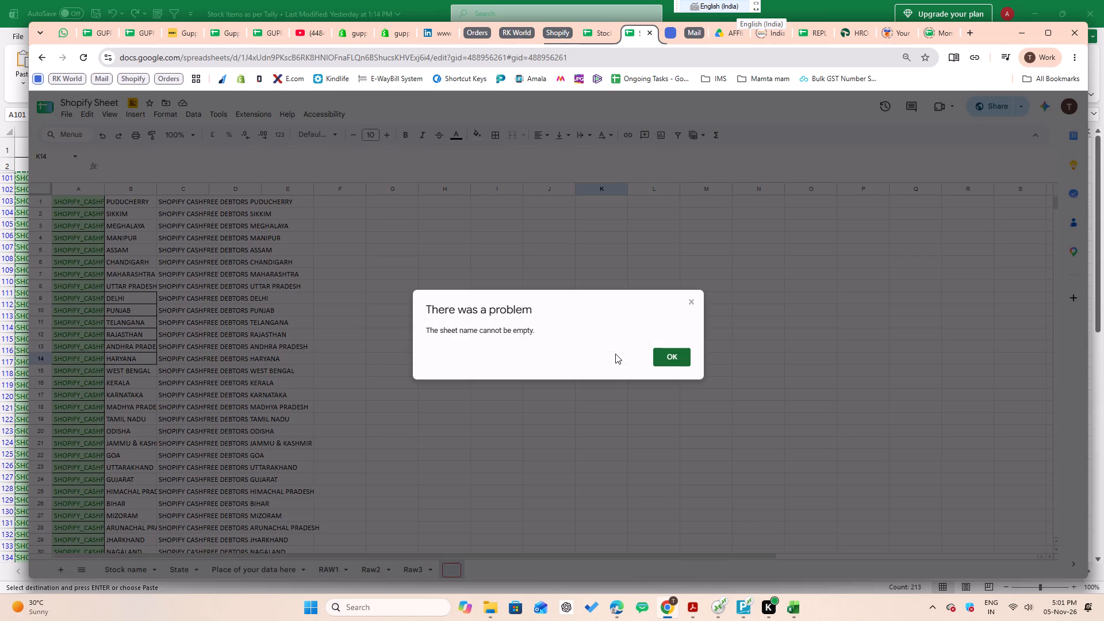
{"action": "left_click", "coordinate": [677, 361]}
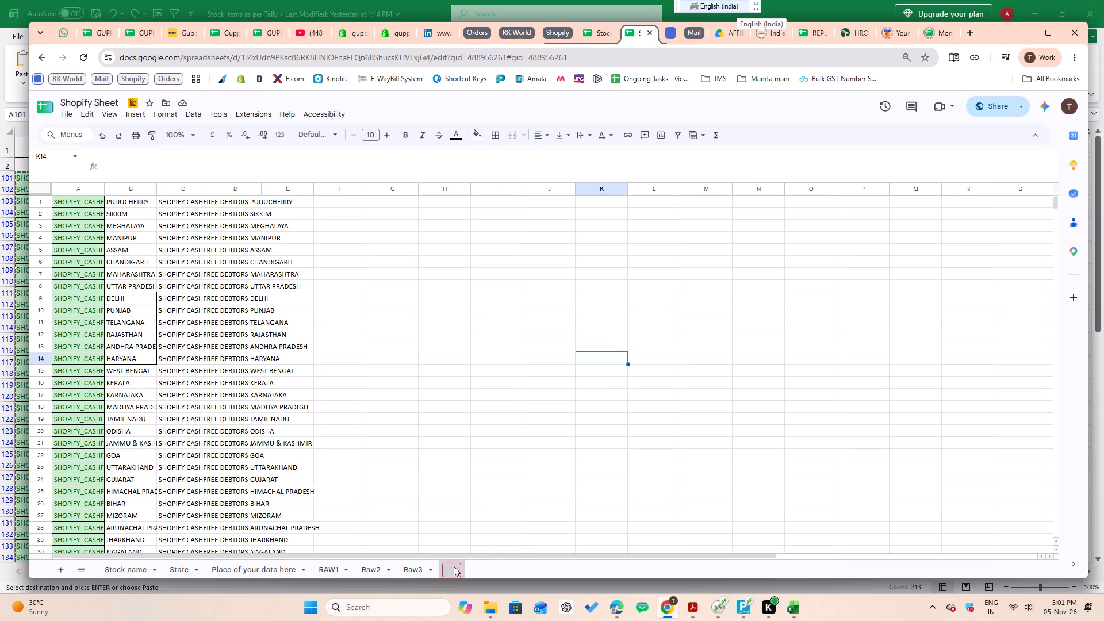
Rename the new debtor sheet as Ledger.
{"action": "key", "text": "shift+p"}
{"action": "key", "text": "BackSpace"}
{"action": "type", "text": "Ledger"}
{"action": "key", "text": "Return"}
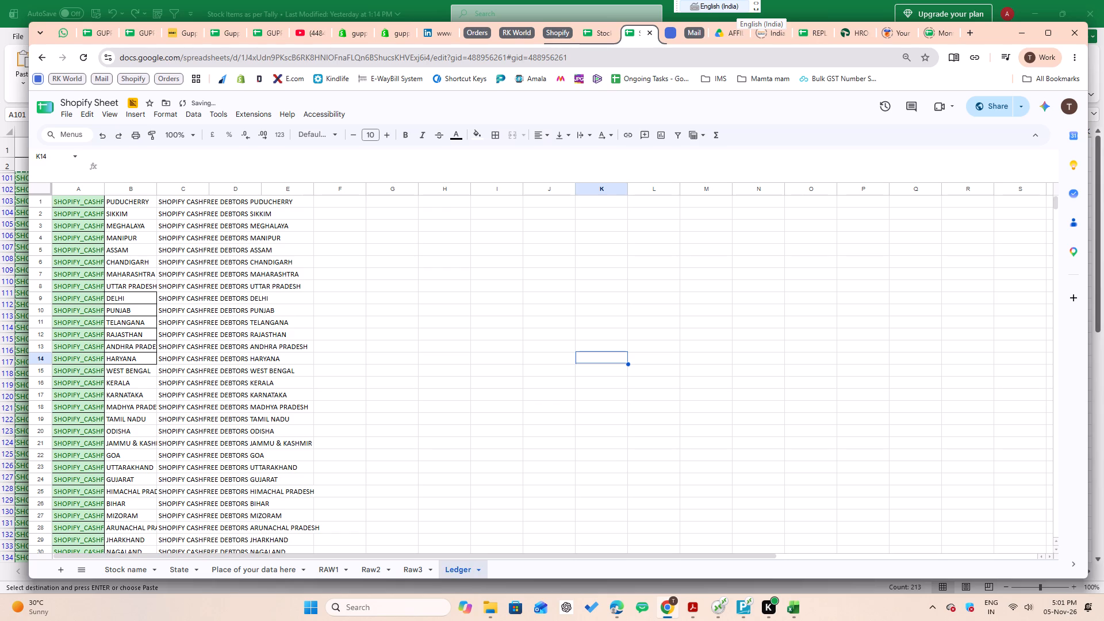
Insert a row above the first data row and enter the headers Portal, State and Ledger in A1 to C1.
{"action": "scroll", "coordinate": [195, 304], "scroll_direction": "up", "scroll_amount": 3}
{"action": "left_click", "coordinate": [47, 204]}
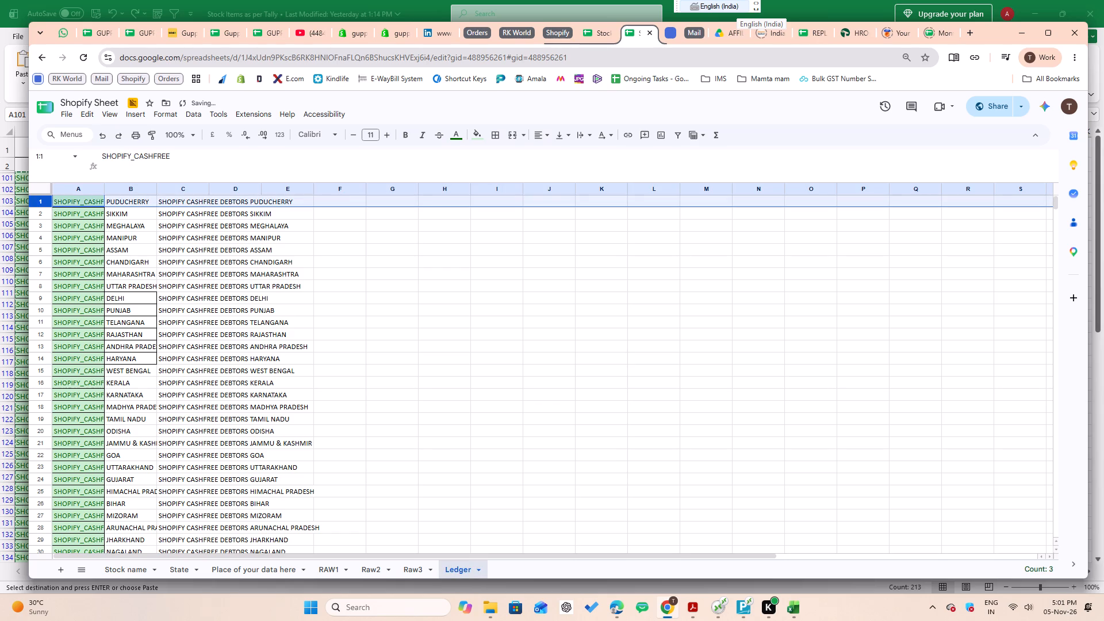
{"action": "key", "text": "ctrl+equal"}
{"action": "key", "text": "Up"}
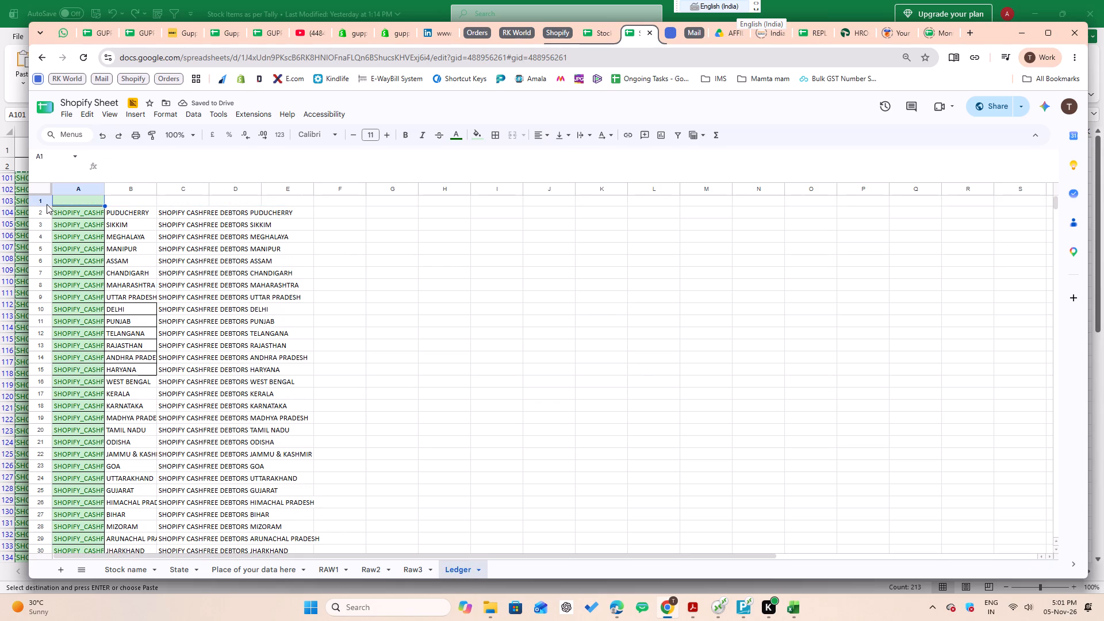
{"action": "type", "text": "Portal"}
{"action": "key", "text": "Tab"}
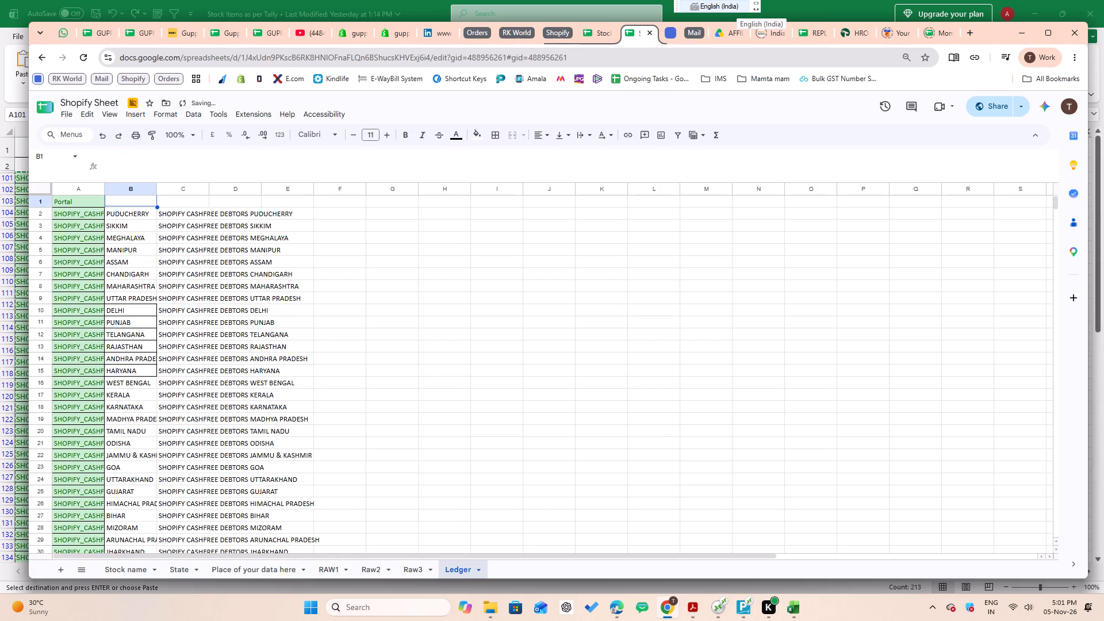
{"action": "type", "text": "State"}
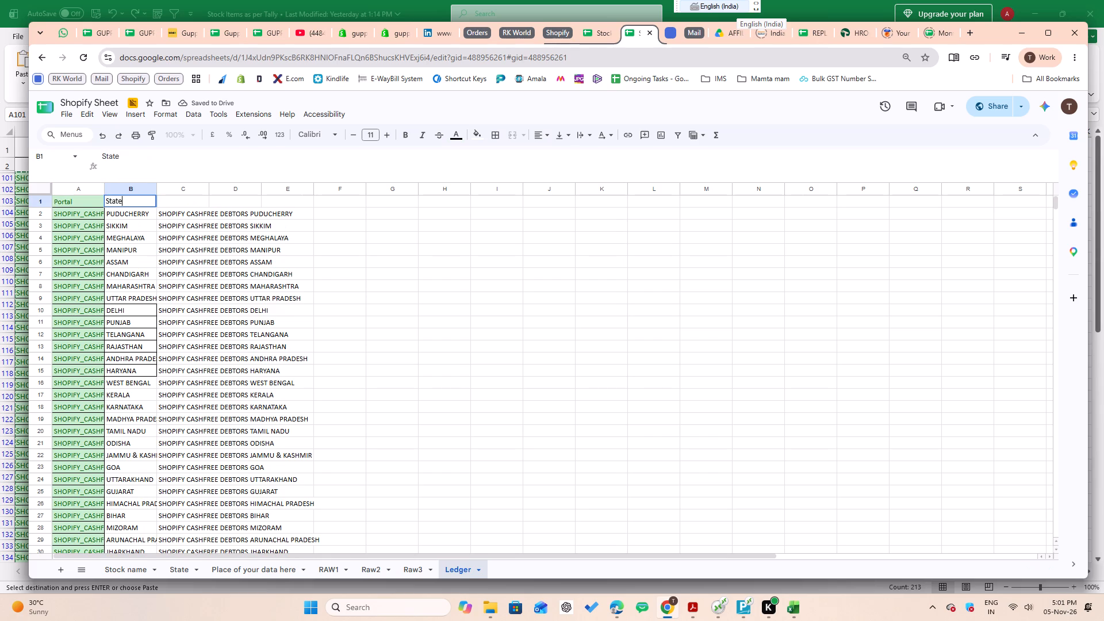
{"action": "key", "text": "Tab"}
{"action": "type", "text": "Ledger"}
{"action": "key", "text": "Return"}
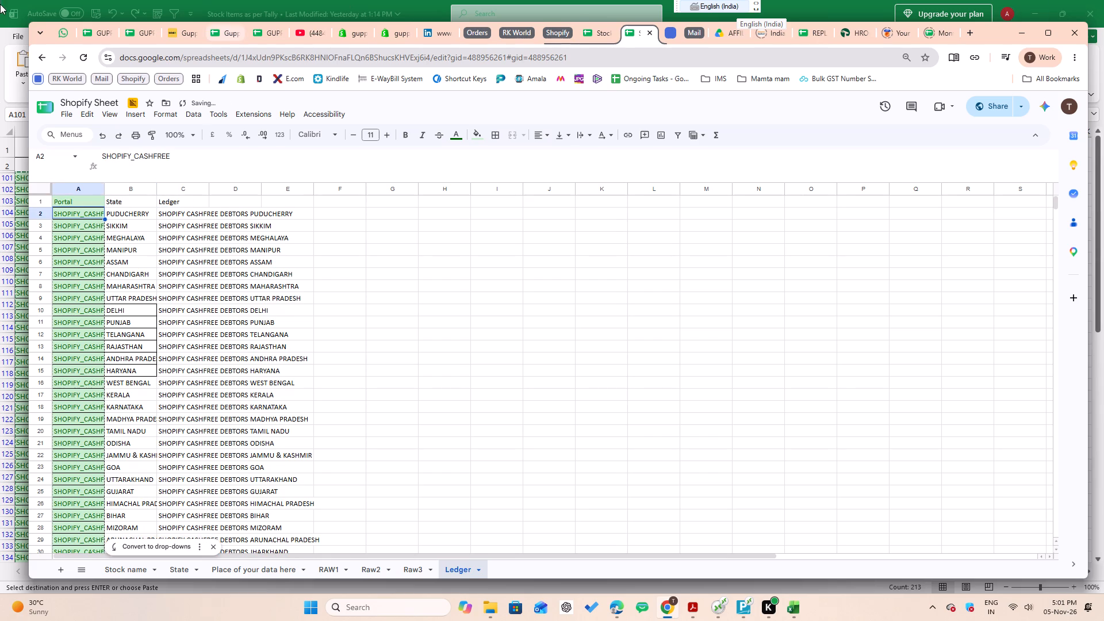
Auto-fit the column widths of the entire Ledger sheet to their contents.
{"action": "key", "text": "ctrl+a"}
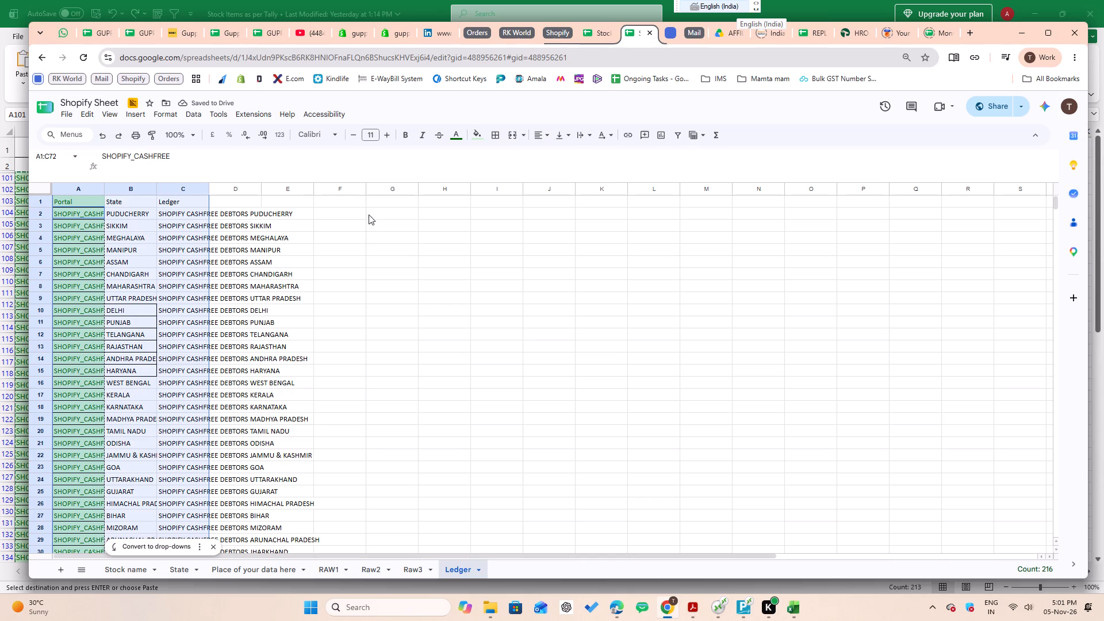
{"action": "left_click", "coordinate": [45, 187]}
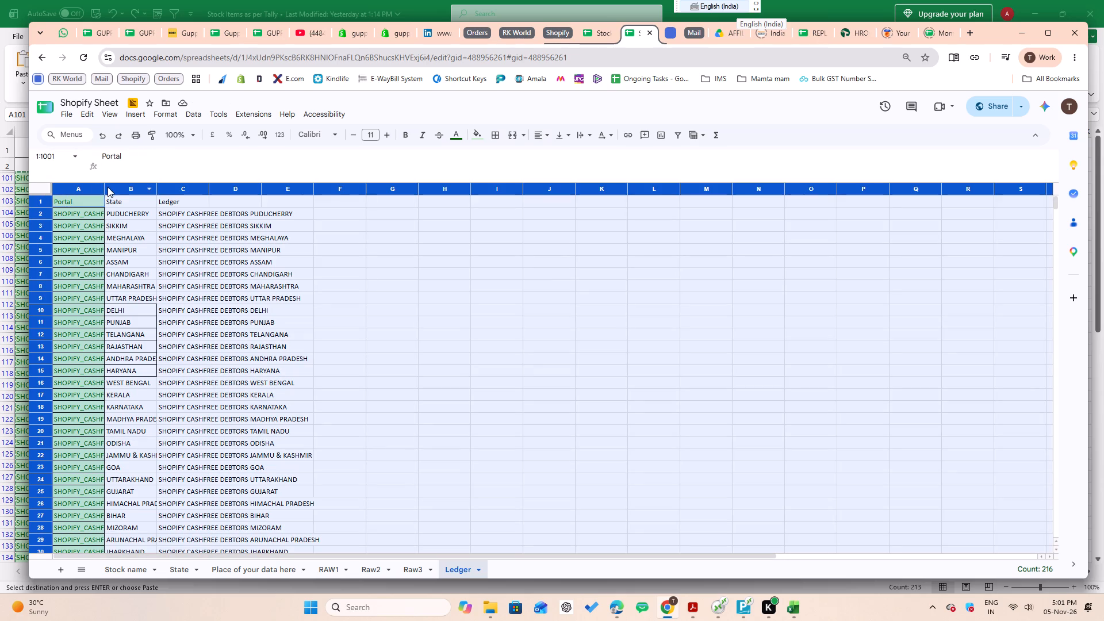
{"action": "double_click", "coordinate": [106, 188]}
{"action": "left_click", "coordinate": [304, 243]}
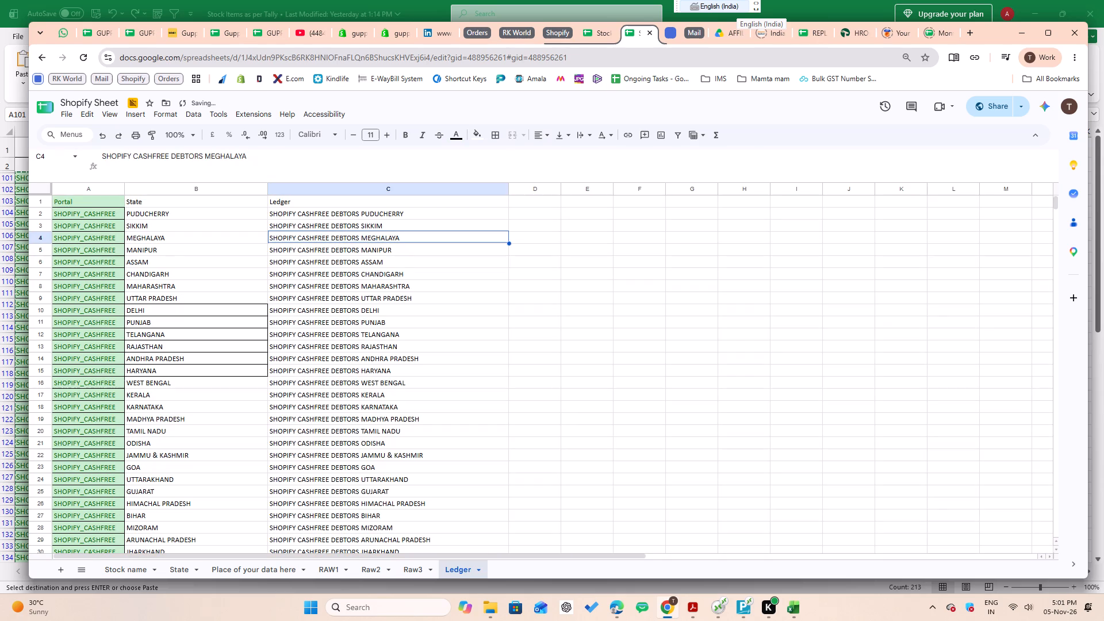
Make the header row of the Ledger sheet bold.
{"action": "left_click", "coordinate": [44, 201]}
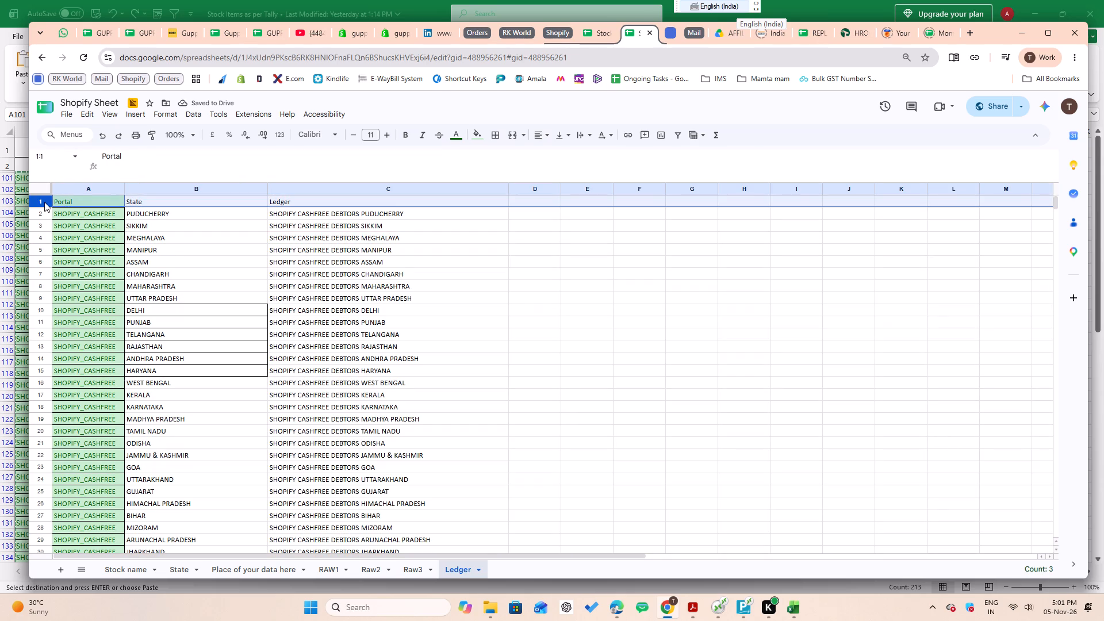
{"action": "key", "text": "ctrl+b"}
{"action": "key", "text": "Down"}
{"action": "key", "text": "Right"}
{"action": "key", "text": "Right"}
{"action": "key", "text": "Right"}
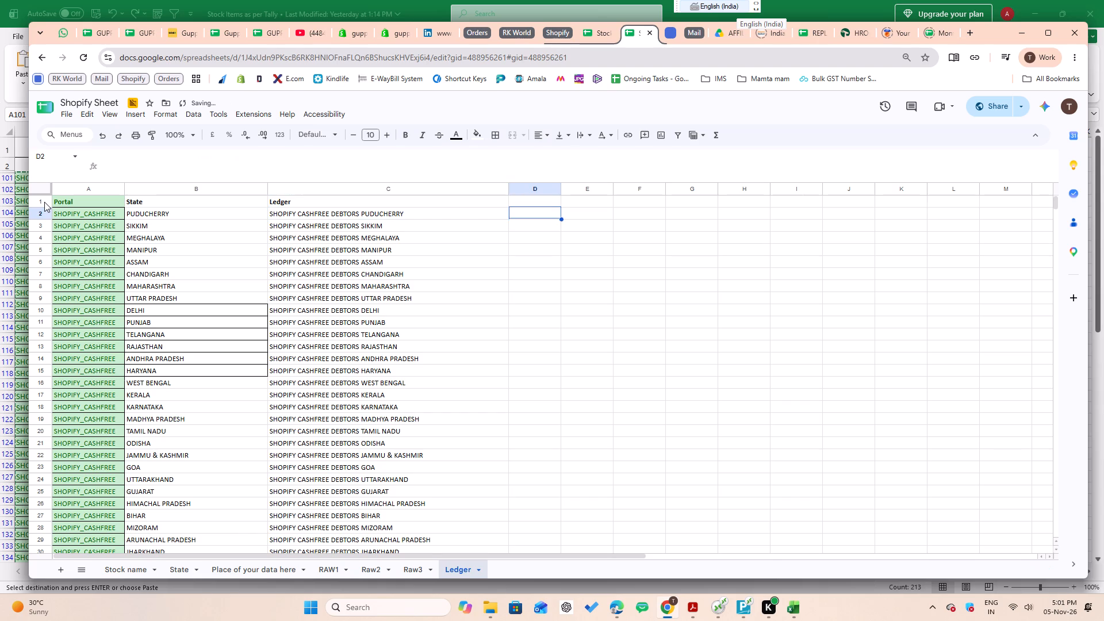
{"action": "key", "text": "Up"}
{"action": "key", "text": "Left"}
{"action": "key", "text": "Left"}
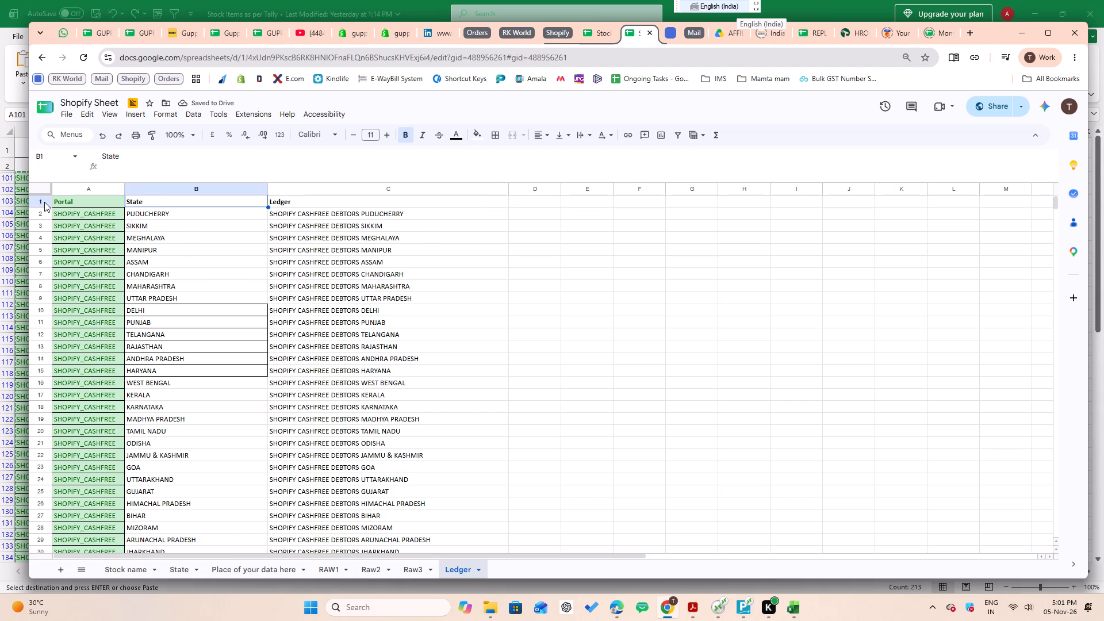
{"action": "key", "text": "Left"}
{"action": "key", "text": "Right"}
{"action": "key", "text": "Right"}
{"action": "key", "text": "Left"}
Move the Ledger sheet between the Stock name and State sheets, and go back to Raw3.
{"action": "left_click_drag", "start_coordinate": [458, 572], "coordinate": [259, 573]}
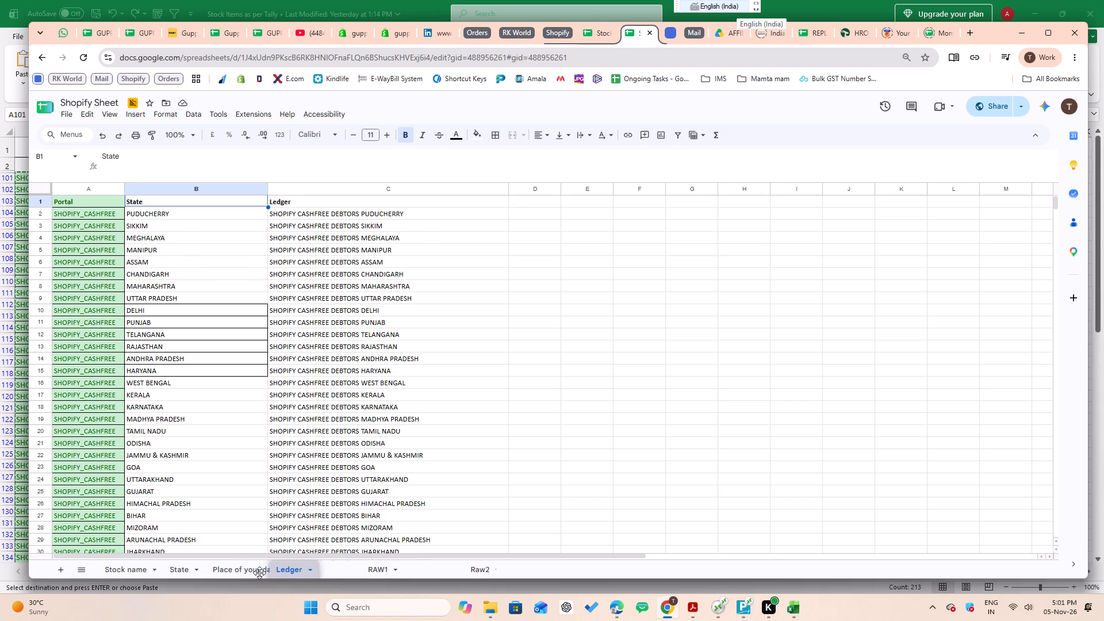
{"action": "left_click_drag", "start_coordinate": [259, 573], "coordinate": [179, 573]}
{"action": "left_click", "coordinate": [455, 568]}
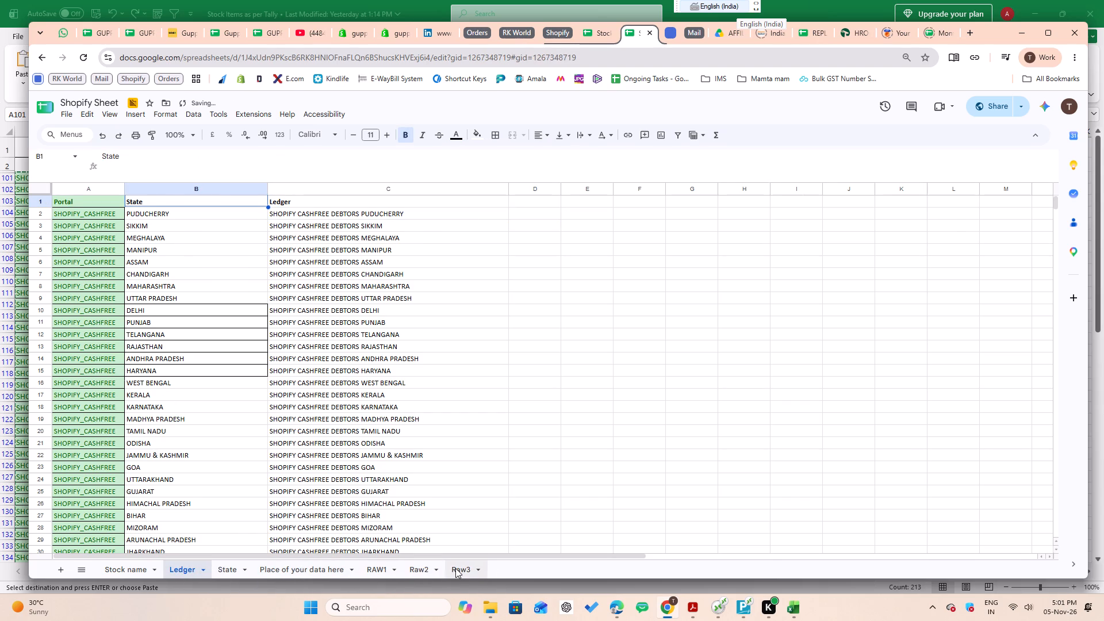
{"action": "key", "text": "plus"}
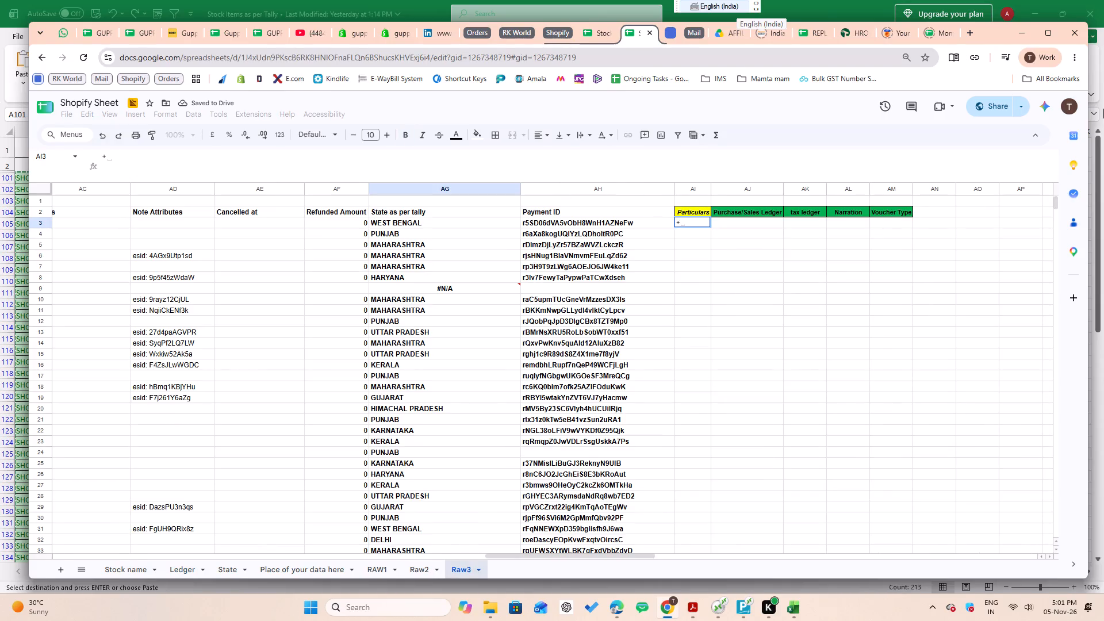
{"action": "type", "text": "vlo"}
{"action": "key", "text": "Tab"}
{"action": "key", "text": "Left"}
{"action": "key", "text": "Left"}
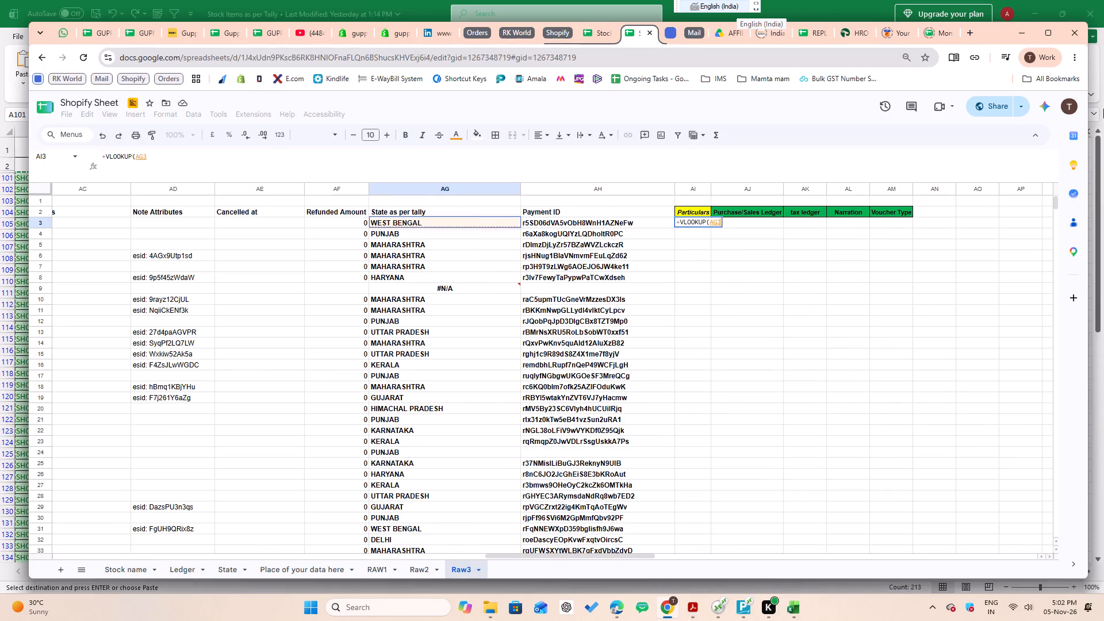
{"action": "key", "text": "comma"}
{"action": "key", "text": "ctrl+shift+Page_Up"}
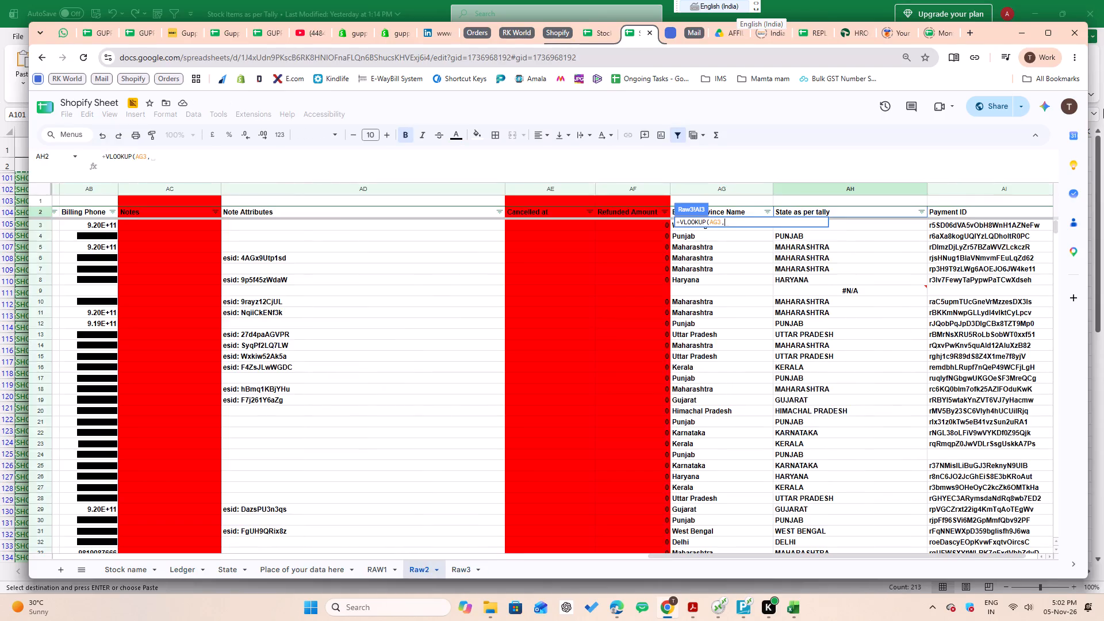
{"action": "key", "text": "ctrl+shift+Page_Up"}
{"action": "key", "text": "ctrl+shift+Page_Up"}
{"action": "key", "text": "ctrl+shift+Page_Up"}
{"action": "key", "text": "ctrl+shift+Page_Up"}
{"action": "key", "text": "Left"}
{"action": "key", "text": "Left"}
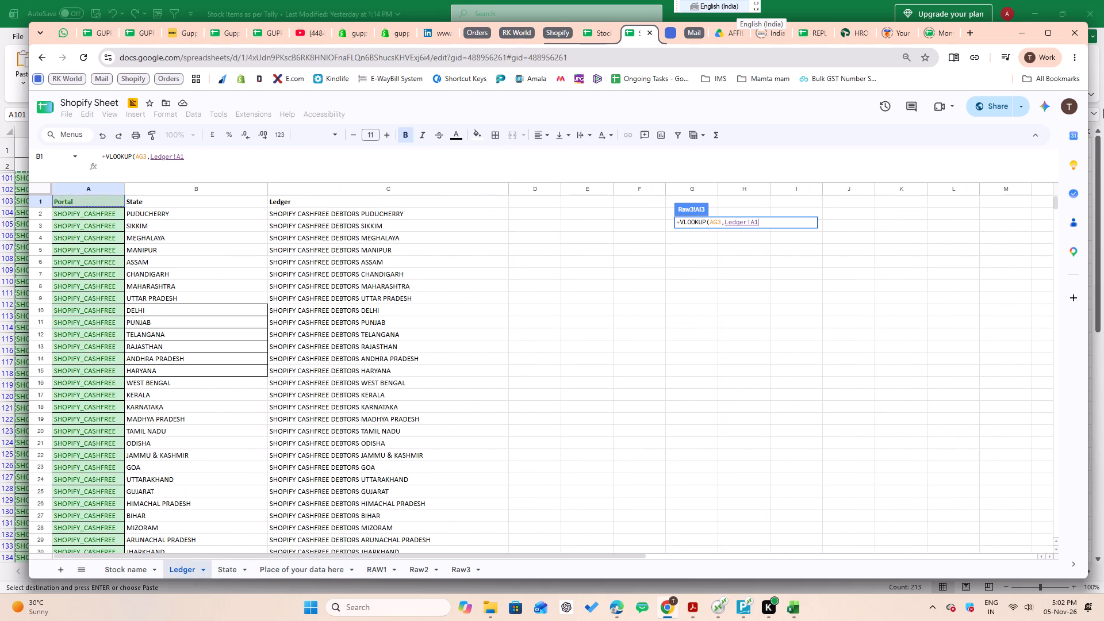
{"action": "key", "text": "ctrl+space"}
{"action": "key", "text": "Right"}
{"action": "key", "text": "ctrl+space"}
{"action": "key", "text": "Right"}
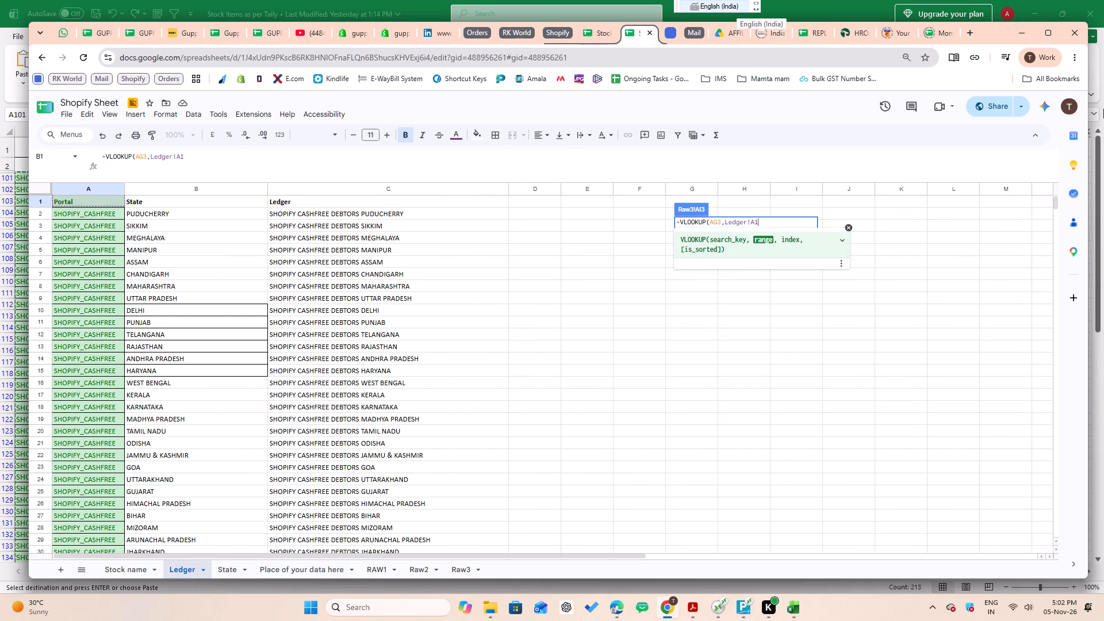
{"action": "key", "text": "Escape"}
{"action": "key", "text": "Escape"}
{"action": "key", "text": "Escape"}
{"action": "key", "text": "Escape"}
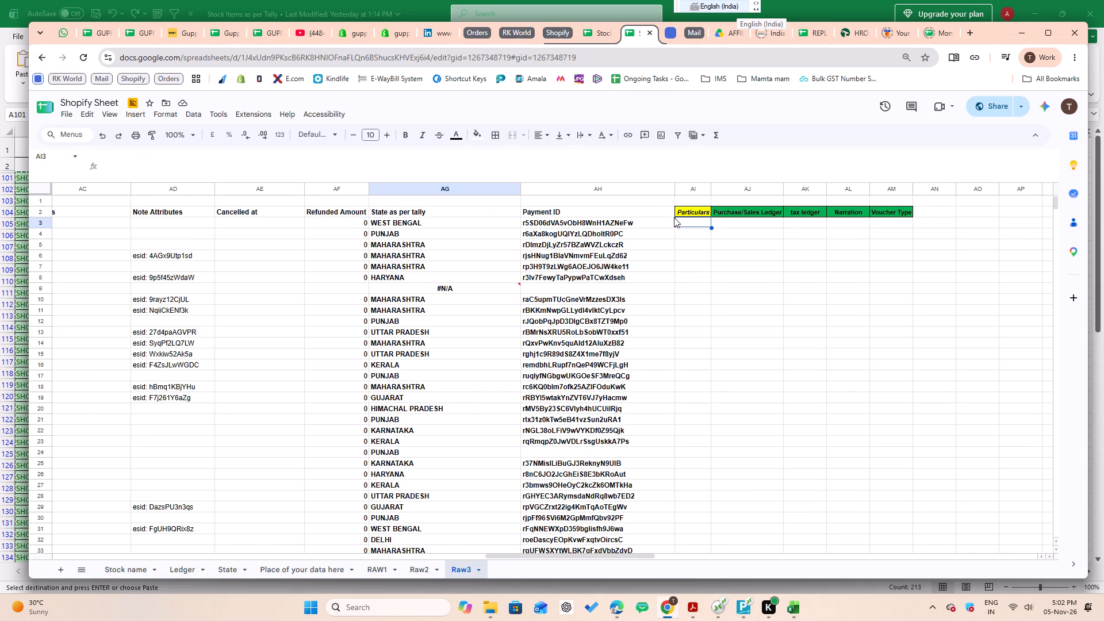
In AI3 under Particulars on Raw3, enter =VLOOKUP(AG3,Ledger!B:C,2,0) to fetch the debtor ledger by state.
{"action": "left_click", "coordinate": [684, 267]}
{"action": "left_click", "coordinate": [690, 221]}
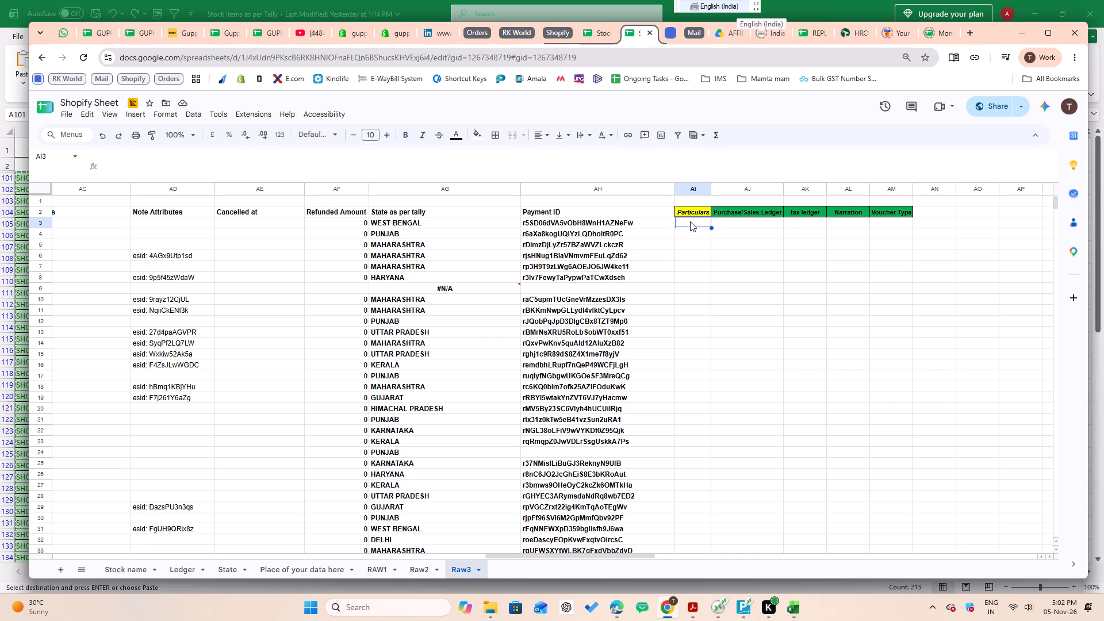
{"action": "key", "text": "Escape"}
{"action": "key", "text": "Escape"}
{"action": "key", "text": "Escape"}
{"action": "key", "text": "plus"}
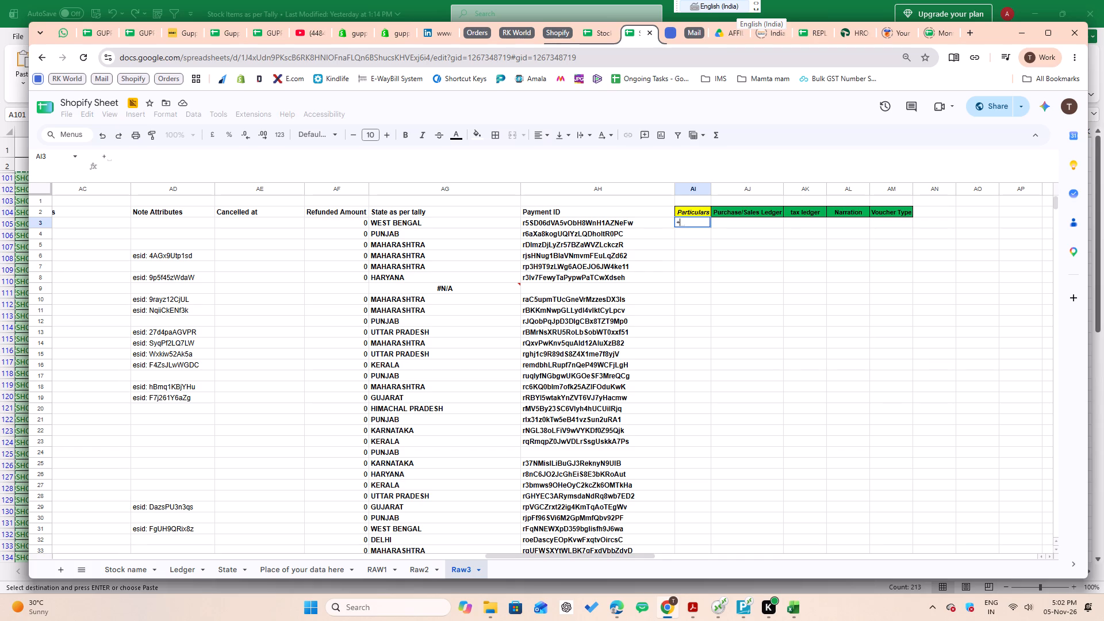
{"action": "type", "text": "vlo"}
{"action": "key", "text": "Tab"}
{"action": "key", "text": "Left"}
{"action": "key", "text": "Left"}
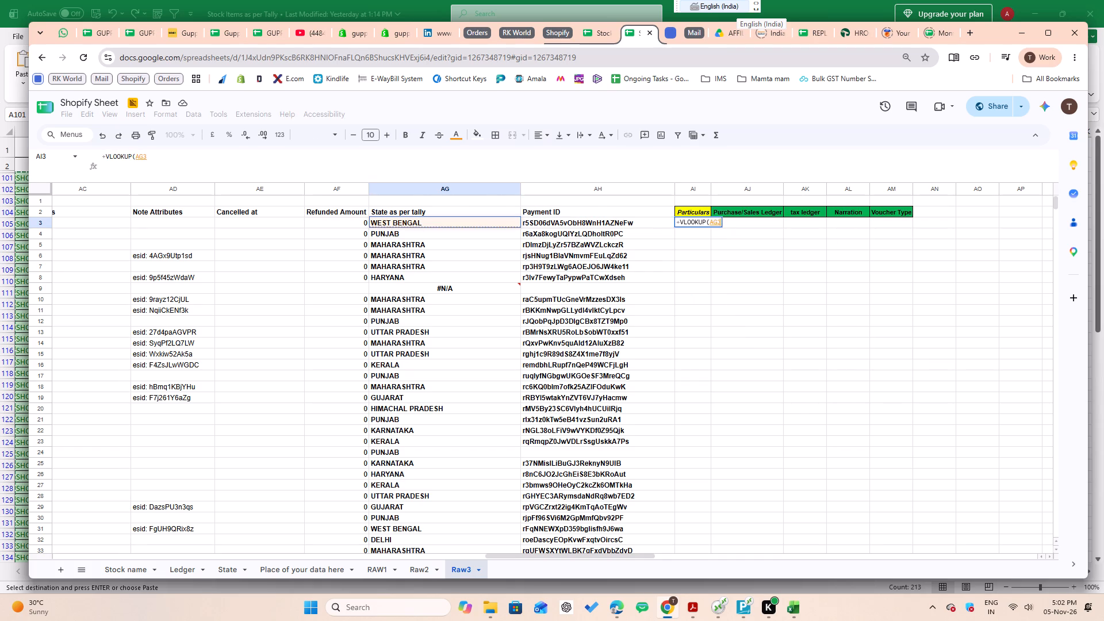
{"action": "key", "text": "comma"}
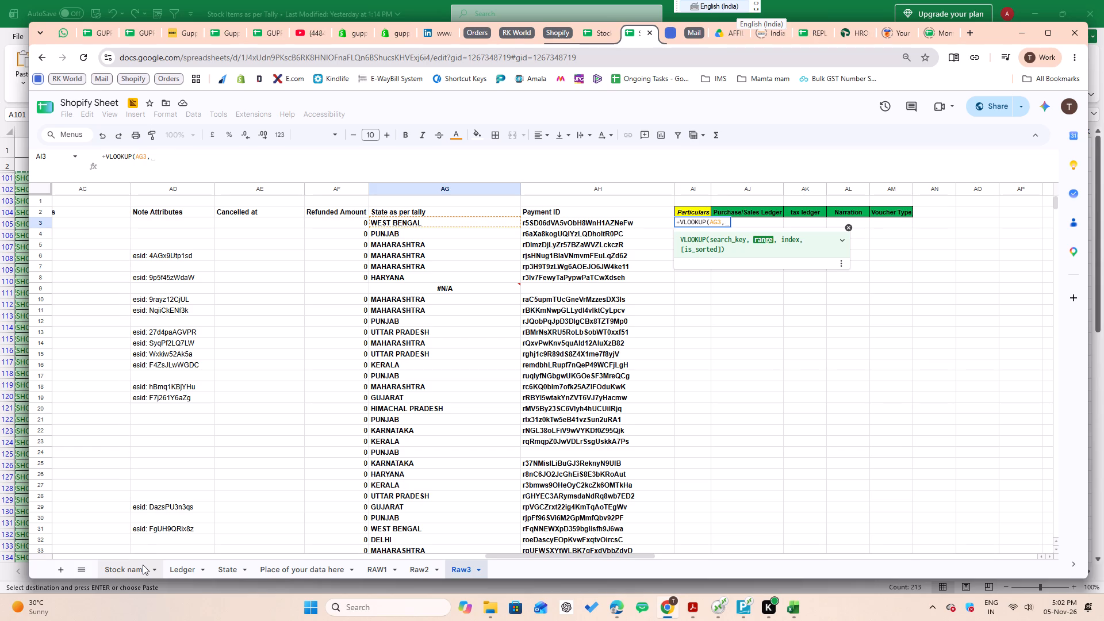
{"action": "left_click", "coordinate": [189, 569]}
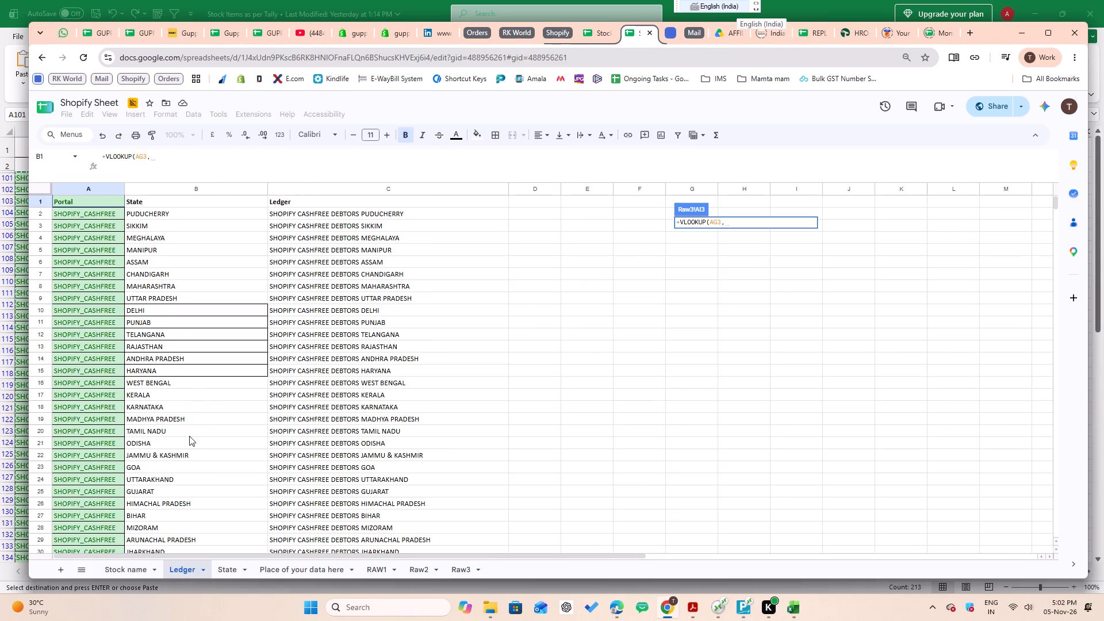
{"action": "left_click_drag", "start_coordinate": [164, 185], "coordinate": [295, 190]}
{"action": "type", "text": ",2,0"}
{"action": "key", "text": "Return"}
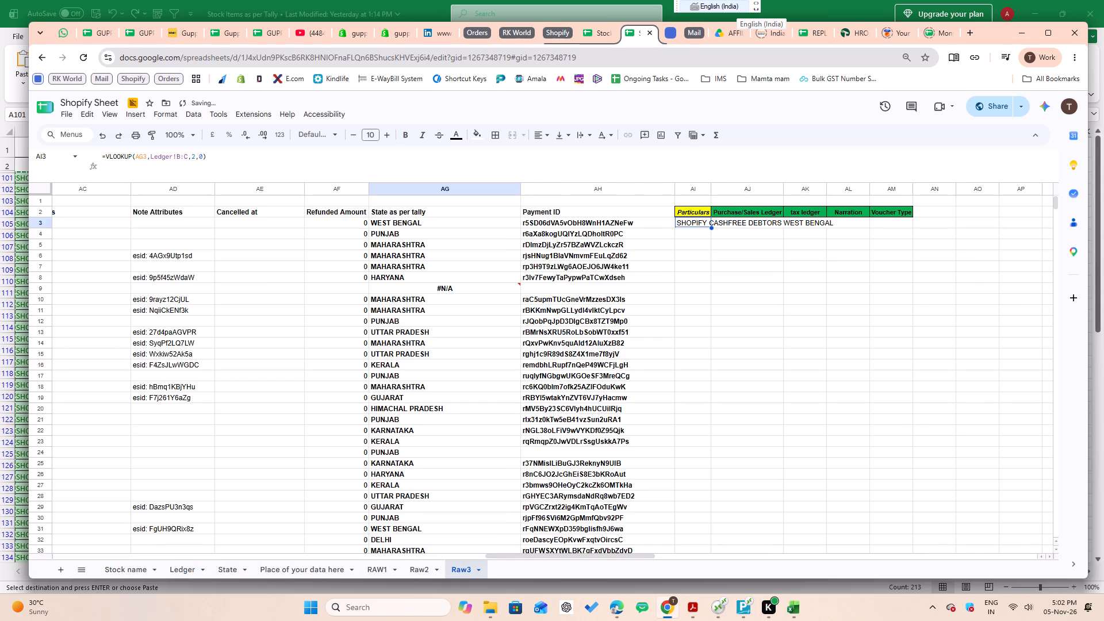
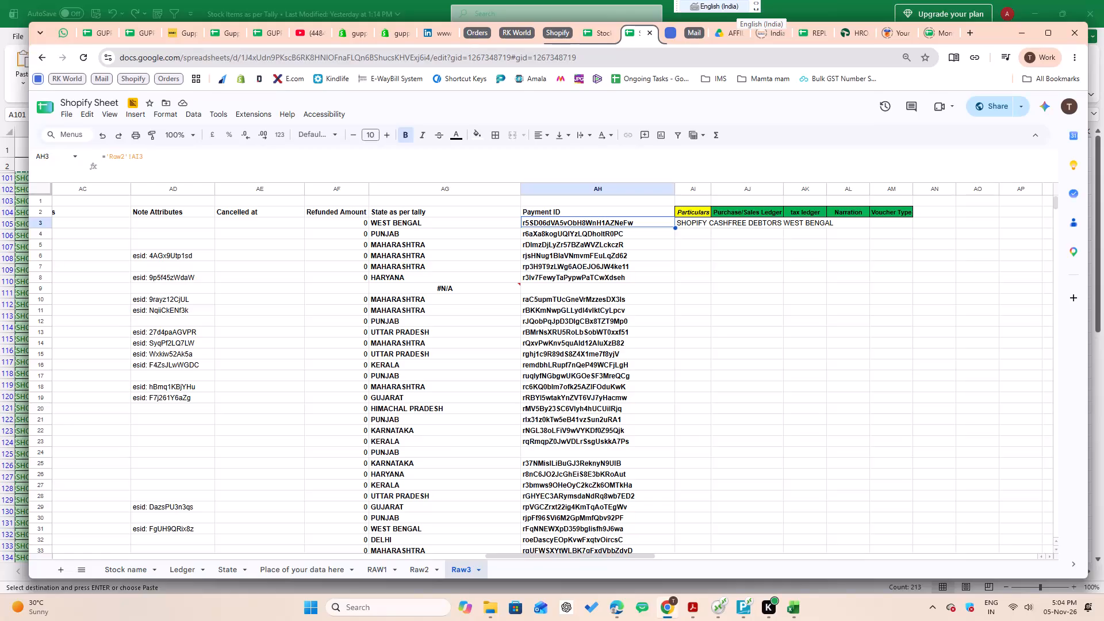
Fill the Particulars VLOOKUP formula from AI3 down through AI672, the last data row of Raw3.
{"action": "key", "text": "Right"}
{"action": "key", "text": "ctrl+Down"}
{"action": "key", "text": "Left"}
{"action": "key", "text": "ctrl+Up"}
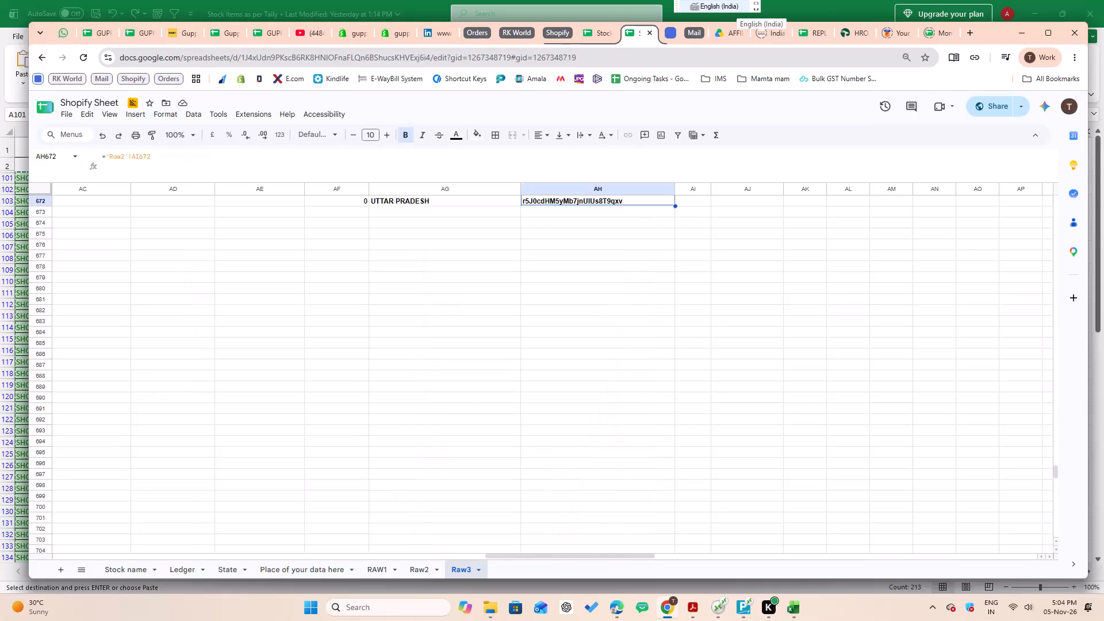
{"action": "key", "text": "Right"}
{"action": "key", "text": "ctrl+shift+Up"}
{"action": "key", "text": "shift+Up"}
{"action": "key", "text": "shift+Up"}
{"action": "key", "text": "shift+Down"}
{"action": "key", "text": "shift+Down"}
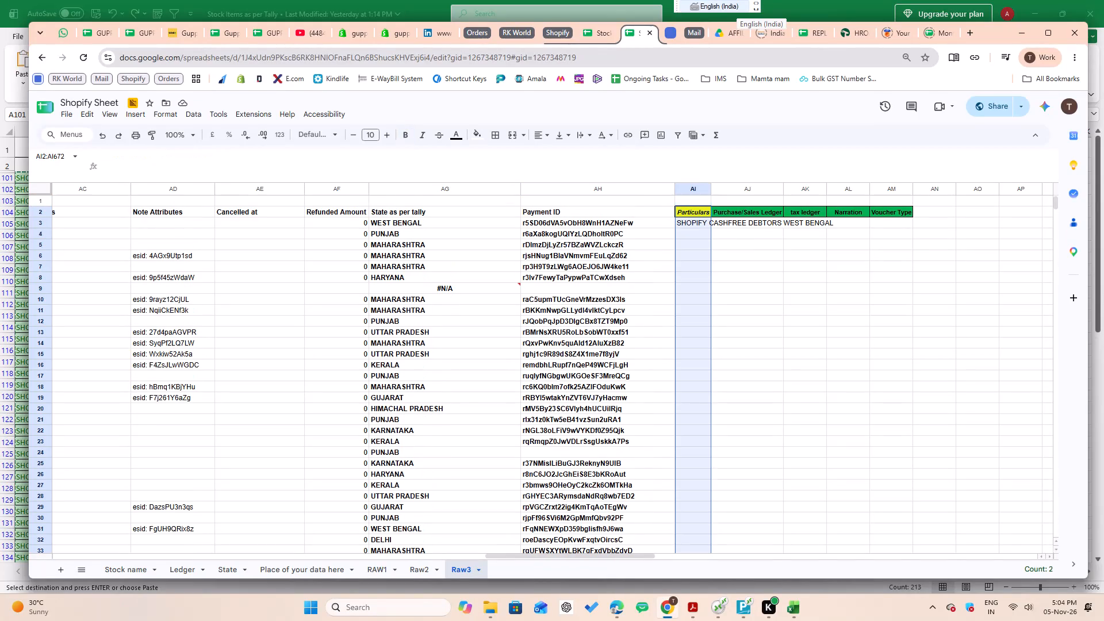
{"action": "key", "text": "ctrl+d"}
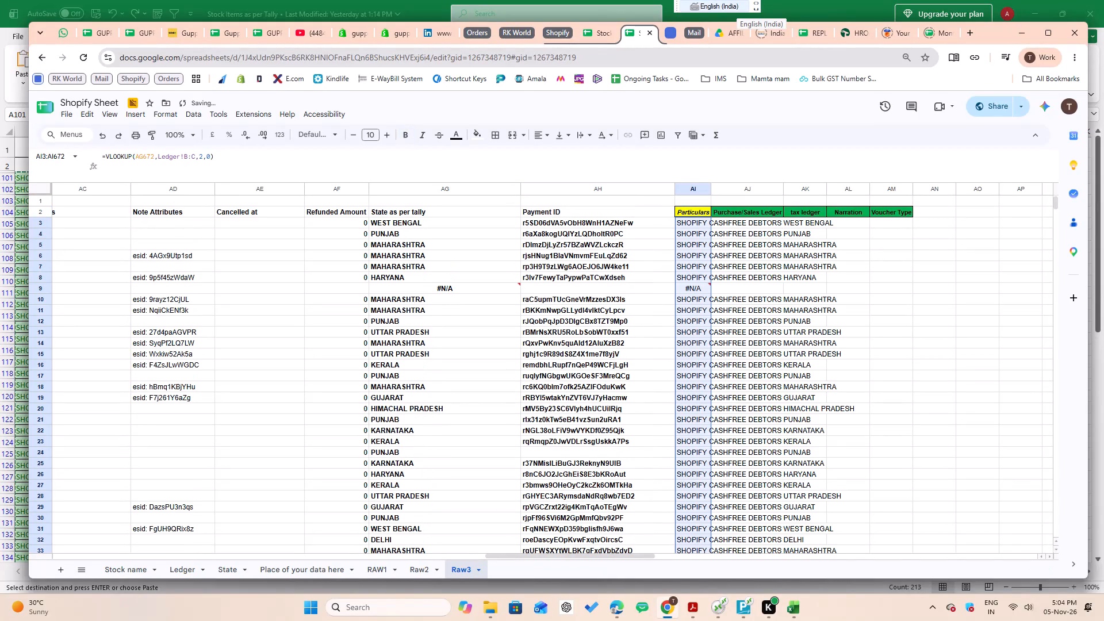
Begin a VLOOKUP formula in AJ3 under Purchase/Sales Ledger on Raw3.
{"action": "key", "text": "Up"}
{"action": "key", "text": "ctrl+Up"}
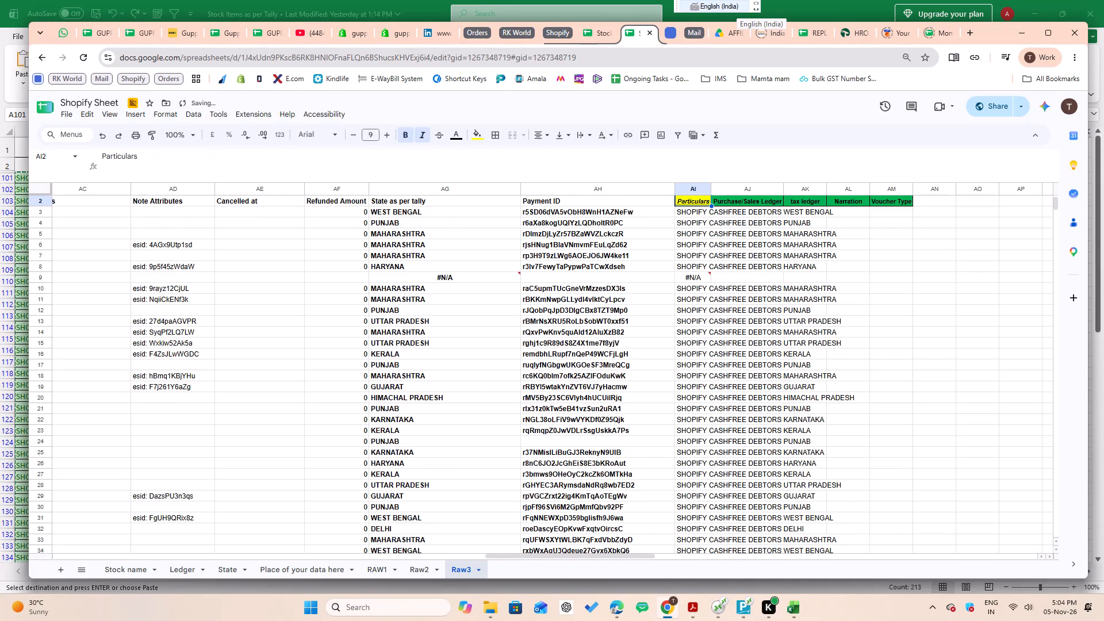
{"action": "key", "text": "Up"}
{"action": "key", "text": "Up"}
{"action": "key", "text": "Down"}
{"action": "key", "text": "Right"}
{"action": "key", "text": "Down"}
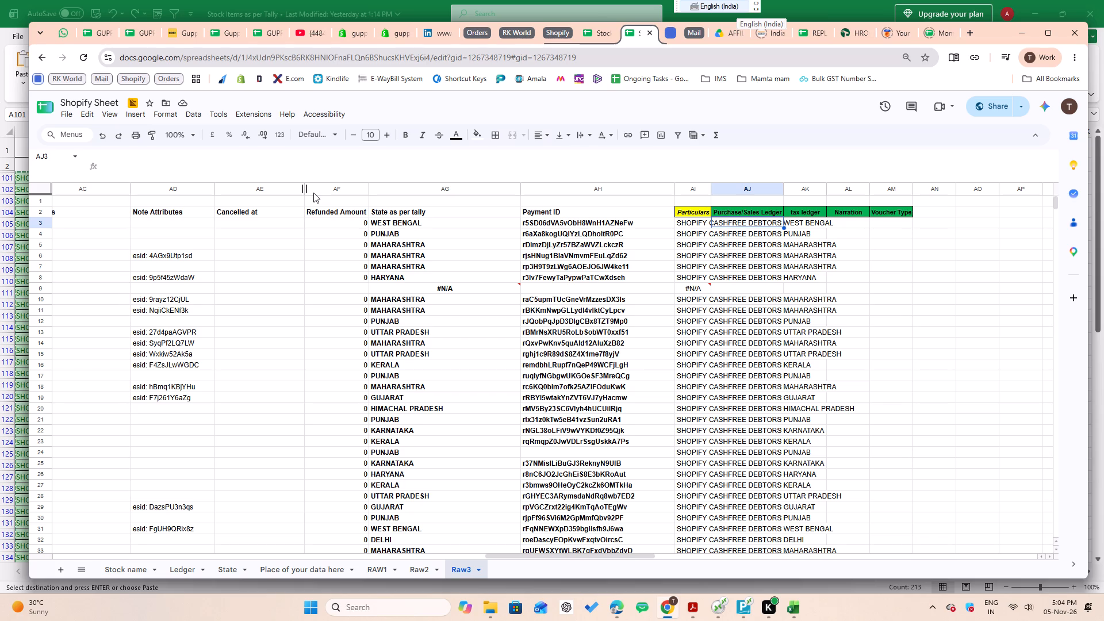
{"action": "key", "text": "Up"}
{"action": "key", "text": "Down"}
{"action": "type", "text": "+vlo"}
{"action": "key", "text": "Tab"}
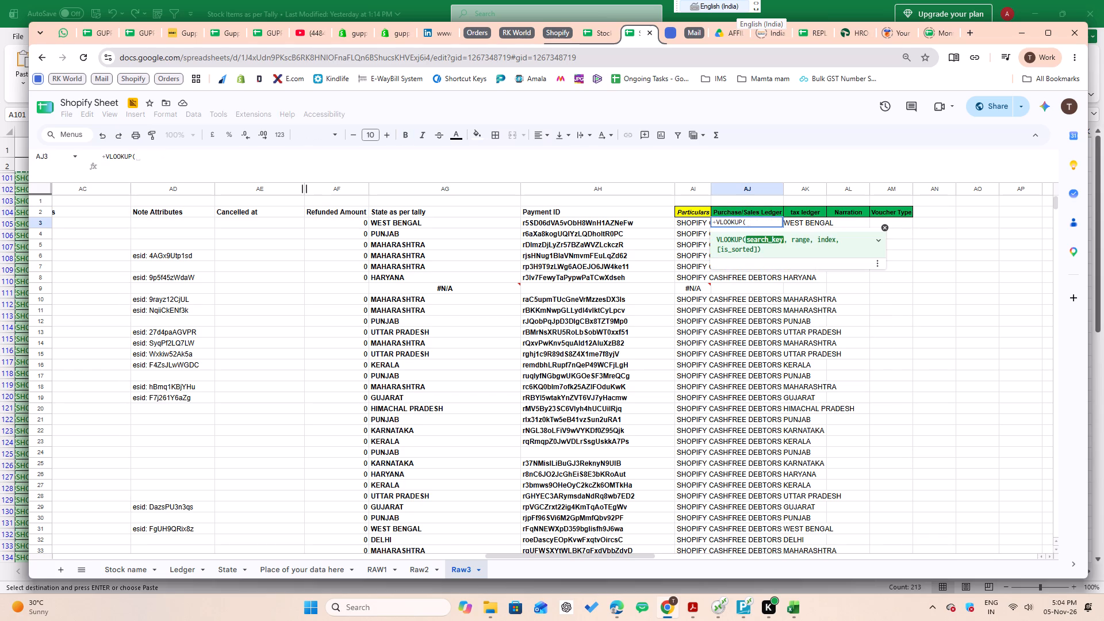
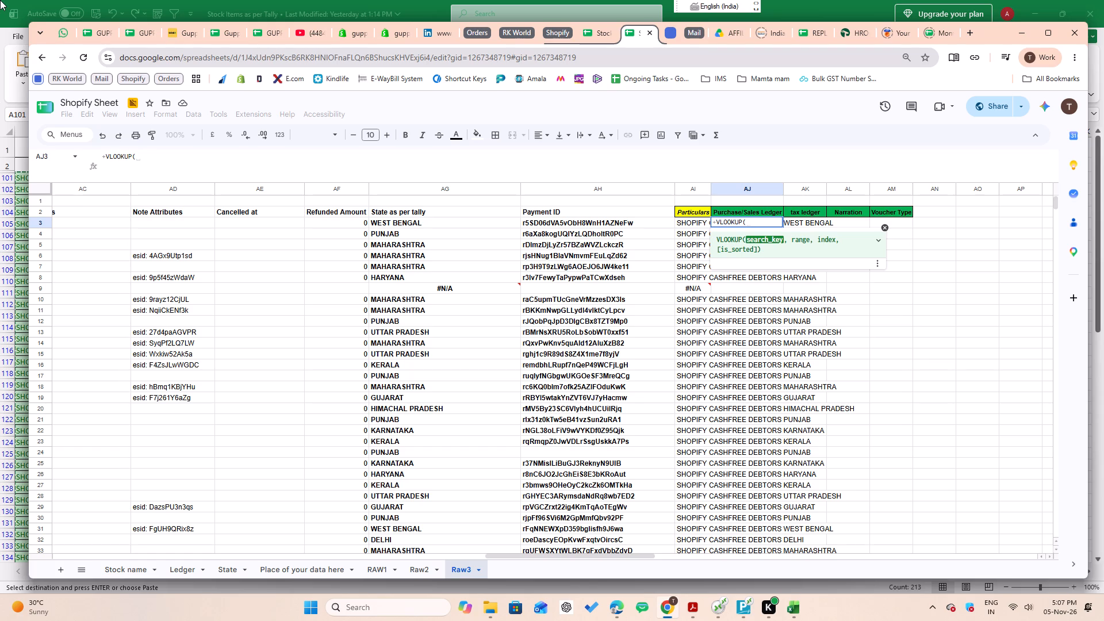
Open a new browser tab alongside the Shopify Sheet.
{"action": "left_click", "coordinate": [969, 35]}
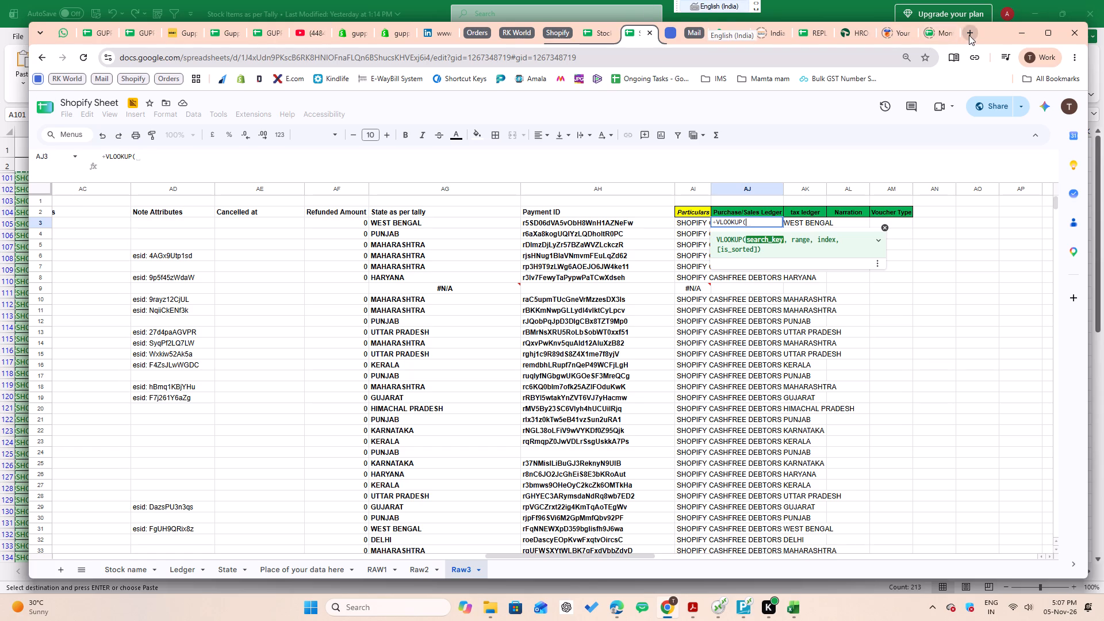
Search the web for "movie name" and open the Bollywood Hungama result on new and latest movies.
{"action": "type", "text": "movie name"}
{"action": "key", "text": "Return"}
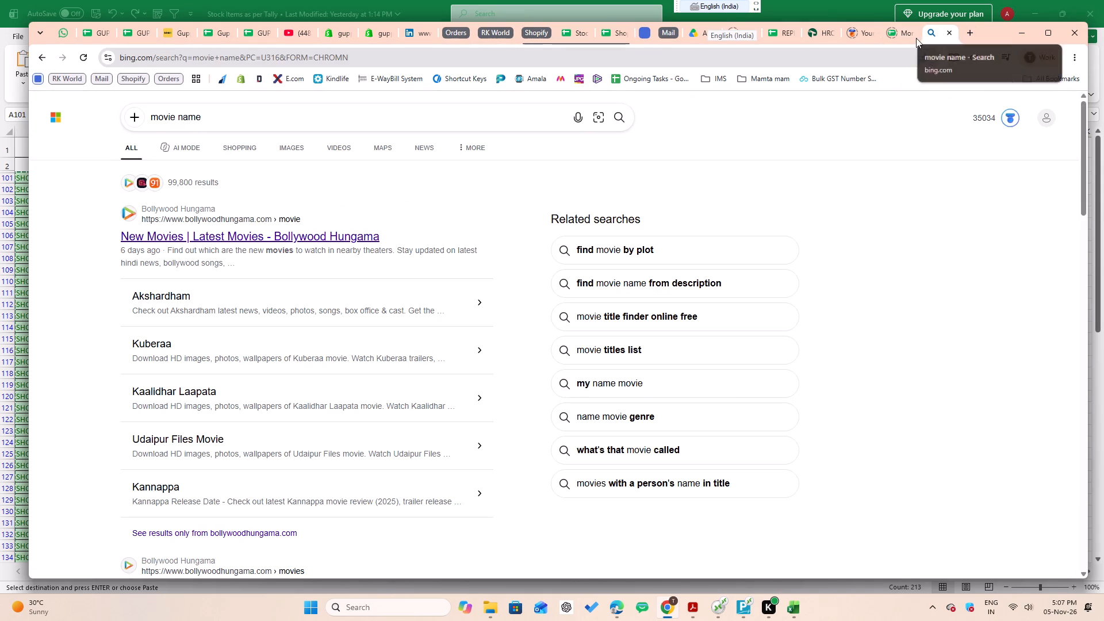
{"action": "left_click", "coordinate": [289, 236]}
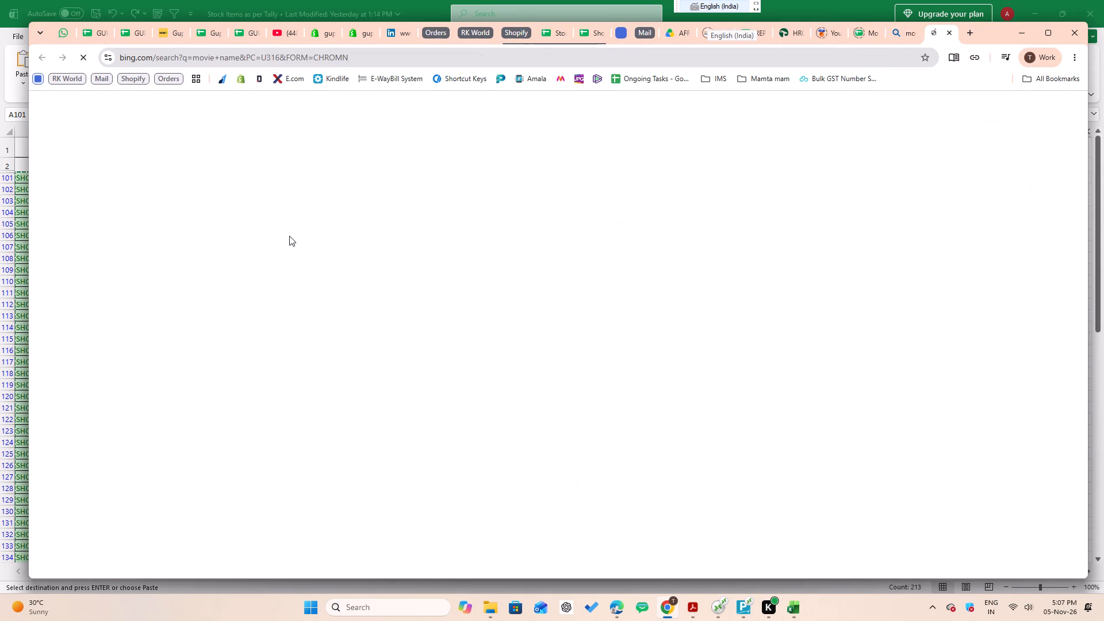
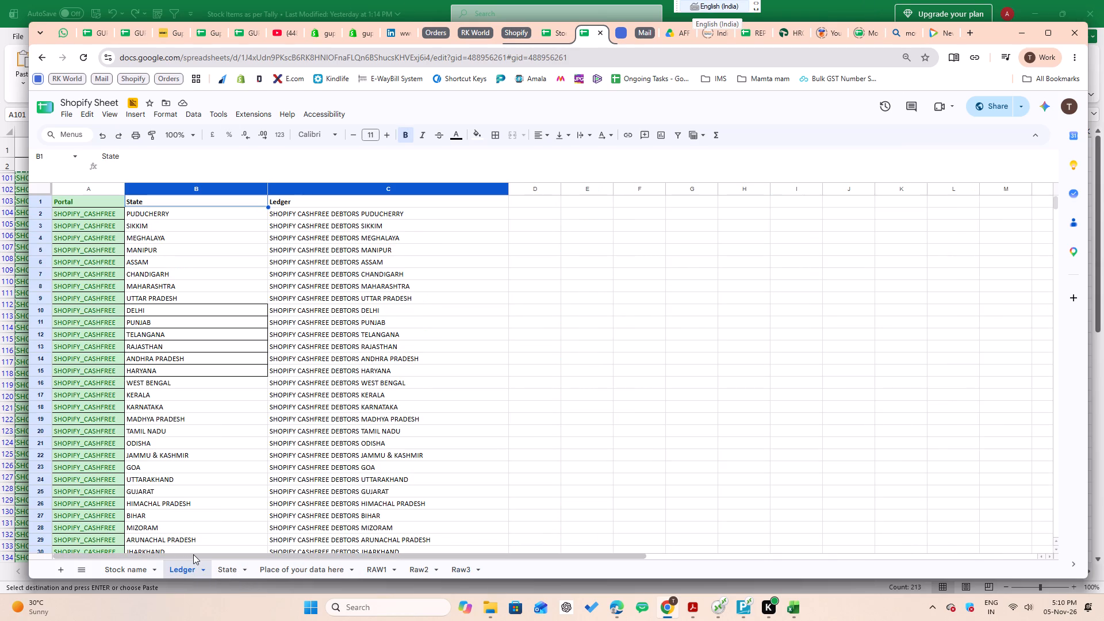
Examine the Stock name sheet's list of line item names, Tally item names and tax rates.
{"action": "left_click", "coordinate": [131, 572]}
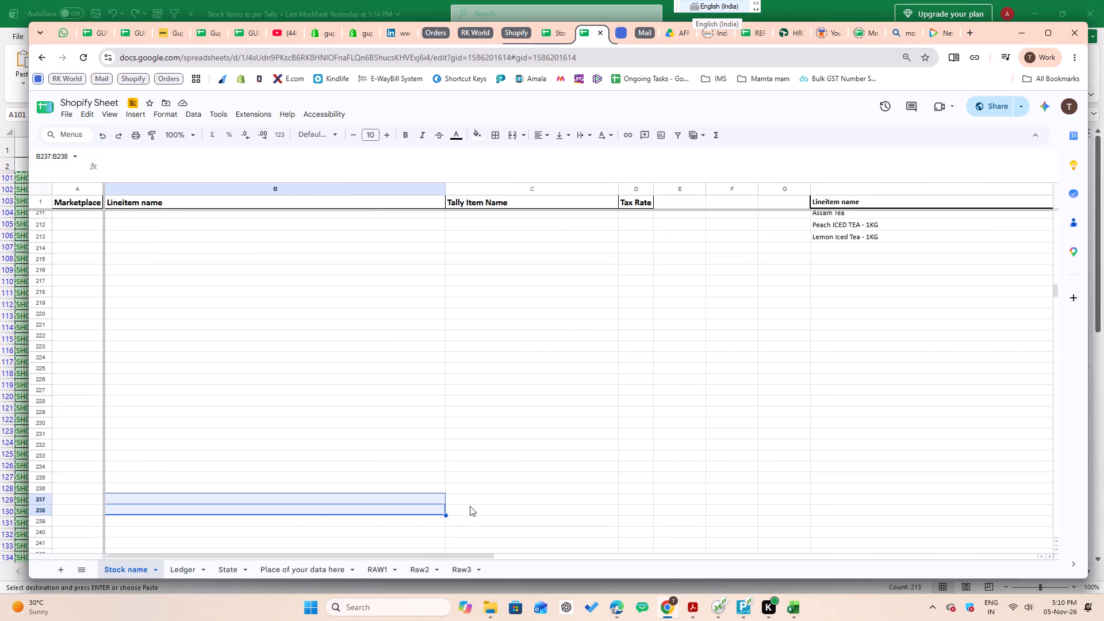
{"action": "key", "text": "ctrl+Up"}
{"action": "key", "text": "Up"}
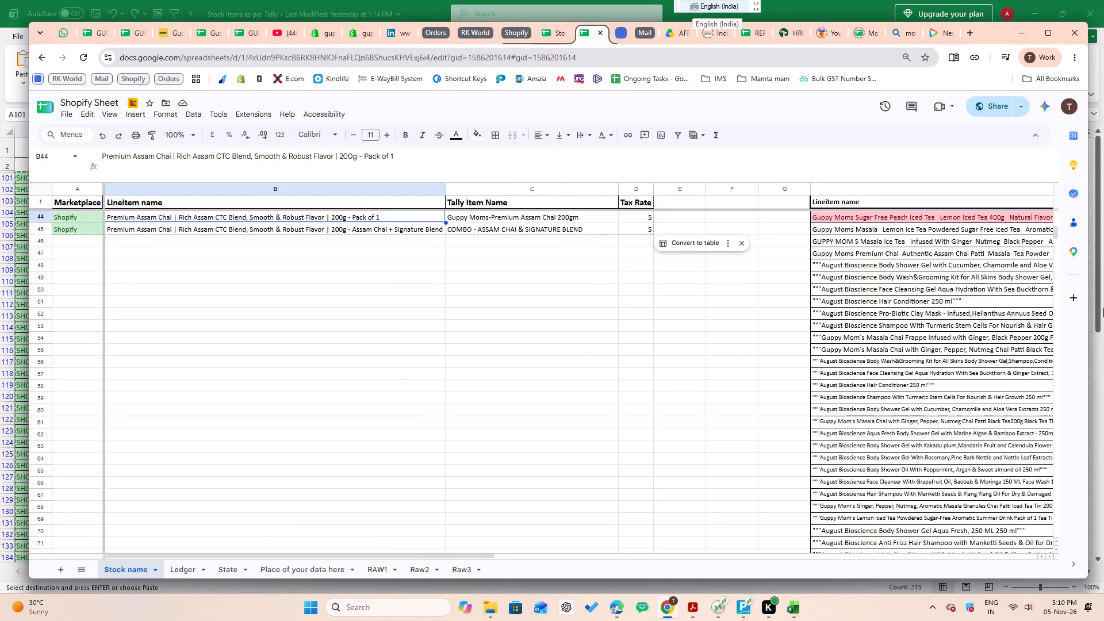
{"action": "key", "text": "Up"}
{"action": "key", "text": "Up"}
{"action": "key", "text": "Up"}
{"action": "key", "text": "Up"}
{"action": "key", "text": "Up"}
{"action": "key", "text": "Up"}
{"action": "key", "text": "Down"}
{"action": "key", "text": "Down"}
{"action": "key", "text": "Up"}
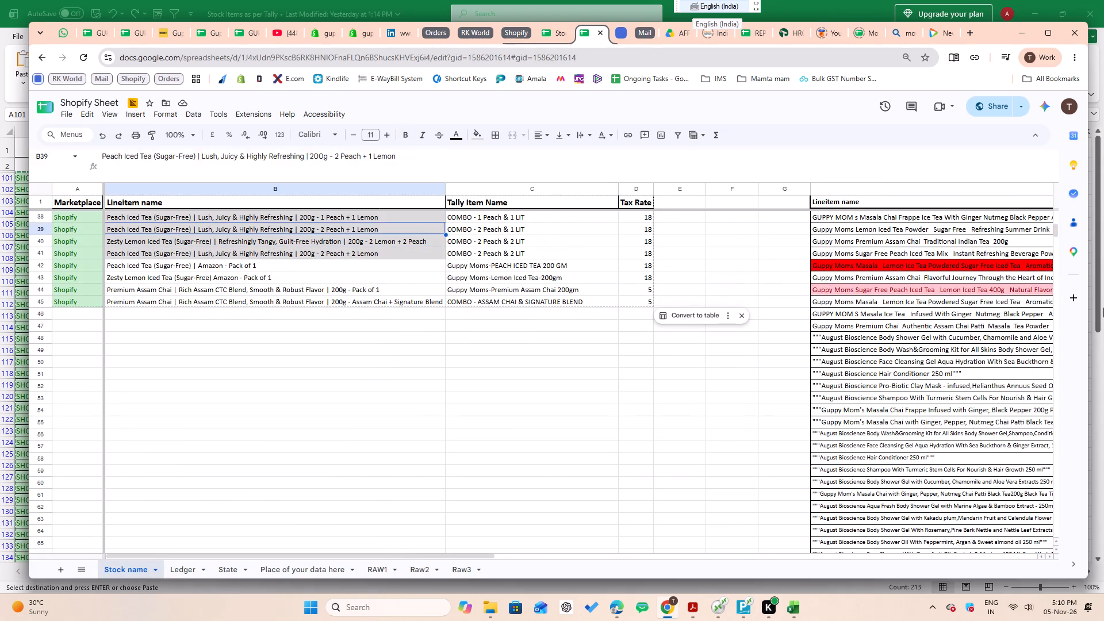
{"action": "key", "text": "ctrl+Up"}
{"action": "key", "text": "ctrl+Up"}
{"action": "key", "text": "ctrl+Up"}
{"action": "key", "text": "Down"}
{"action": "key", "text": "Down"}
{"action": "key", "text": "Down"}
{"action": "key", "text": "Up"}
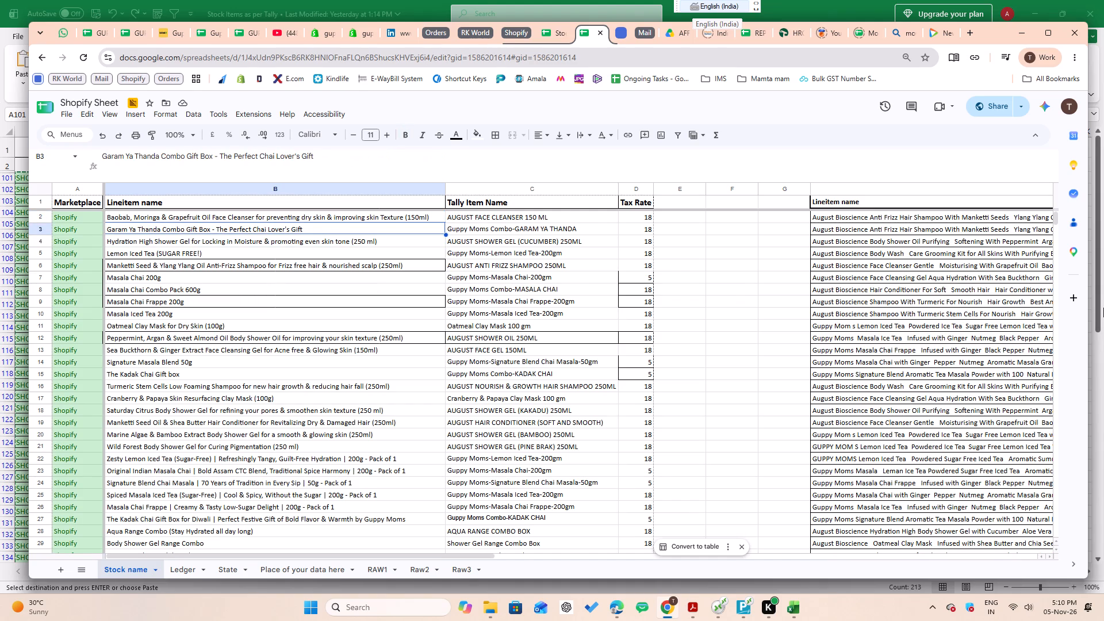
{"action": "key", "text": "Up"}
{"action": "key", "text": "Up"}
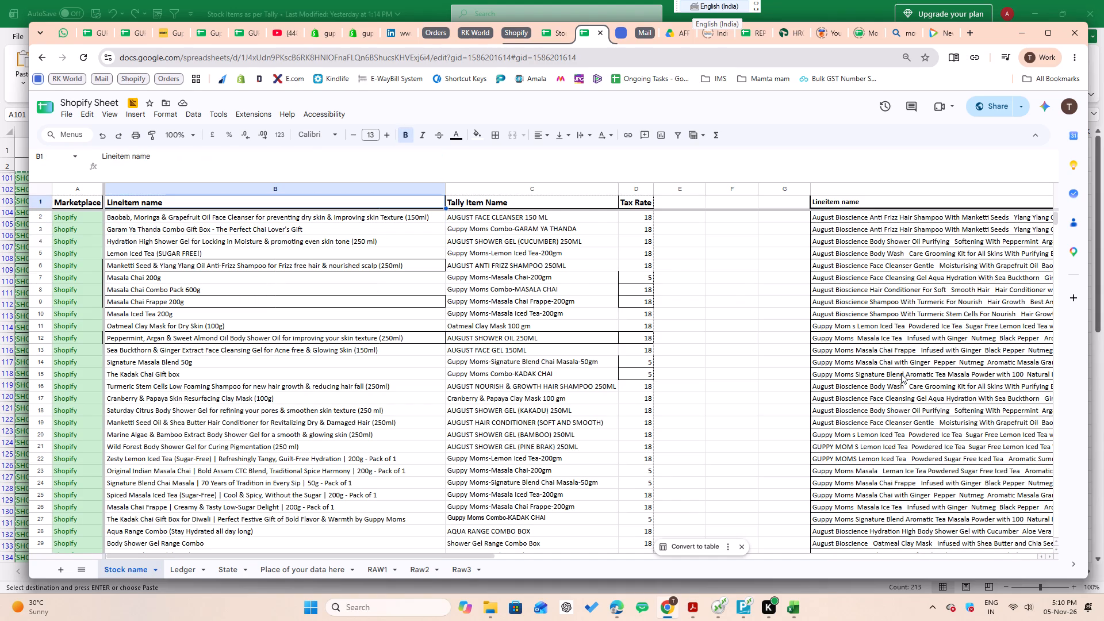
Check the Ledger and State lookup sheets, ending back on the Raw3 sheet.
{"action": "left_click", "coordinate": [179, 565]}
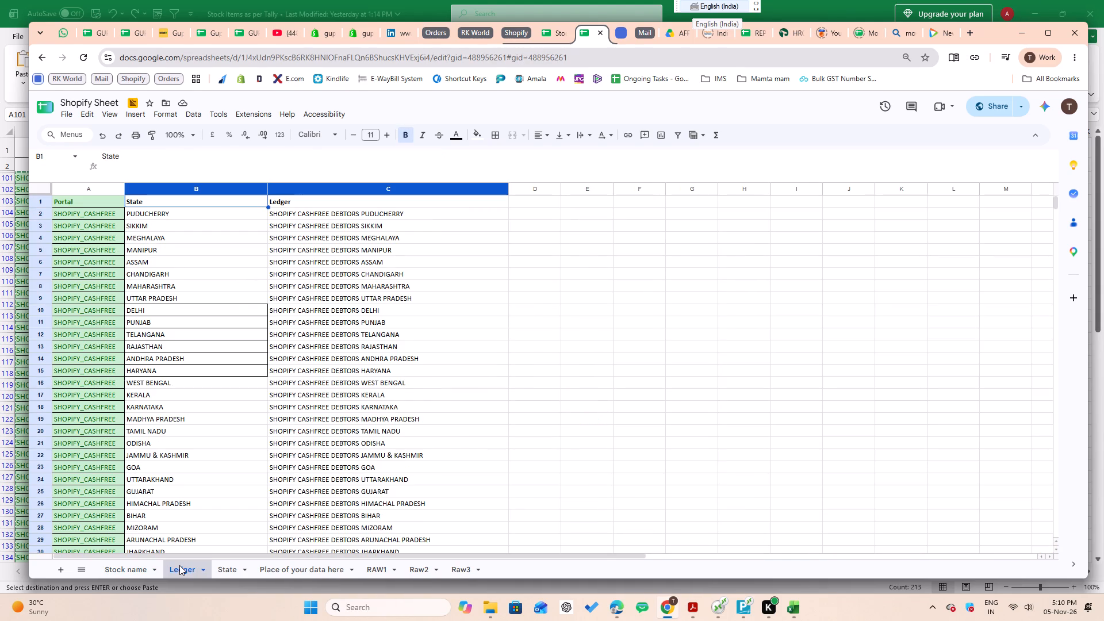
{"action": "left_click", "coordinate": [226, 574]}
{"action": "left_click", "coordinate": [189, 573]}
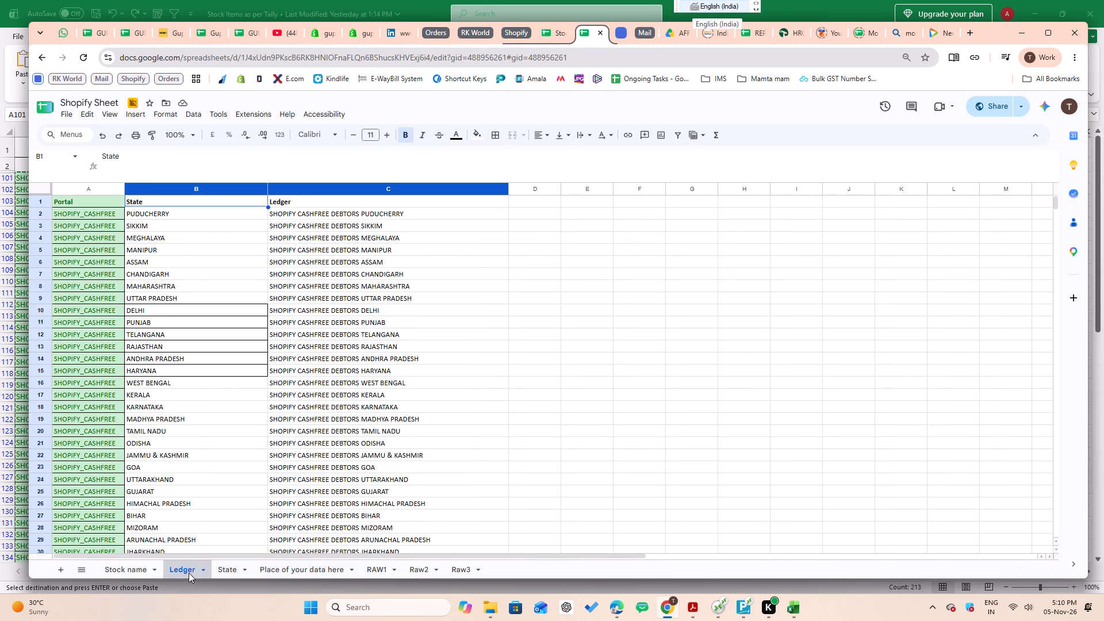
{"action": "left_click", "coordinate": [455, 568]}
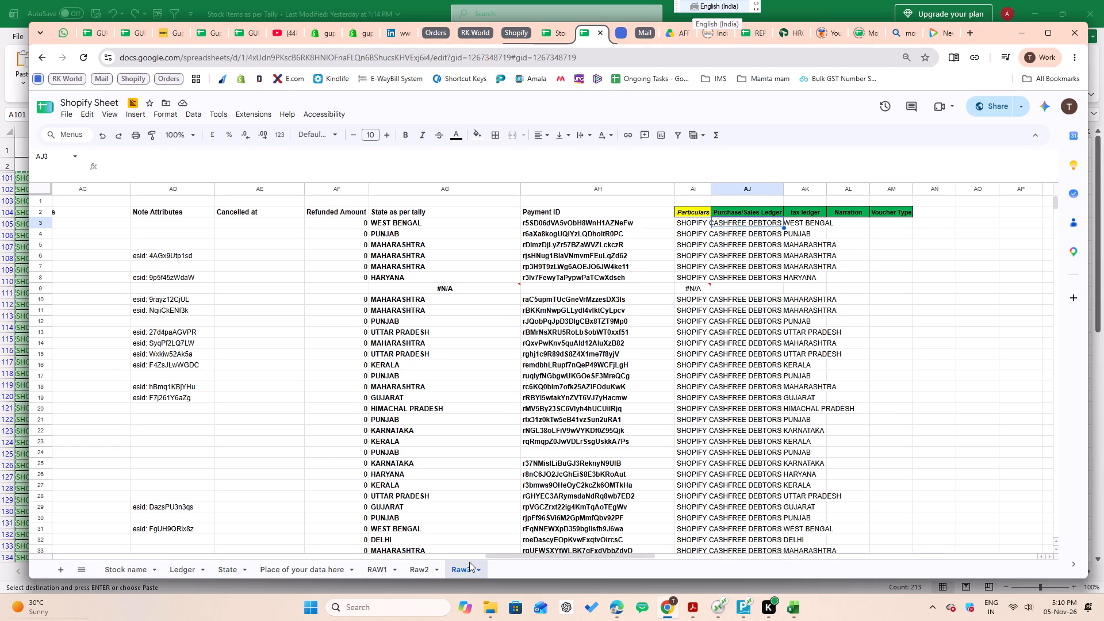
Open the Amazon Tally Import File - Oct. 2026 workbook from the Amazon Oct. 2026 folder in File Explorer.
{"action": "left_click", "coordinate": [496, 604]}
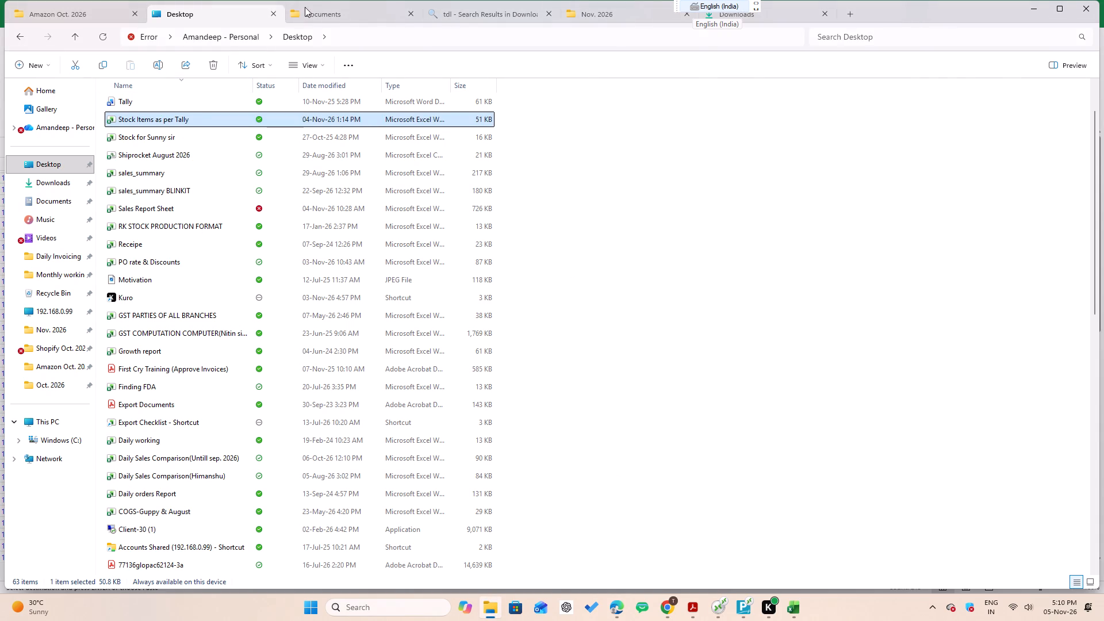
{"action": "left_click", "coordinate": [20, 39]}
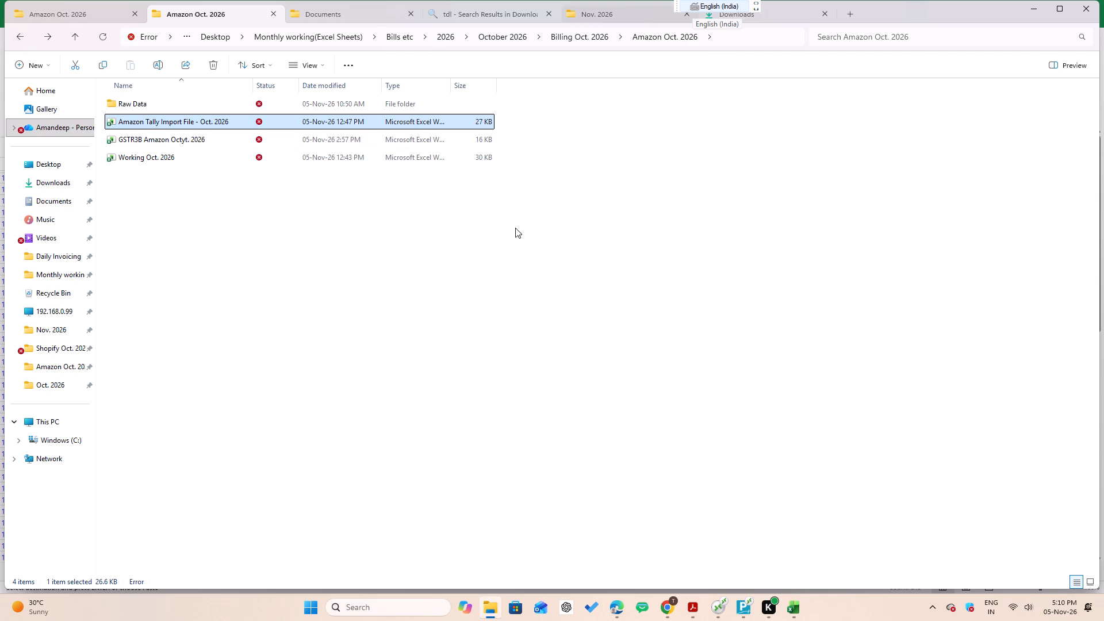
{"action": "double_click", "coordinate": [156, 126]}
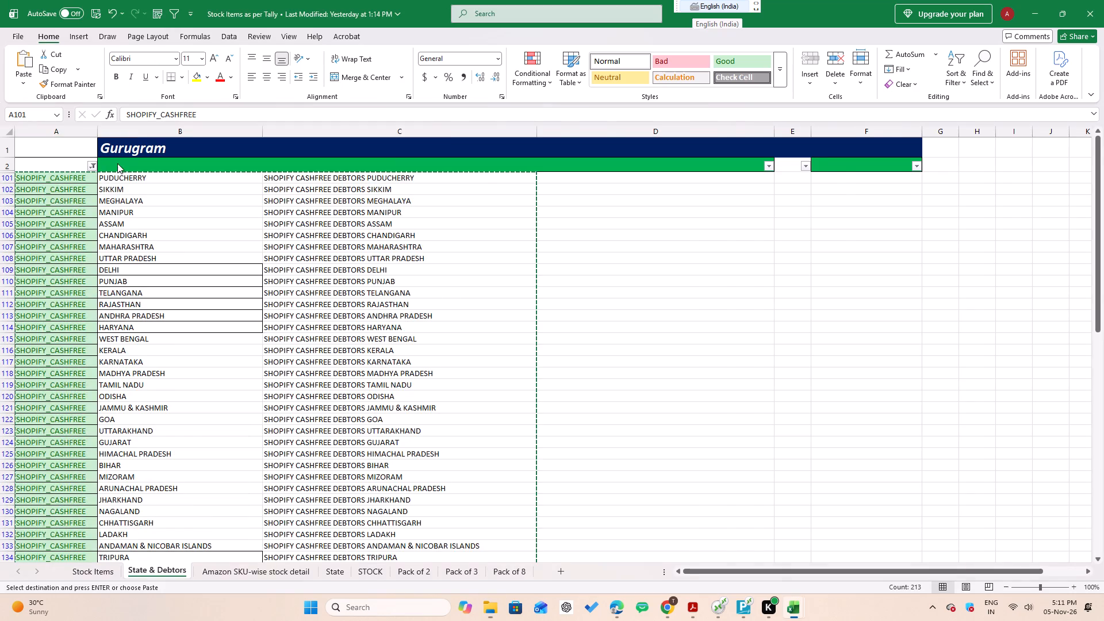
Close the Stock Items as per Tally workbook without saving its changes and discard its clipboard contents.
{"action": "left_click", "coordinate": [791, 614]}
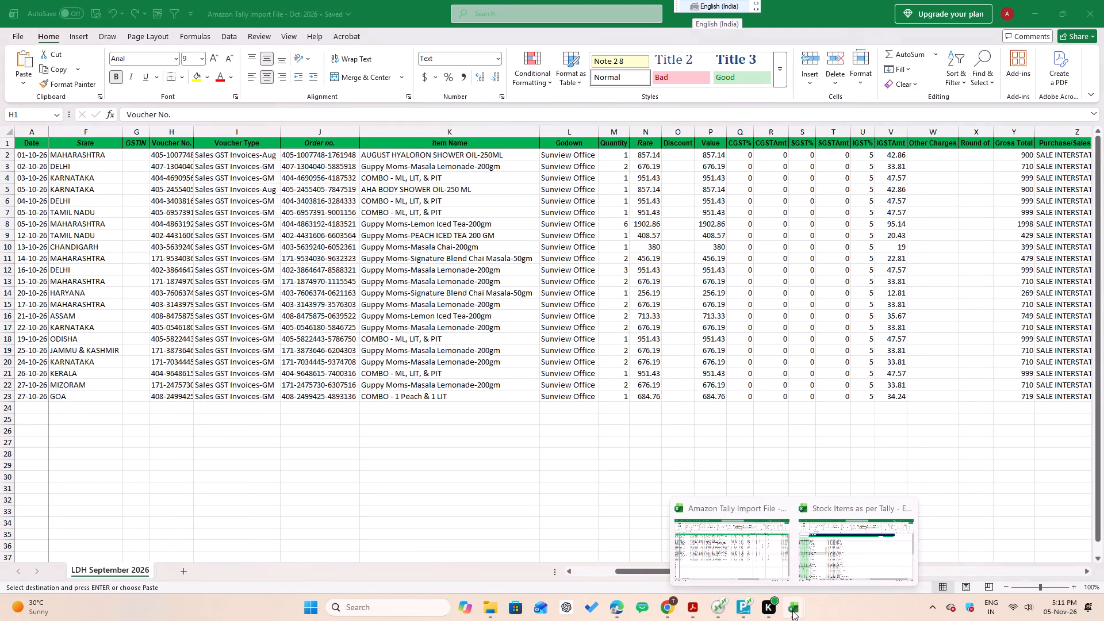
{"action": "left_click", "coordinate": [841, 562]}
{"action": "left_click", "coordinate": [1103, 0]}
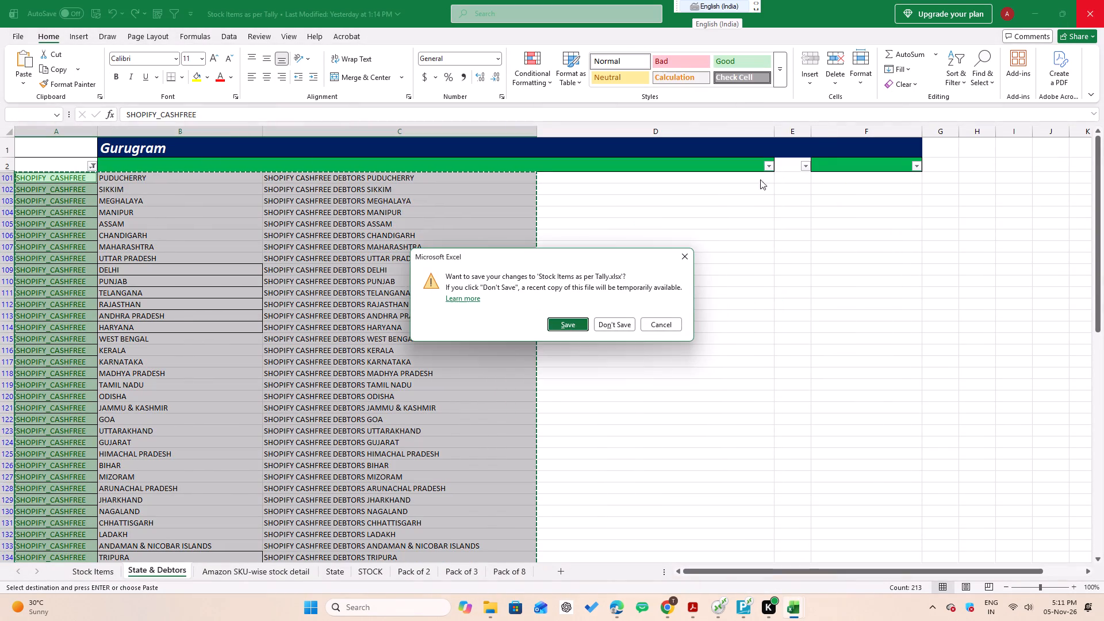
{"action": "left_click", "coordinate": [623, 324]}
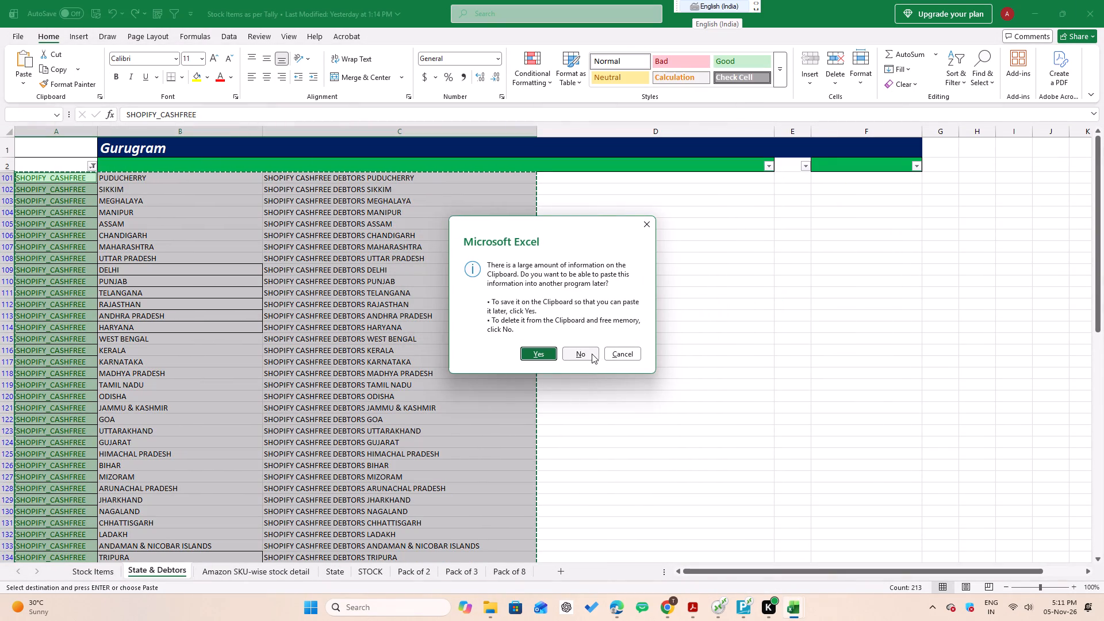
{"action": "left_click", "coordinate": [591, 354]}
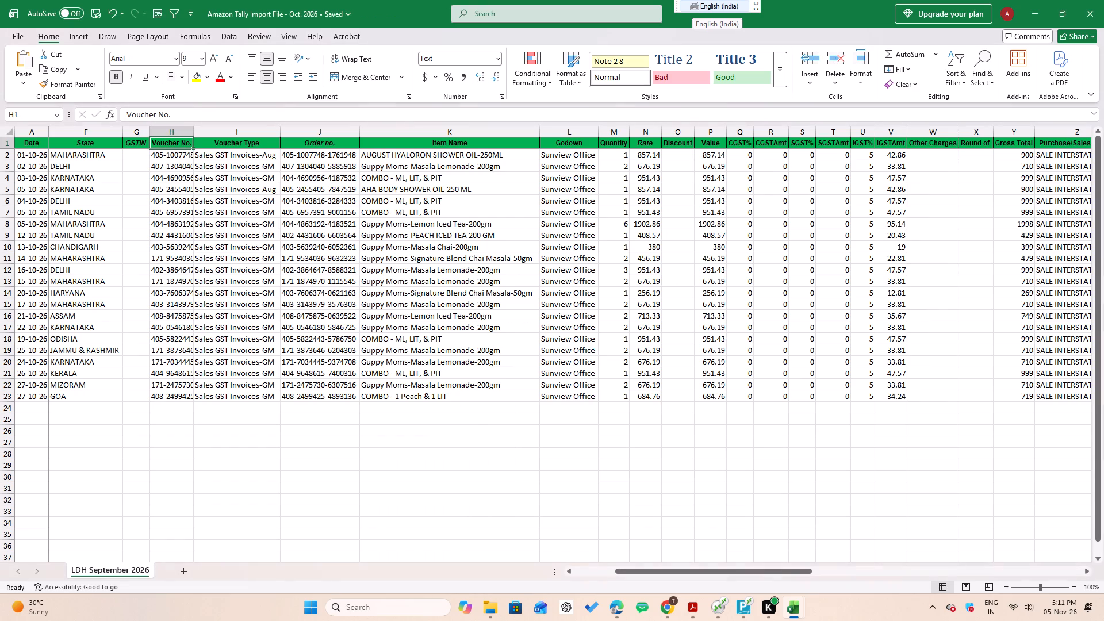
Compare the Amazon Tally import file's column layout with the Purchase/Sales Ledger heading in Raw3 of the Shopify Sheet.
{"action": "key", "text": "Right"}
{"action": "key", "text": "Right"}
{"action": "key", "text": "Right"}
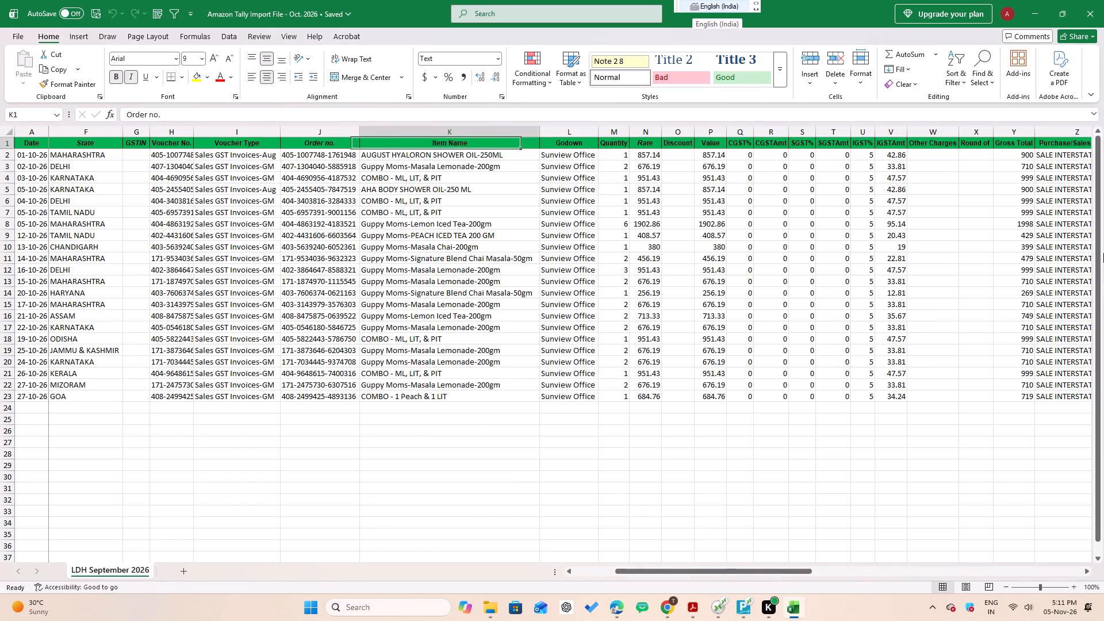
{"action": "key", "text": "Right"}
{"action": "key", "text": "Down"}
{"action": "key", "text": "Up"}
{"action": "key", "text": "Left"}
{"action": "key", "text": "Down"}
{"action": "key", "text": "alt+Tab"}
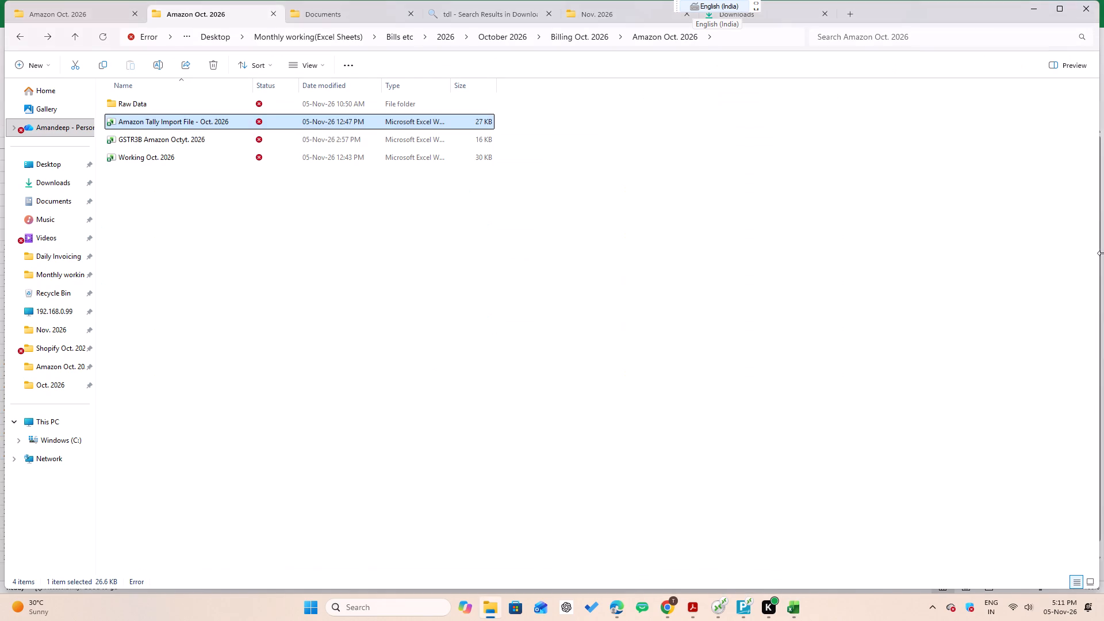
{"action": "key", "text": "alt+Tab"}
{"action": "key", "text": "alt+Tab"}
{"action": "key", "text": "alt+Tab"}
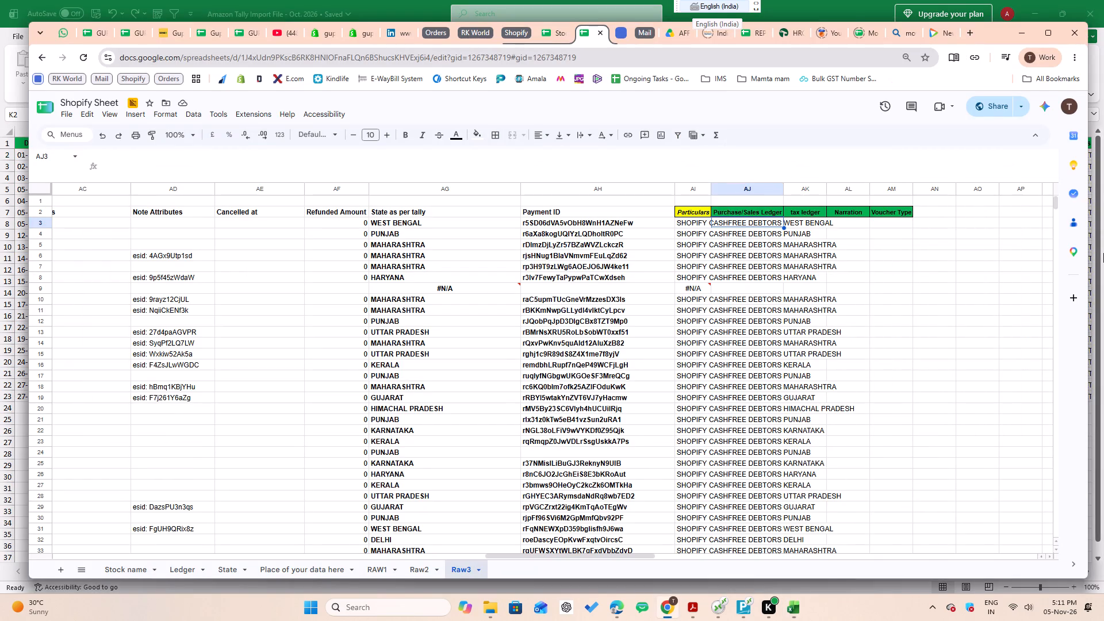
{"action": "key", "text": "Up"}
{"action": "key", "text": "Down"}
{"action": "key", "text": "Up"}
{"action": "key", "text": "alt+Tab"}
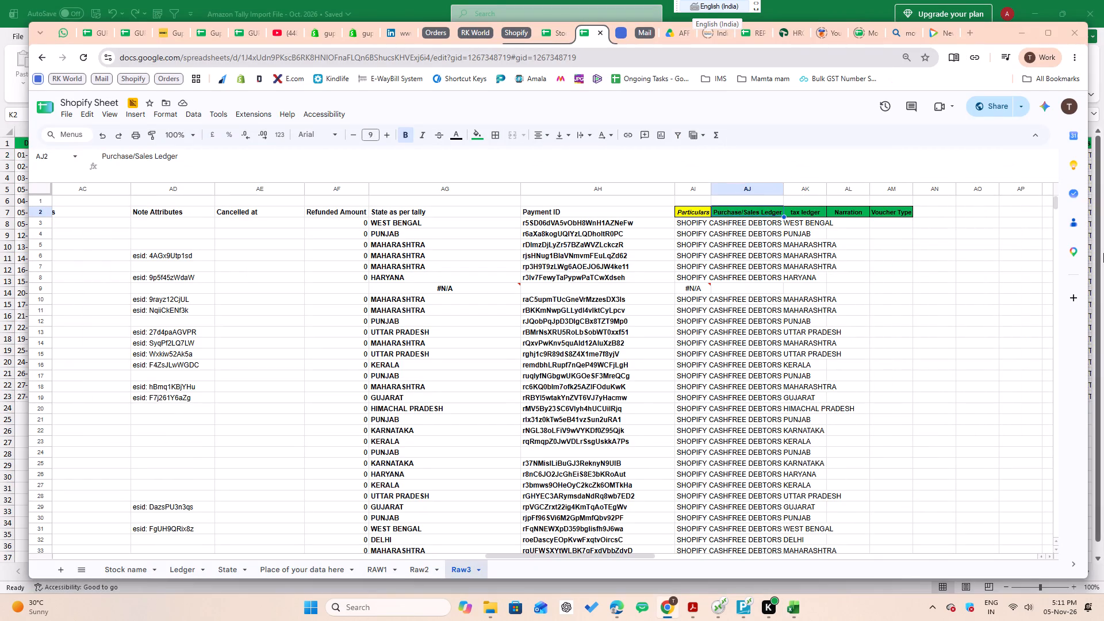
{"action": "key", "text": "alt+Tab"}
{"action": "key", "text": "alt+Tab"}
Examine the Amazon Tally import file's remaining columns to locate its Purchase/Sales Ledger, tax ledger and Narration entries.
{"action": "key", "text": "Up"}
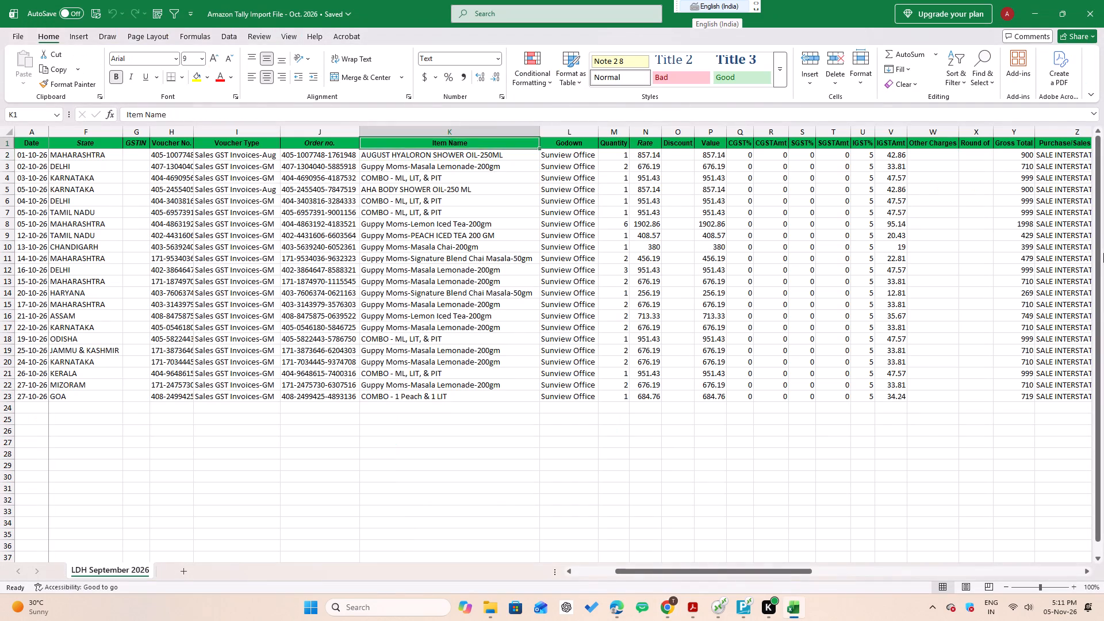
{"action": "key", "text": "ctrl+Right"}
{"action": "key", "text": "Left"}
{"action": "key", "text": "Left"}
{"action": "key", "text": "Left"}
{"action": "key", "text": "Down"}
{"action": "key", "text": "ctrl+Left"}
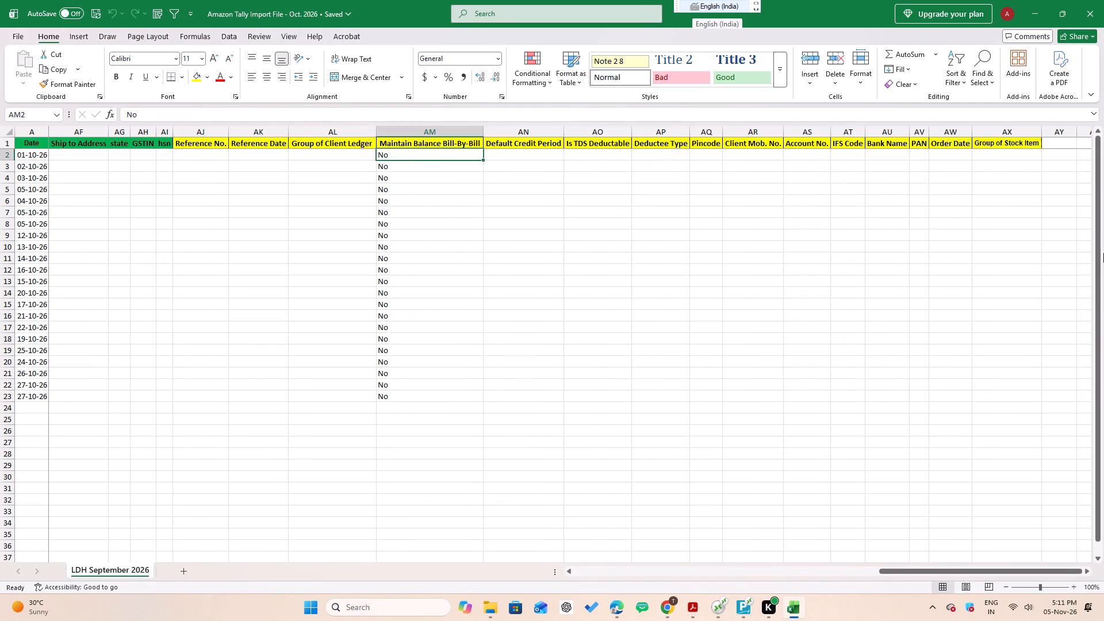
{"action": "key", "text": "Left"}
{"action": "key", "text": "ctrl+Left"}
{"action": "key", "text": "ctrl+Left"}
{"action": "key", "text": "ctrl+Left"}
{"action": "key", "text": "ctrl+Right"}
{"action": "key", "text": "ctrl+Right"}
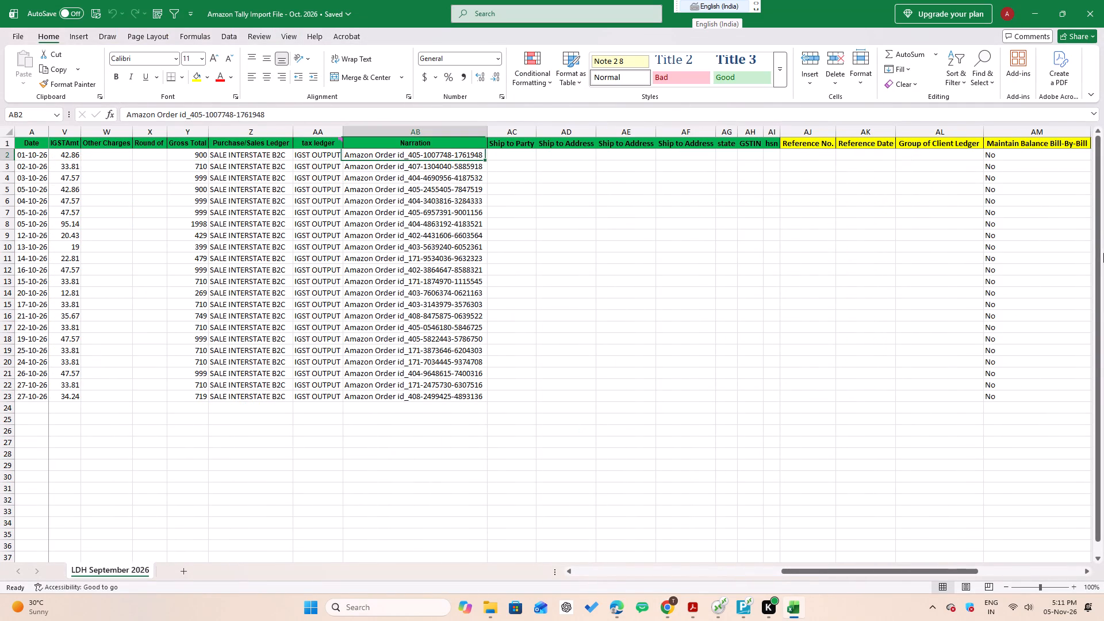
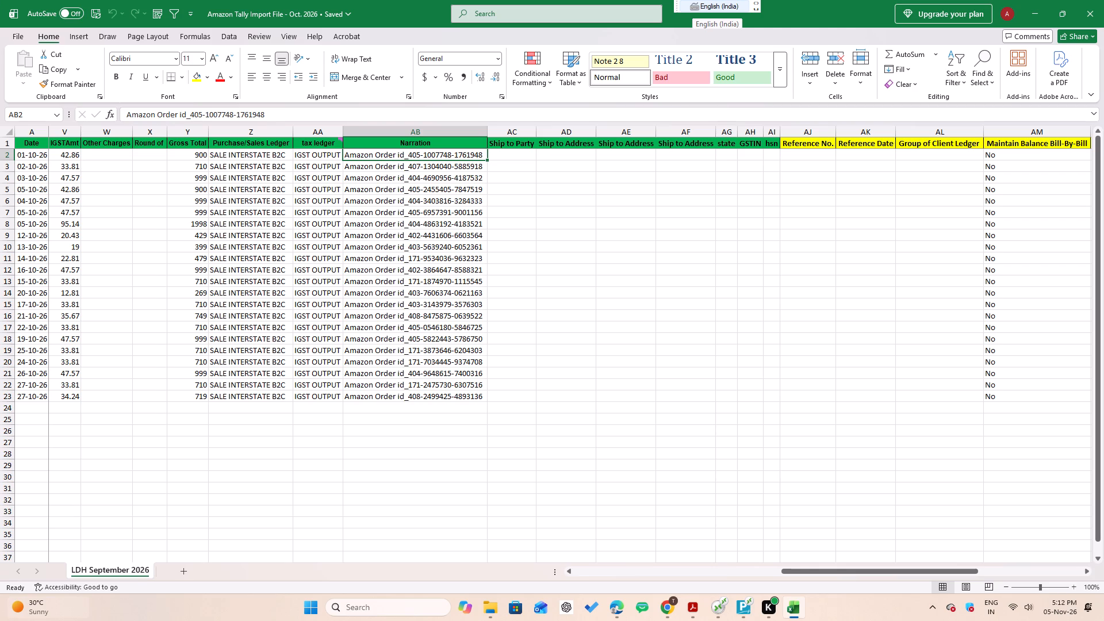
Compare the Amazon Tally import file's Purchase/Sales Ledger and tax ledger entries with the matching columns in Raw3 of the Shopify Sheet.
{"action": "key", "text": "Up"}
{"action": "key", "text": "Left"}
{"action": "key", "text": "Left"}
{"action": "key", "text": "Left"}
{"action": "key", "text": "Left"}
{"action": "key", "text": "Right"}
{"action": "key", "text": "Right"}
{"action": "key", "text": "Down"}
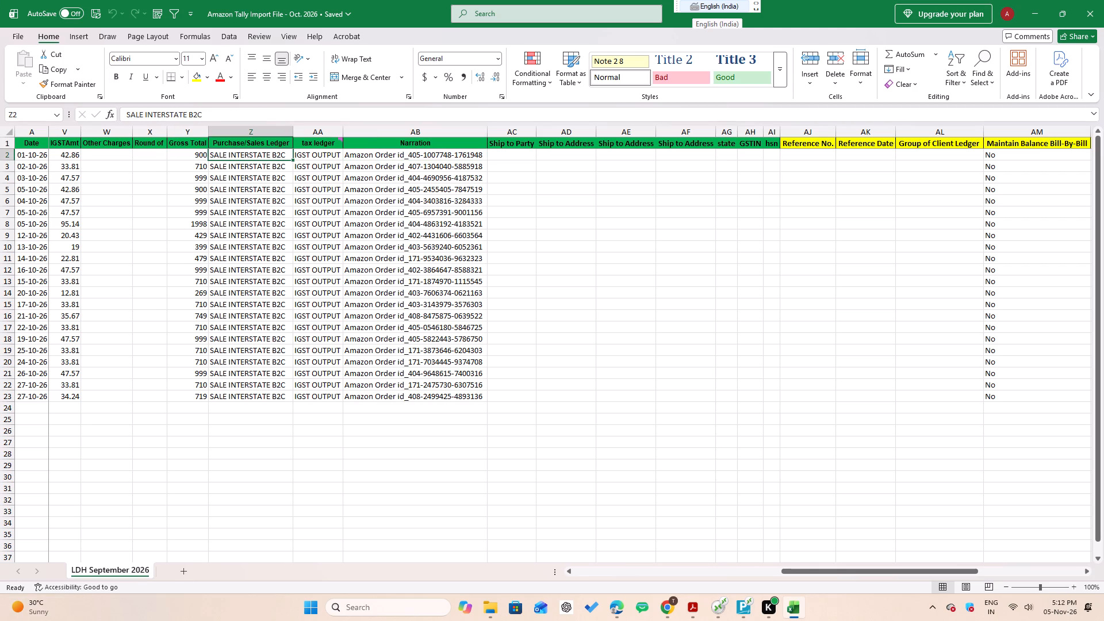
{"action": "key", "text": "alt+Tab"}
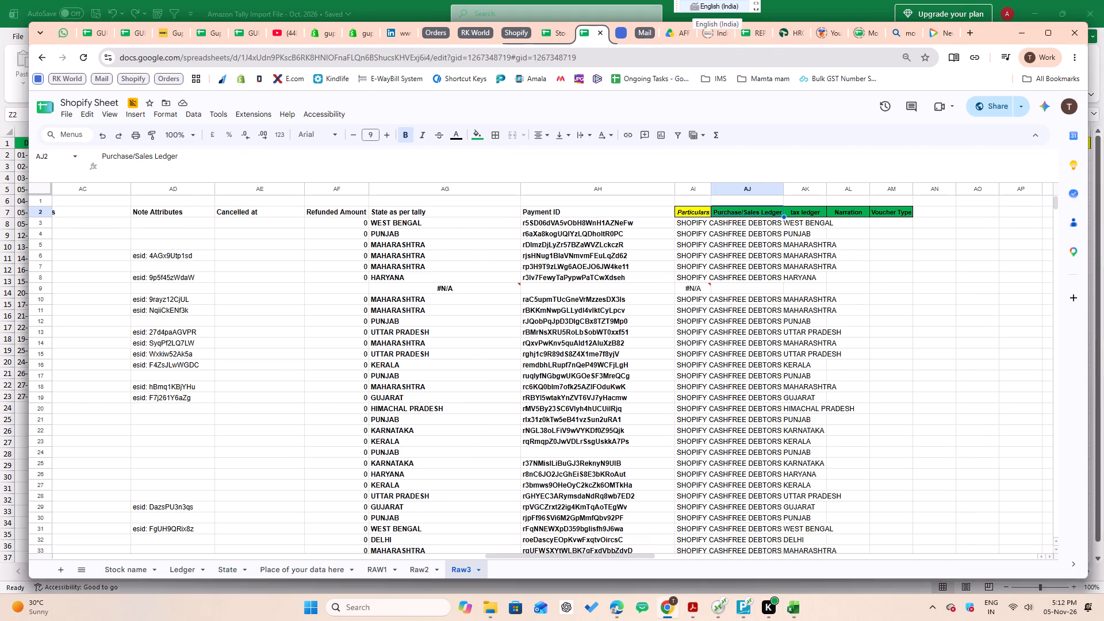
{"action": "key", "text": "alt+Tab"}
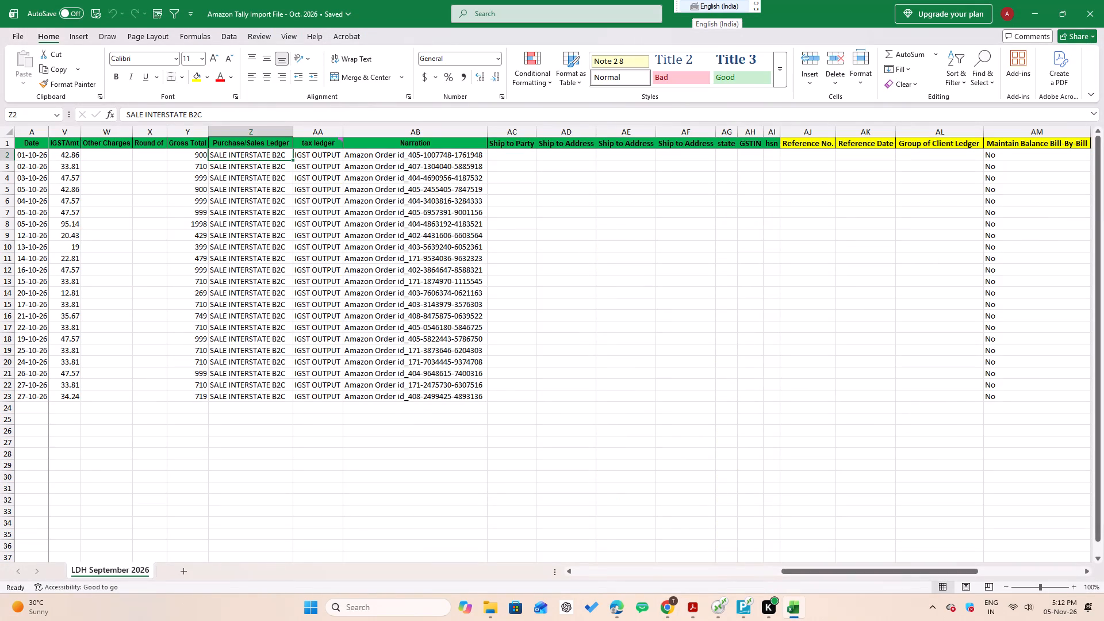
Close the Amazon Tally Import File - Oct. 2026 workbook.
{"action": "left_click", "coordinate": [1103, 0]}
Open the Shopify Import file Oct. 2026 workbook from the Shopify Oct. 2026 folder under Billing Oct. 2026 in File Explorer.
{"action": "key", "text": "alt+Tab"}
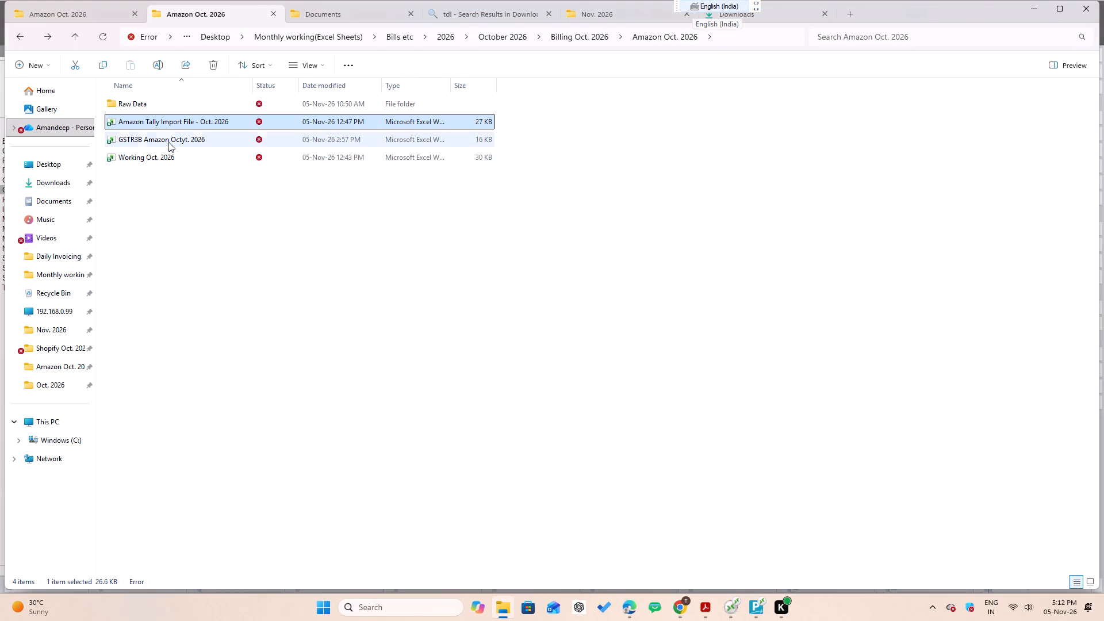
{"action": "left_click", "coordinate": [578, 43]}
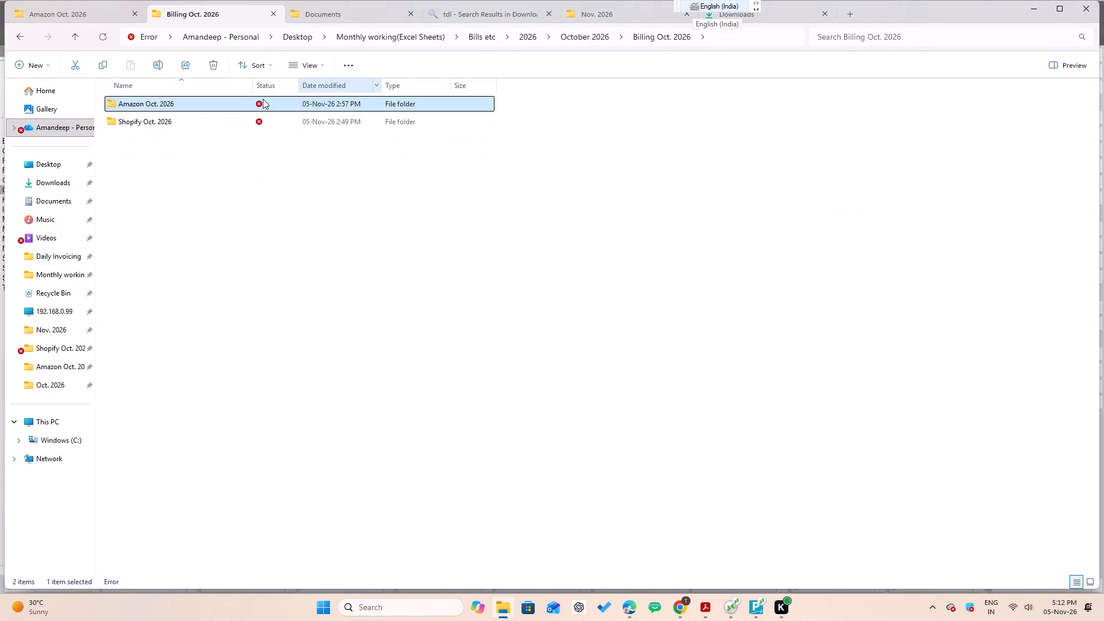
{"action": "double_click", "coordinate": [183, 123]}
{"action": "double_click", "coordinate": [183, 123]}
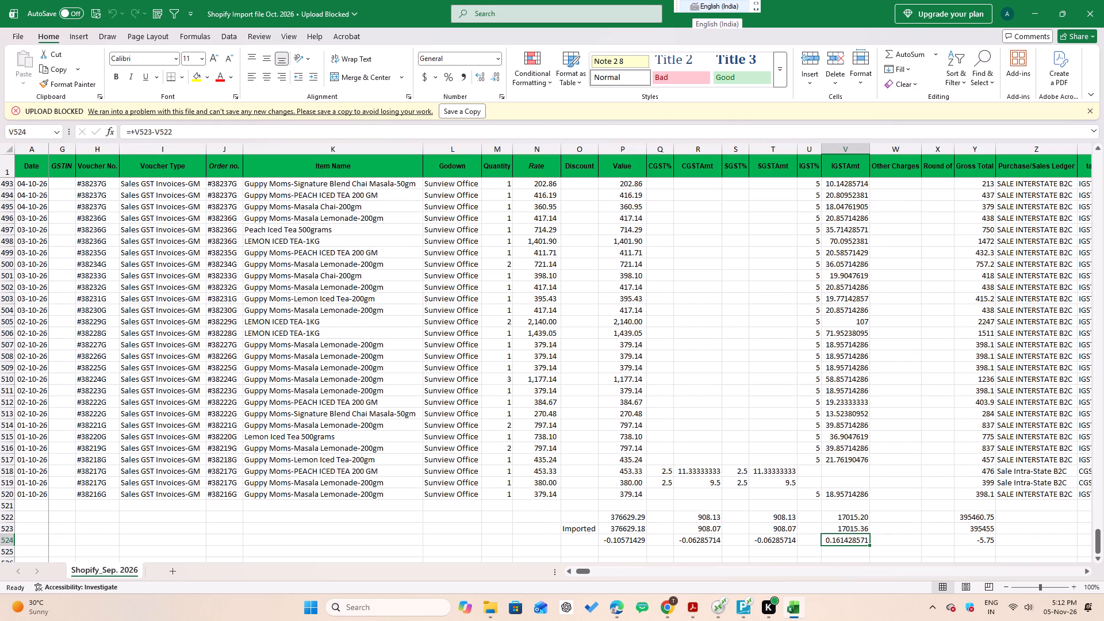
Examine the Shopify import file's columns from Quantity through Narration, focusing on how Purchase/Sales Ledger and tax ledger are filled.
{"action": "left_click", "coordinate": [620, 321]}
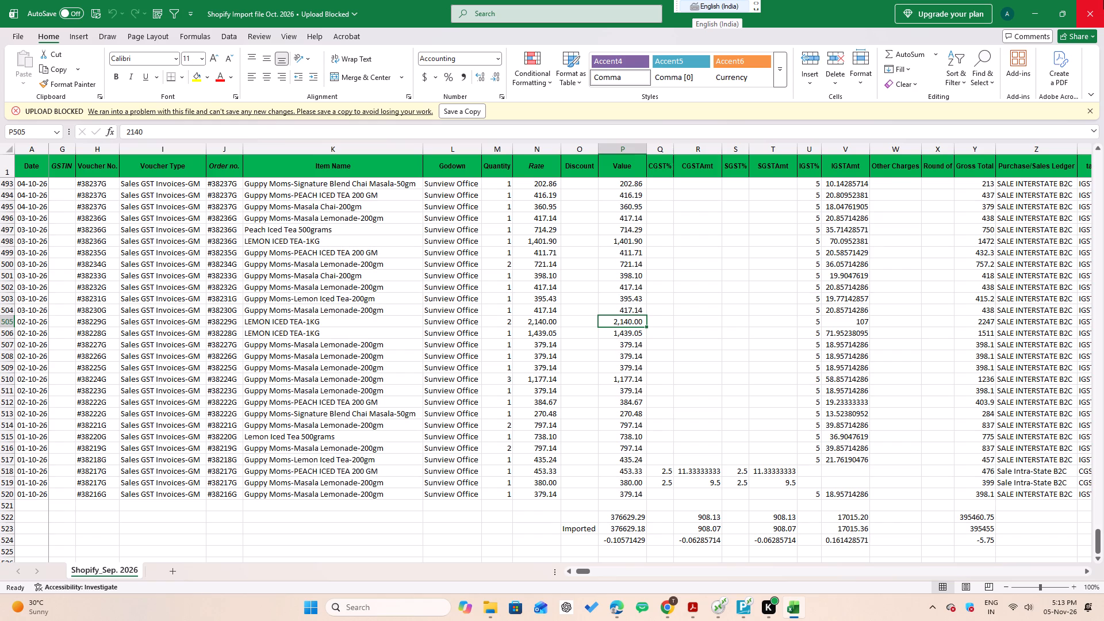
{"action": "key", "text": "ctrl+Up"}
{"action": "key", "text": "Left"}
{"action": "key", "text": "Down"}
{"action": "key", "text": "Down"}
{"action": "key", "text": "Up"}
{"action": "key", "text": "Up"}
{"action": "key", "text": "Left"}
{"action": "key", "text": "Left"}
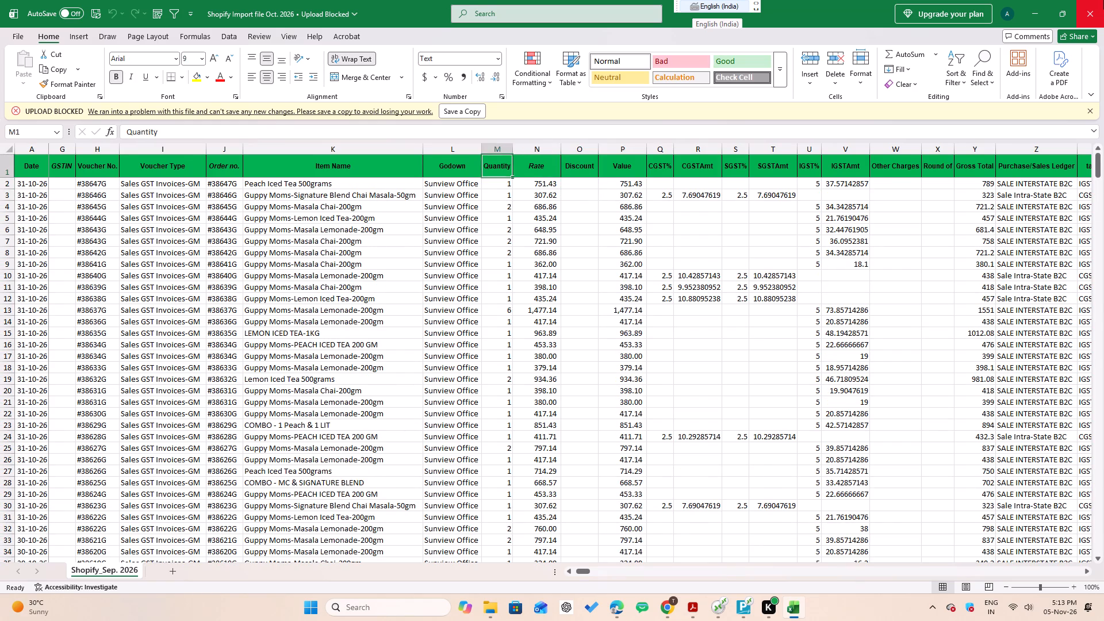
{"action": "key", "text": "Right"}
{"action": "key", "text": "Right"}
{"action": "key", "text": "Right"}
{"action": "key", "text": "Right"}
{"action": "key", "text": "Right"}
{"action": "key", "text": "Right"}
{"action": "key", "text": "Right"}
{"action": "key", "text": "Right"}
{"action": "key", "text": "Right"}
{"action": "key", "text": "Right"}
{"action": "key", "text": "Right"}
{"action": "key", "text": "Right"}
{"action": "key", "text": "Right"}
{"action": "key", "text": "Right"}
{"action": "key", "text": "Right"}
{"action": "key", "text": "Right"}
{"action": "key", "text": "Right"}
{"action": "key", "text": "Left"}
{"action": "key", "text": "Left"}
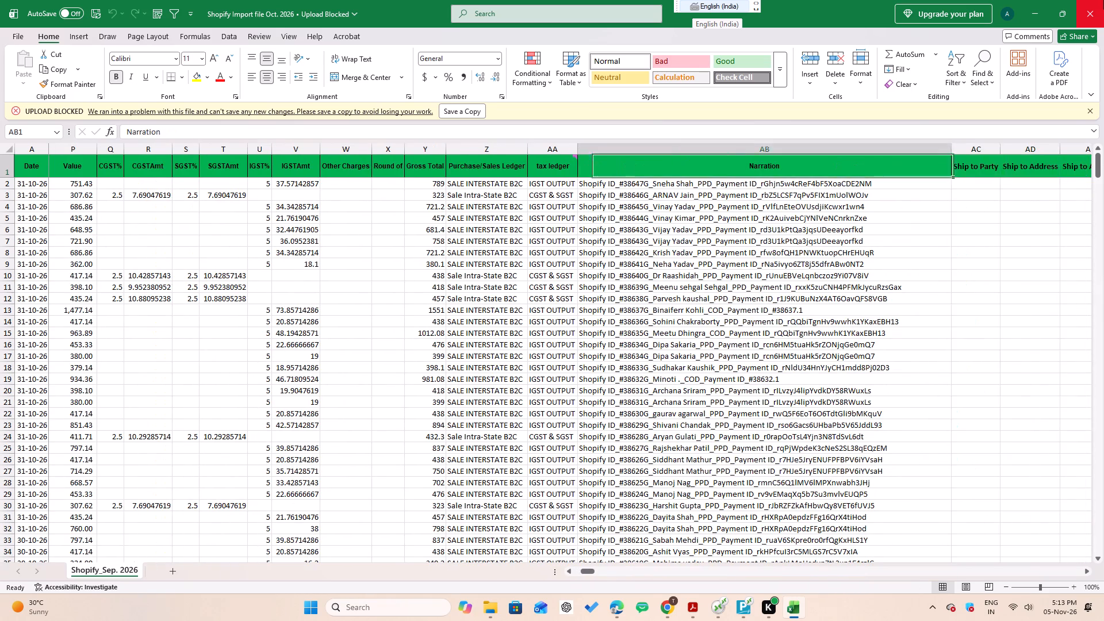
{"action": "key", "text": "Left"}
{"action": "key", "text": "Down"}
{"action": "key", "text": "Left"}
Return to Raw3 in the Shopify Sheet and widen the Particulars column AI to fit its ledger names.
{"action": "key", "text": "alt+Tab"}
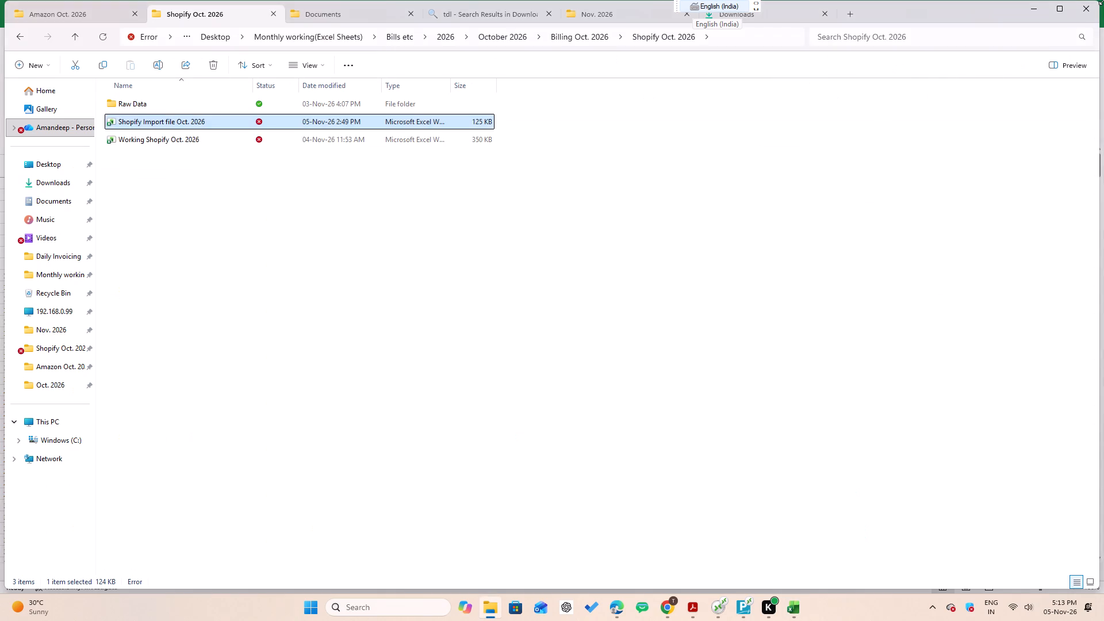
{"action": "key", "text": "alt+Tab"}
{"action": "key", "text": "alt+Tab"}
{"action": "key", "text": "alt+Tab"}
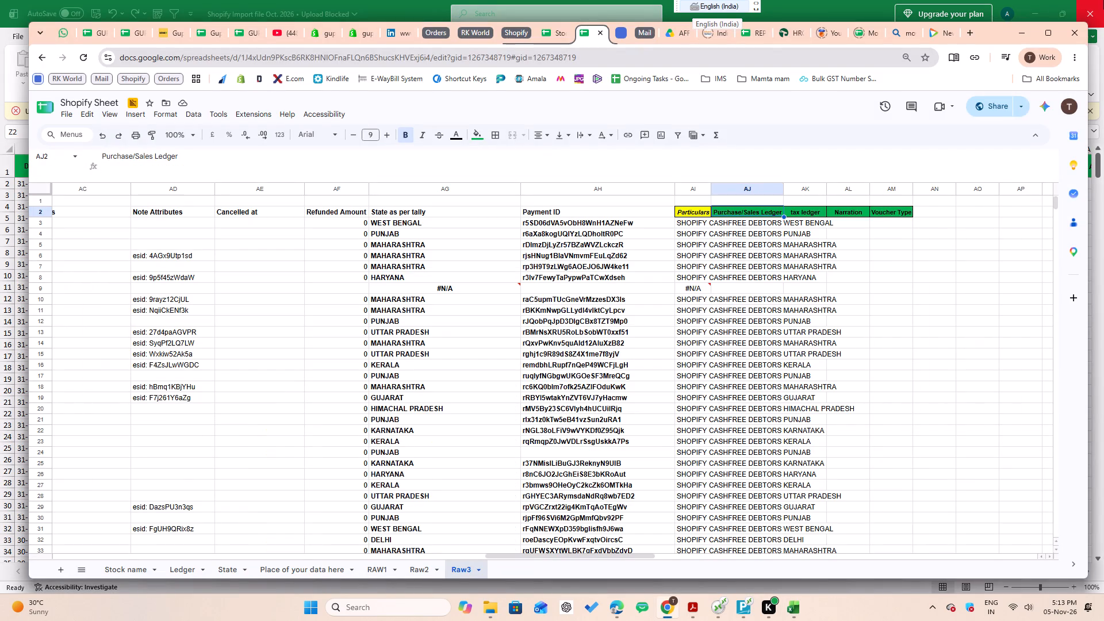
{"action": "key", "text": "Down"}
{"action": "key", "text": "Right"}
{"action": "key", "text": "Left"}
{"action": "key", "text": "Left"}
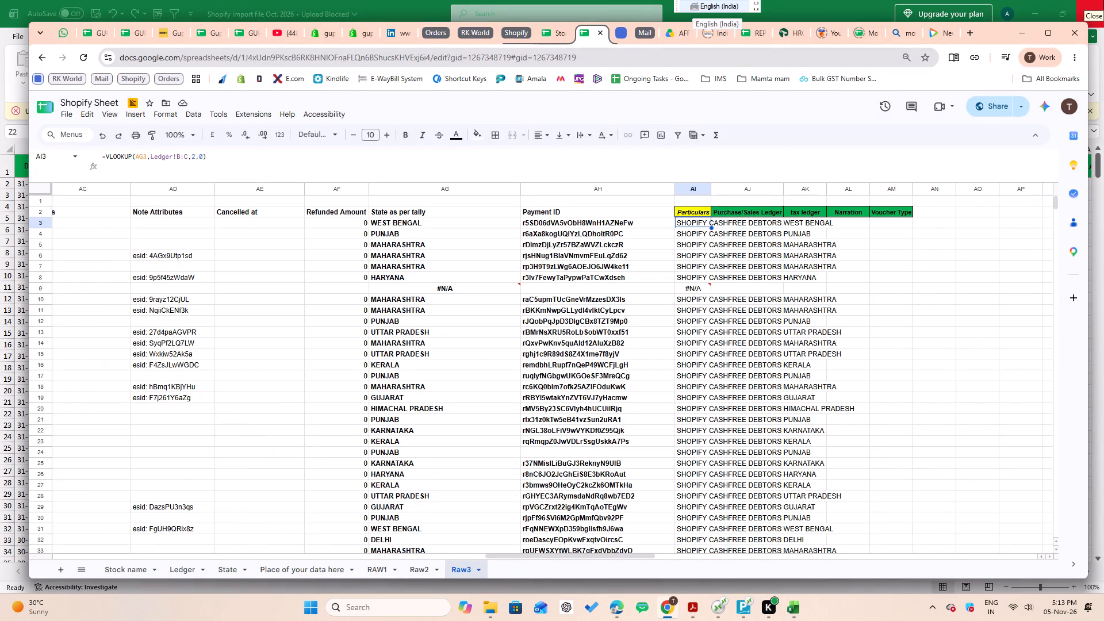
{"action": "double_click", "coordinate": [711, 190]}
Start an IF formula in Purchase/Sales Ledger cell AJ3 testing AG3="punjab", and switch to the Shopify import workbook for the ledger names.
{"action": "left_click", "coordinate": [925, 226]}
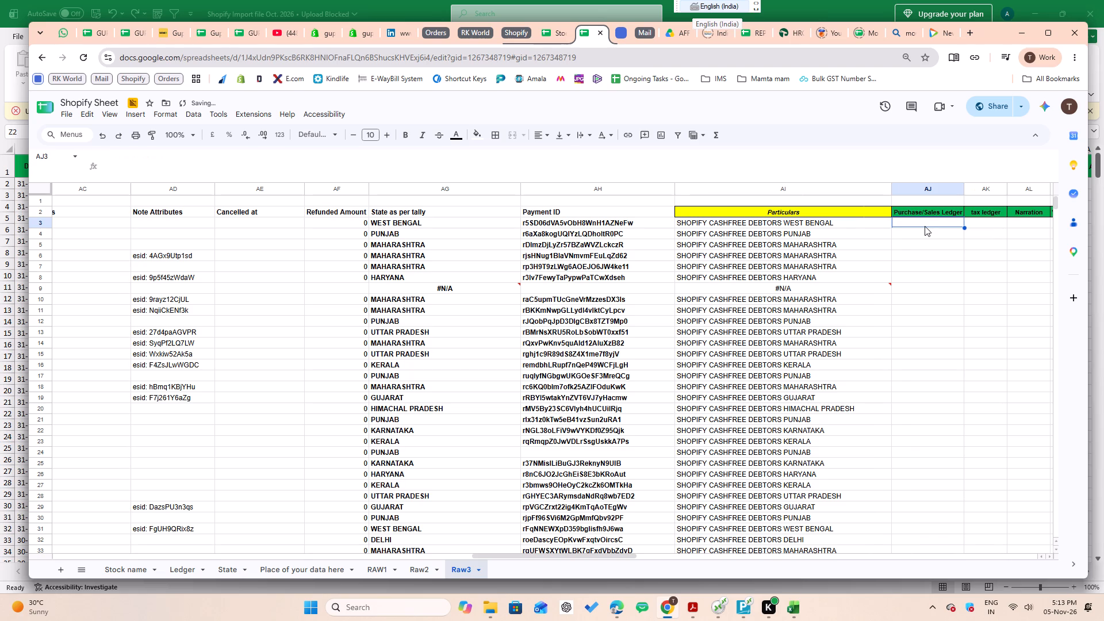
{"action": "key", "text": "Up"}
{"action": "key", "text": "Down"}
{"action": "key", "text": "alt+Tab"}
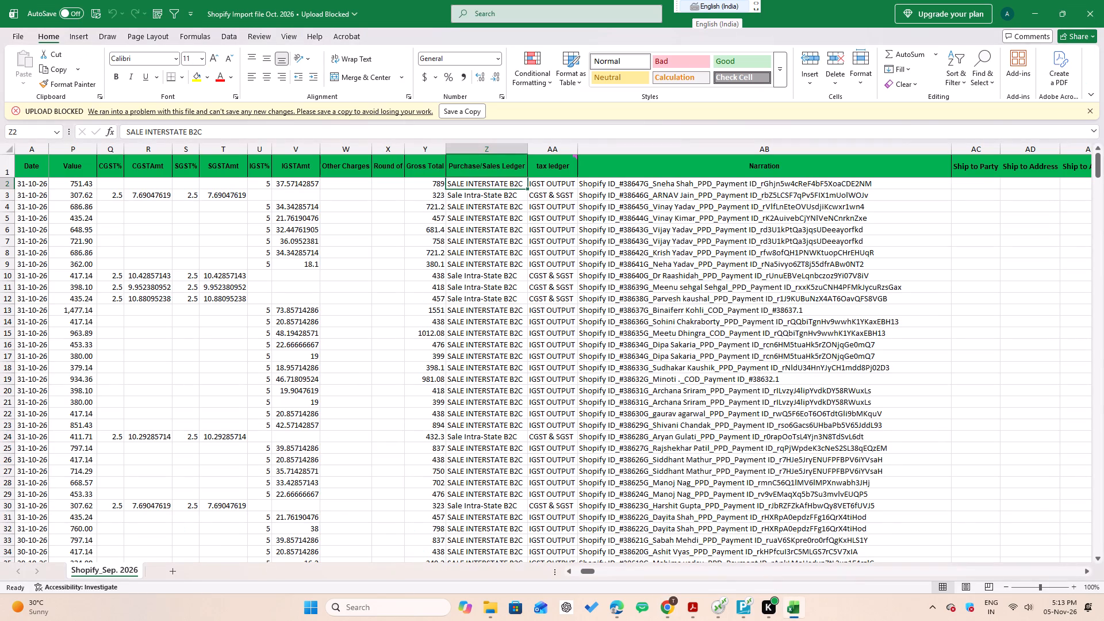
{"action": "key", "text": "alt+Tab"}
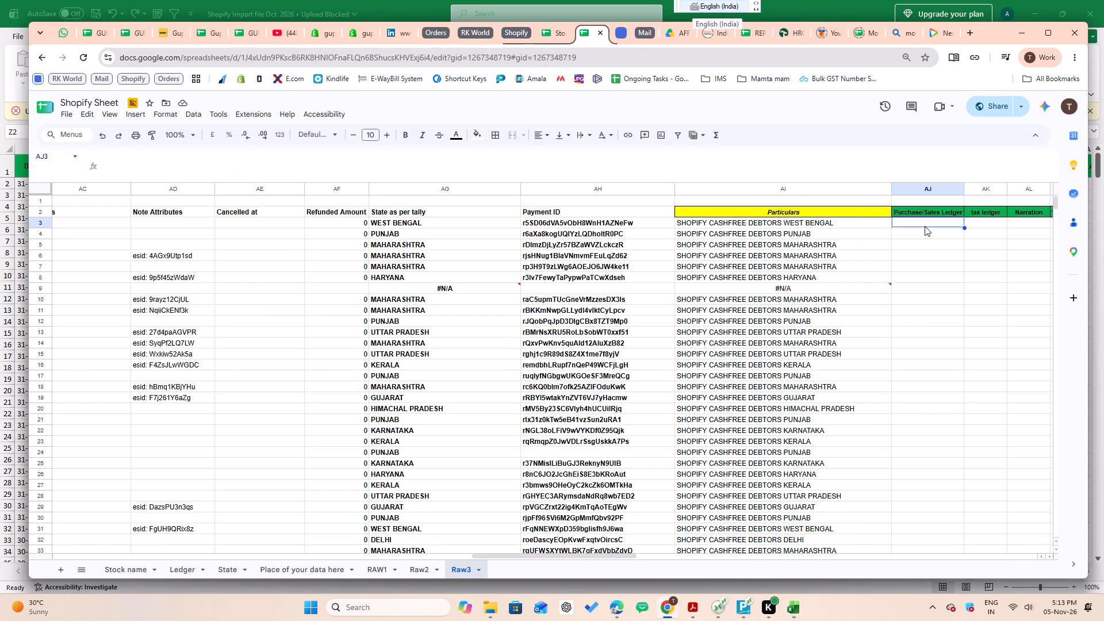
{"action": "type", "text": "+if"}
{"action": "key", "text": "Tab"}
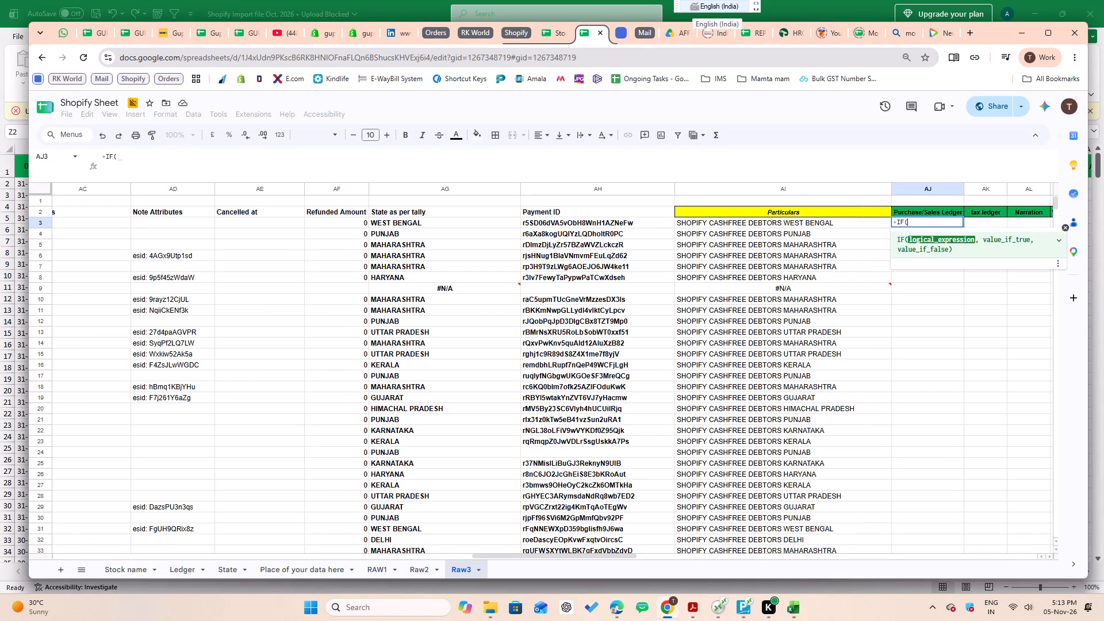
{"action": "key", "text": "Left"}
{"action": "key", "text": "Left"}
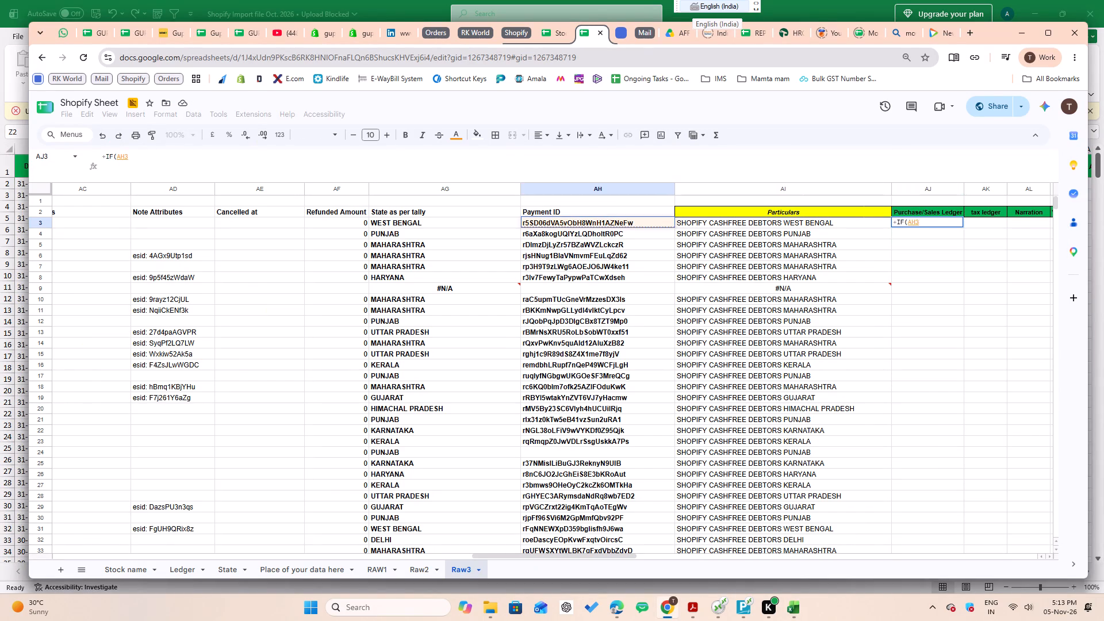
{"action": "key", "text": "Left"}
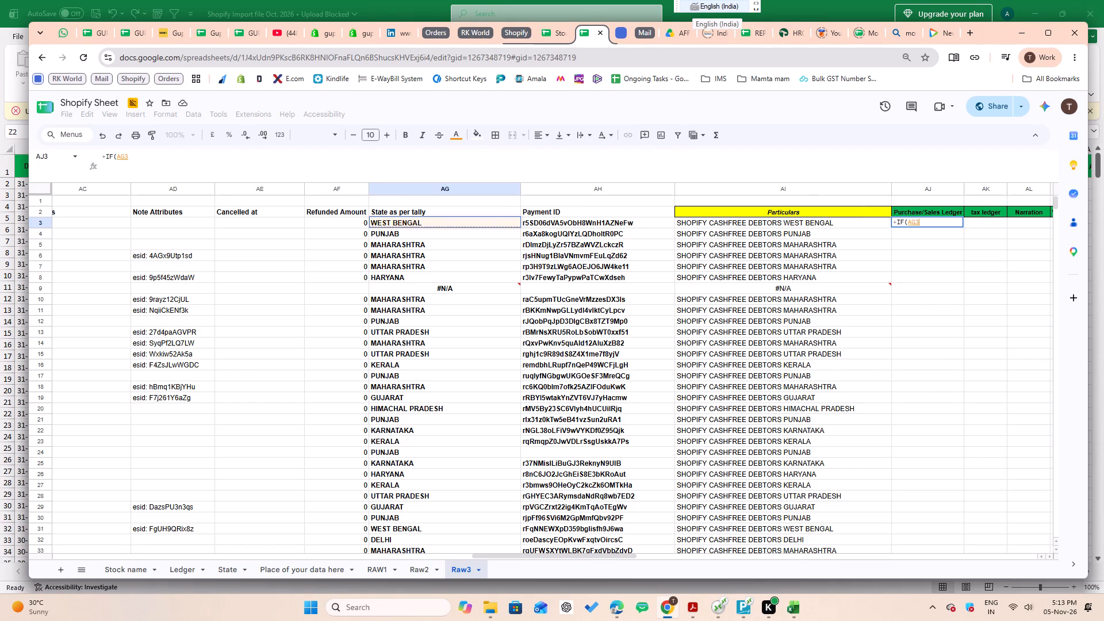
{"action": "key", "text": "equal"}
{"action": "key", "text": "shift+quotedbl"}
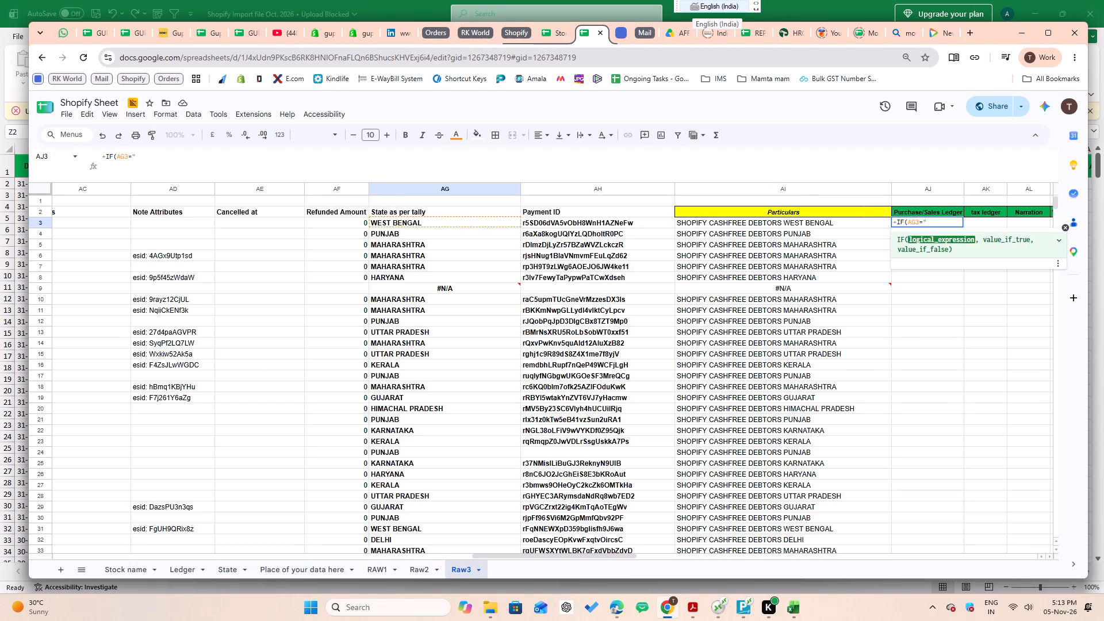
{"action": "key", "text": "p"}
{"action": "type", "text": "unjab"}
{"action": "key", "text": "shift+quotedbl"}
{"action": "key", "text": "comma"}
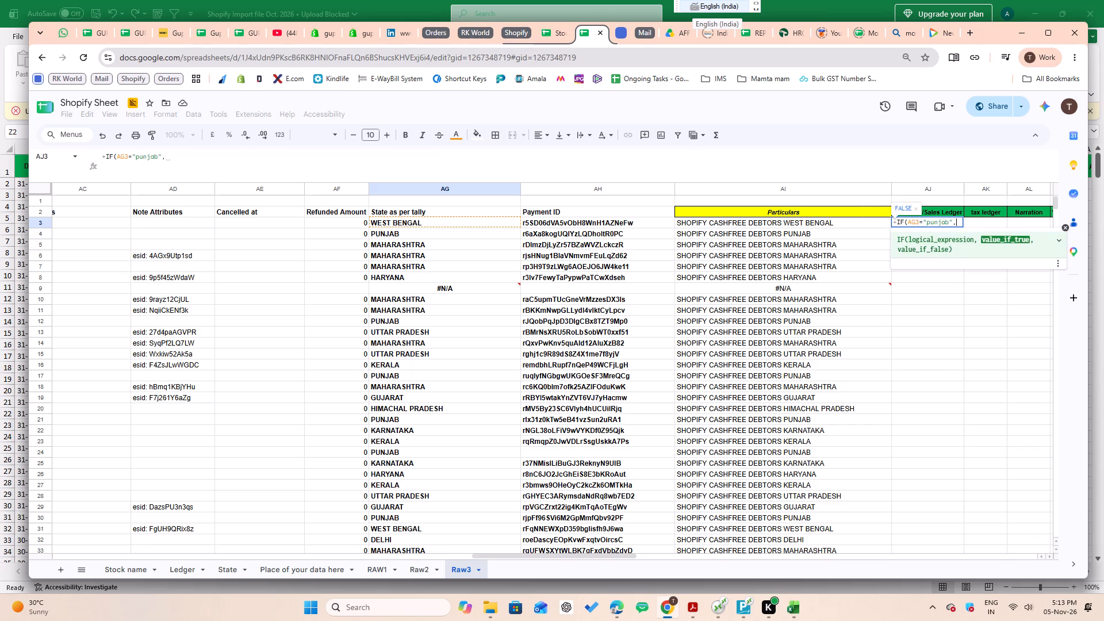
{"action": "key", "text": "shift+quotedbl"}
{"action": "key", "text": "alt+Tab"}
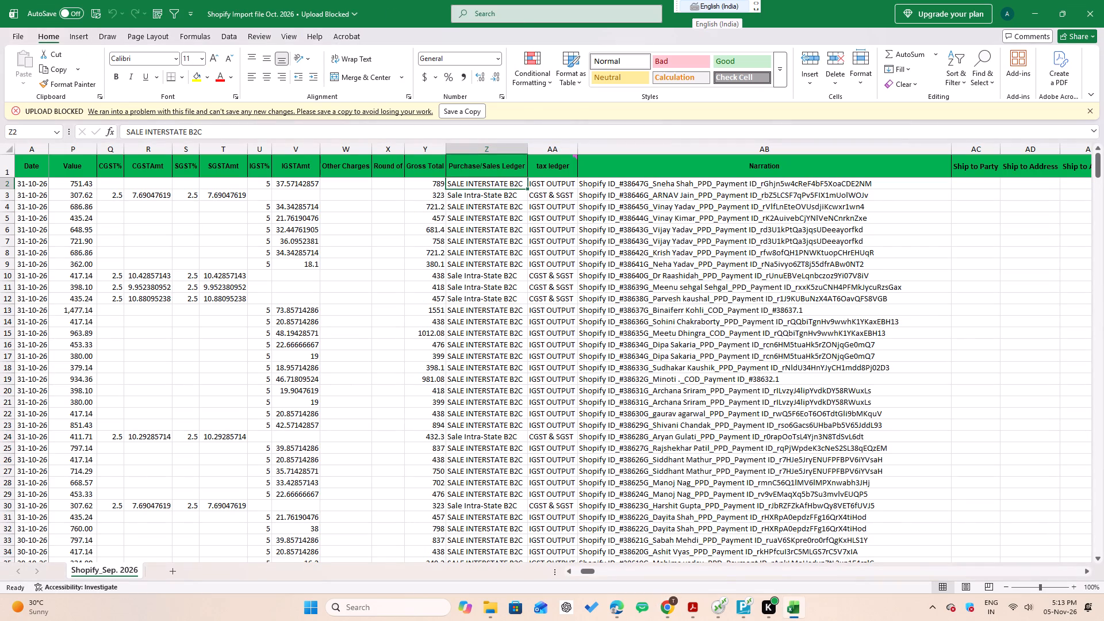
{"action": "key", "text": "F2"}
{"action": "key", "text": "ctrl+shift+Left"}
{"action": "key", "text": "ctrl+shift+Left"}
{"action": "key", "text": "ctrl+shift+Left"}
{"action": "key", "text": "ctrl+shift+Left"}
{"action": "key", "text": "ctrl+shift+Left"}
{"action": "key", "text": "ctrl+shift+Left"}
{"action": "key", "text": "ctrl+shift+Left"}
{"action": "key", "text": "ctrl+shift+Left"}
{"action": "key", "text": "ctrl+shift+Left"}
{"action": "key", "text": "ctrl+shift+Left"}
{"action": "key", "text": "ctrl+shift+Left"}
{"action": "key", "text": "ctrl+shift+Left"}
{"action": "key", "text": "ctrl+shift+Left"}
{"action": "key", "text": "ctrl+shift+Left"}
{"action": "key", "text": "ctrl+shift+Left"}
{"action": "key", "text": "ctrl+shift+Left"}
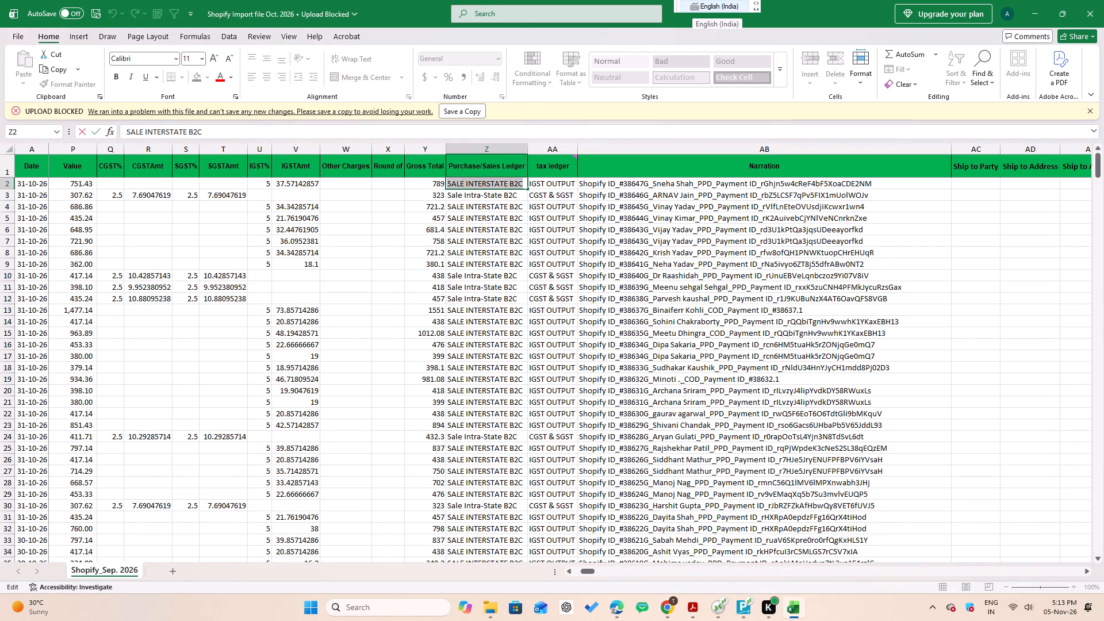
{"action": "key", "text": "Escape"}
Take the text Sale Intra-State B2C from cell Z3 of the Shopify import file and insert it as the AJ3 formula's value if true.
{"action": "key", "text": "Down"}
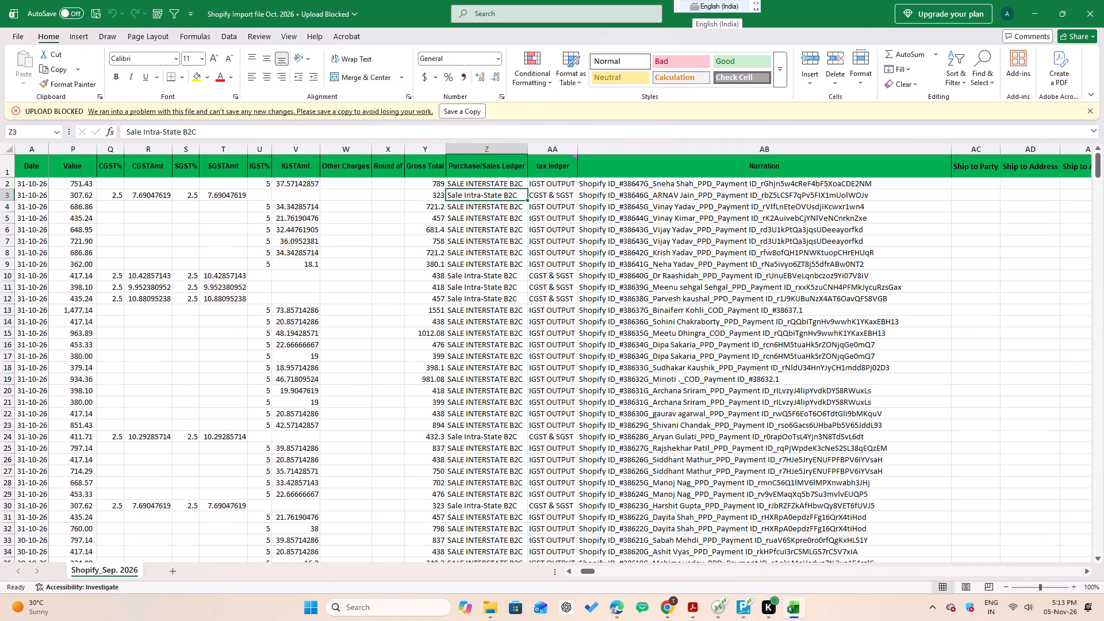
{"action": "key", "text": "F2"}
{"action": "key", "text": "ctrl+shift+Left"}
{"action": "key", "text": "ctrl+shift+Left"}
{"action": "key", "text": "ctrl+shift+Left"}
{"action": "key", "text": "ctrl+shift+Left"}
{"action": "key", "text": "ctrl+shift+Left"}
{"action": "key", "text": "ctrl+shift+Left"}
{"action": "key", "text": "ctrl+shift+Left"}
{"action": "key", "text": "ctrl+shift+Left"}
{"action": "key", "text": "ctrl+shift+Left"}
{"action": "key", "text": "ctrl+shift+Left"}
{"action": "key", "text": "ctrl+shift+Left"}
{"action": "key", "text": "ctrl+shift+Left"}
{"action": "key", "text": "ctrl+shift+Left"}
{"action": "key", "text": "ctrl+shift+Left"}
{"action": "key", "text": "ctrl+x"}
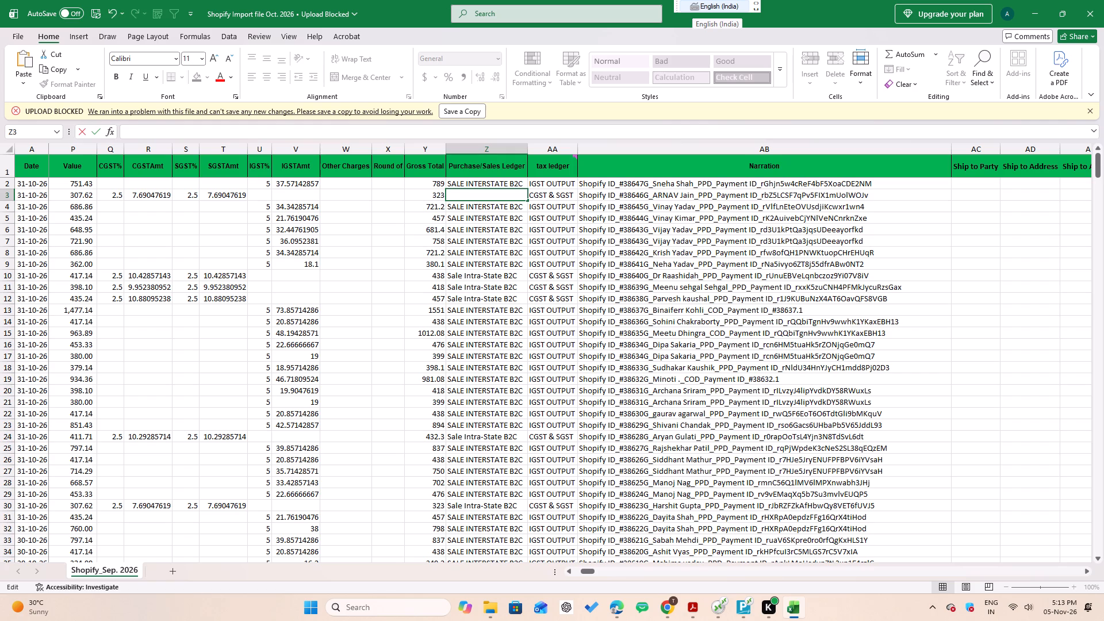
{"action": "key", "text": "Escape"}
{"action": "key", "text": "Tab"}
{"action": "key", "text": "alt+Tab"}
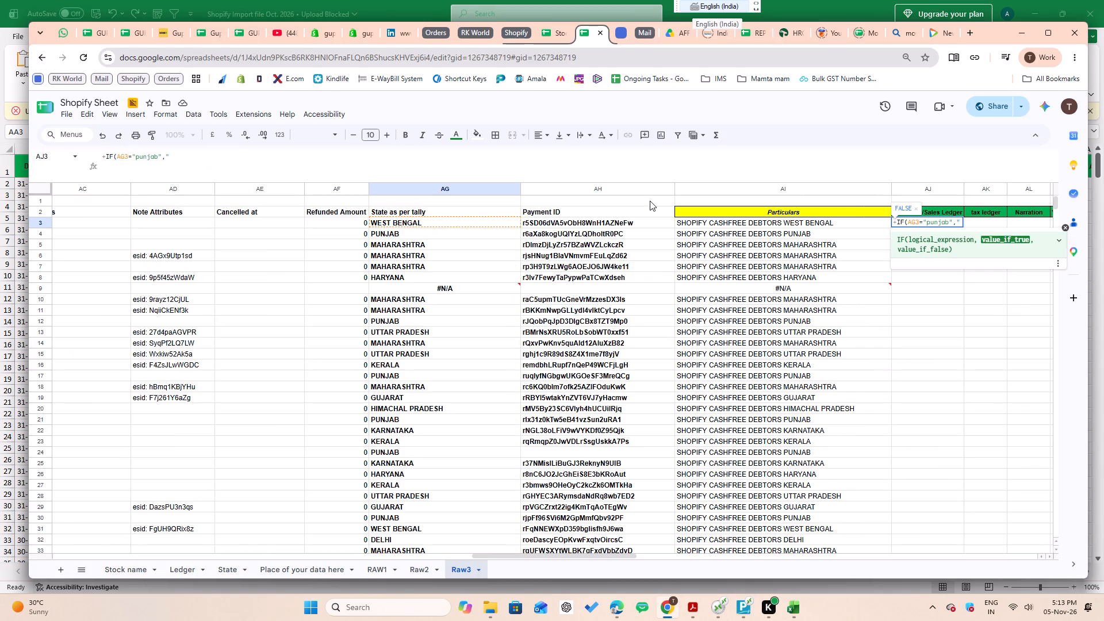
{"action": "key", "text": "ctrl+v"}
{"action": "key", "text": "shift+quotedbl"}
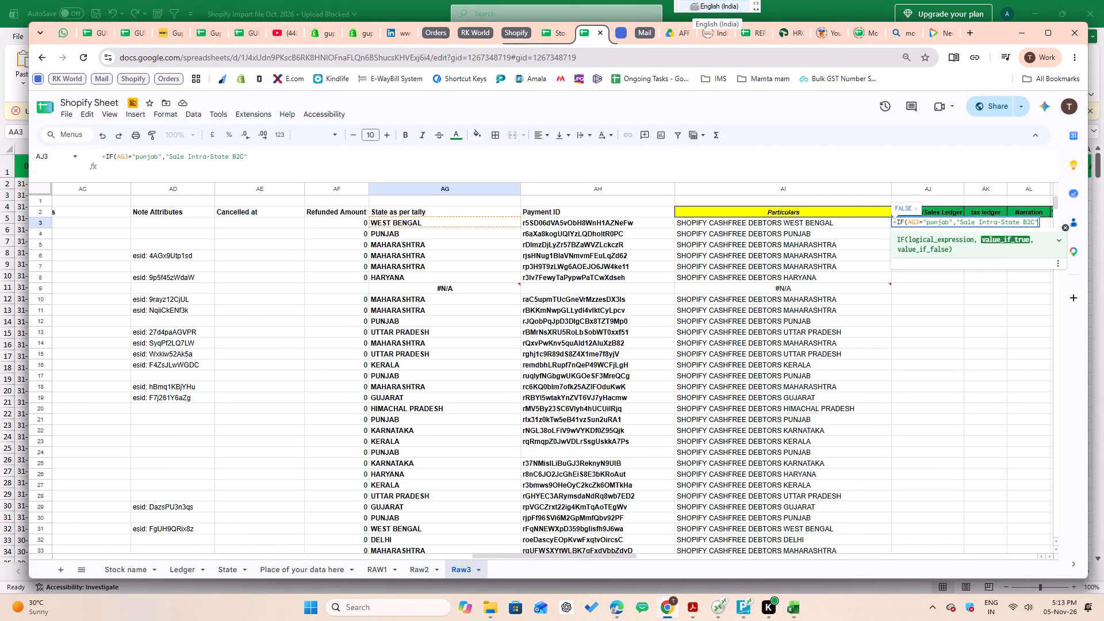
Complete the AJ3 formula with SALE INTERSTATE B2C, copied from cell Z2 of the Shopify import file, as the value if false.
{"action": "key", "text": "comma"}
{"action": "key", "text": "alt+Tab"}
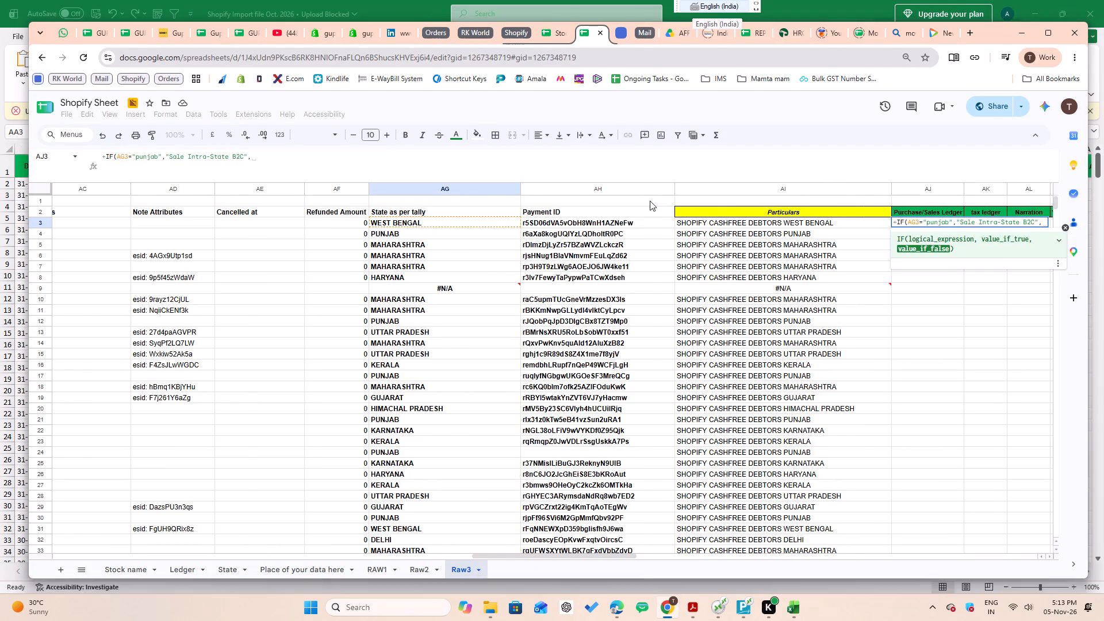
{"action": "key", "text": "Up"}
{"action": "key", "text": "Left"}
{"action": "key", "text": "ctrl+c"}
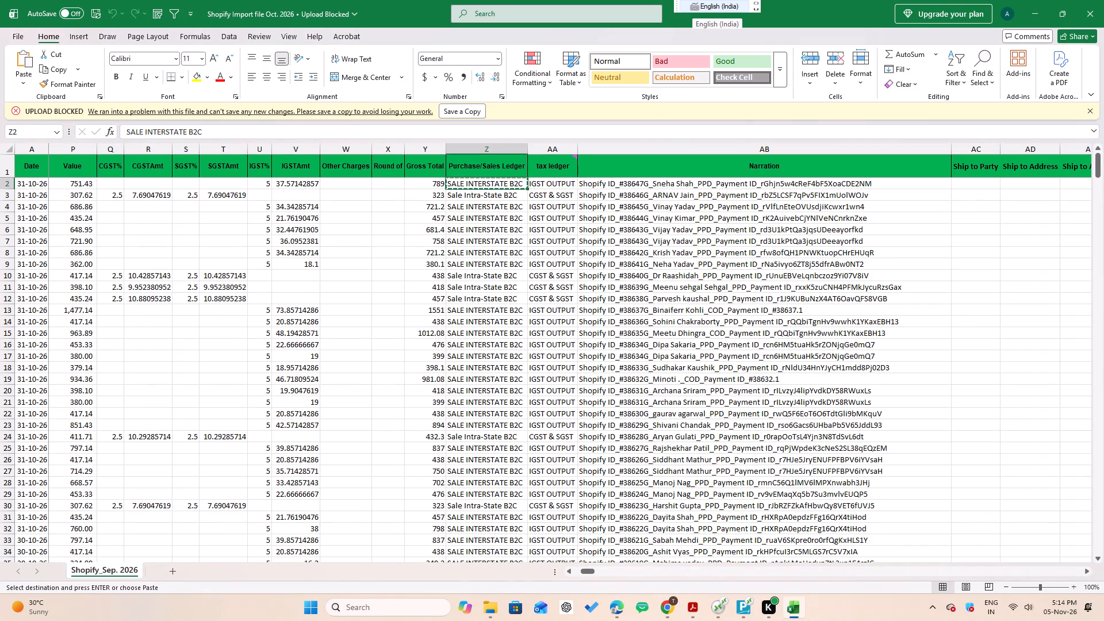
{"action": "key", "text": "alt+Tab"}
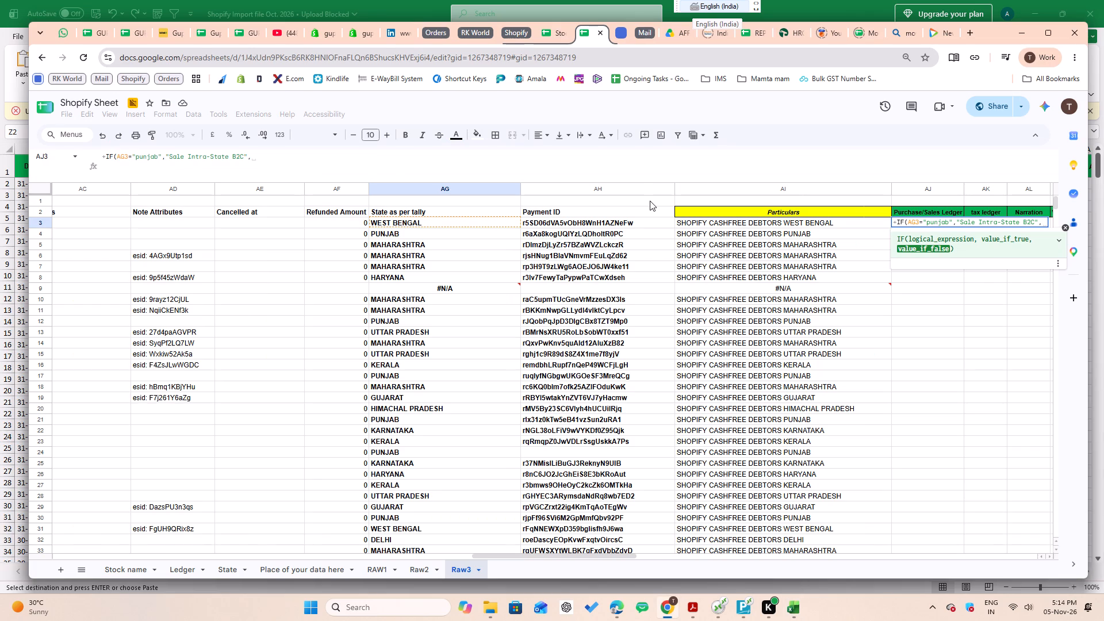
{"action": "key", "text": "shift+quotedbl"}
{"action": "key", "text": "ctrl+v"}
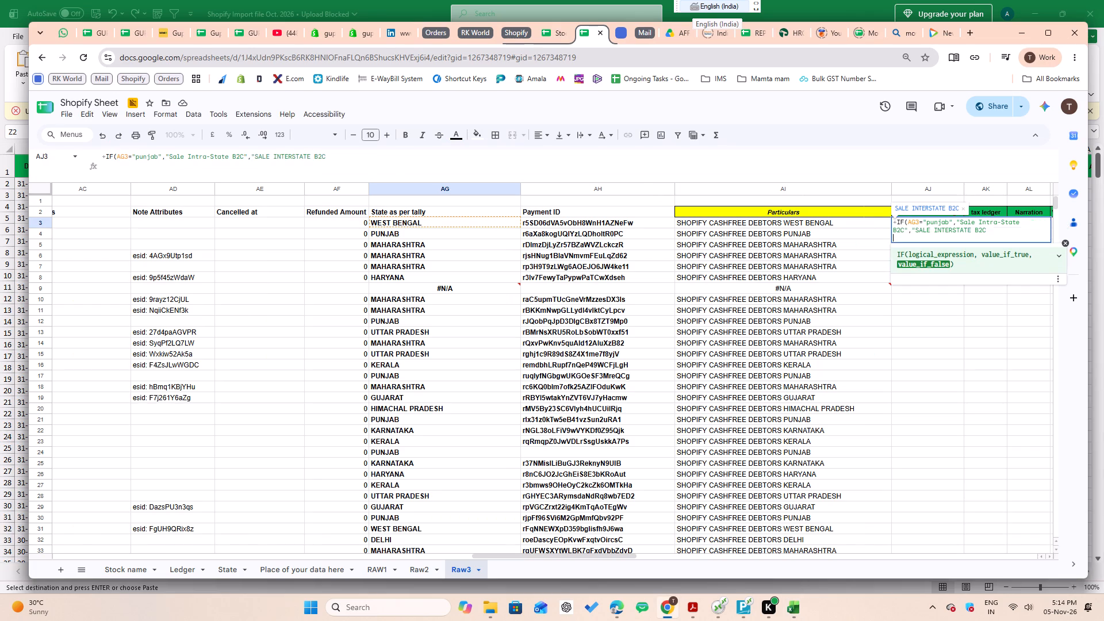
{"action": "key", "text": "BackSpace"}
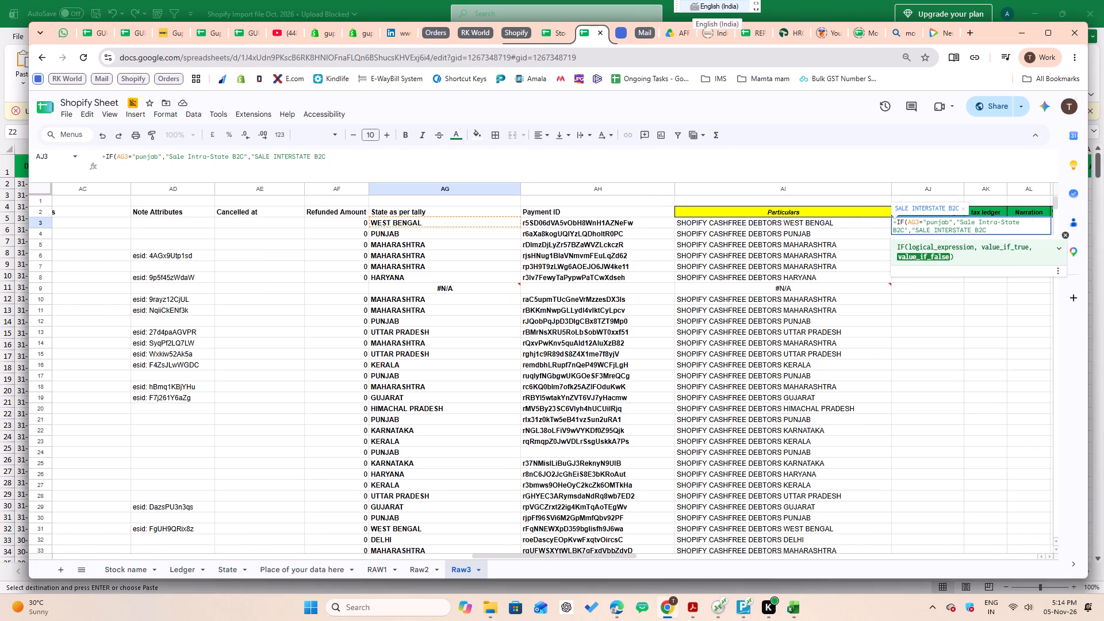
{"action": "key", "text": "shift+quotedbl"}
{"action": "key", "text": "shift+parenright"}
{"action": "key", "text": "Return"}
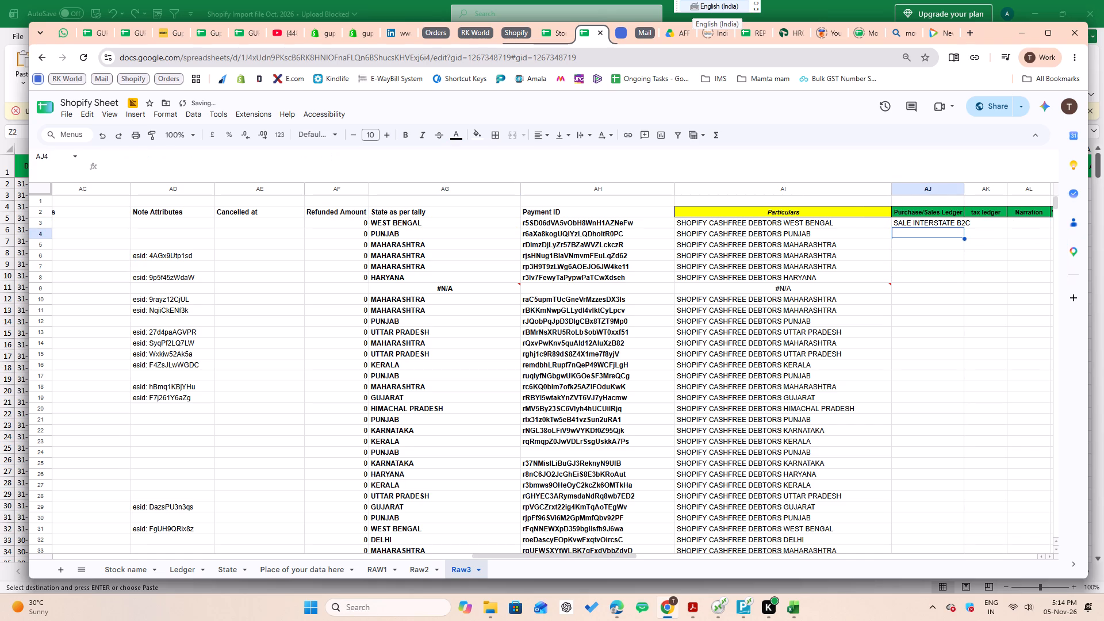
Fill the Purchase/Sales Ledger IF formula from AJ3 down column AJ to row 1000.
{"action": "key", "text": "Up"}
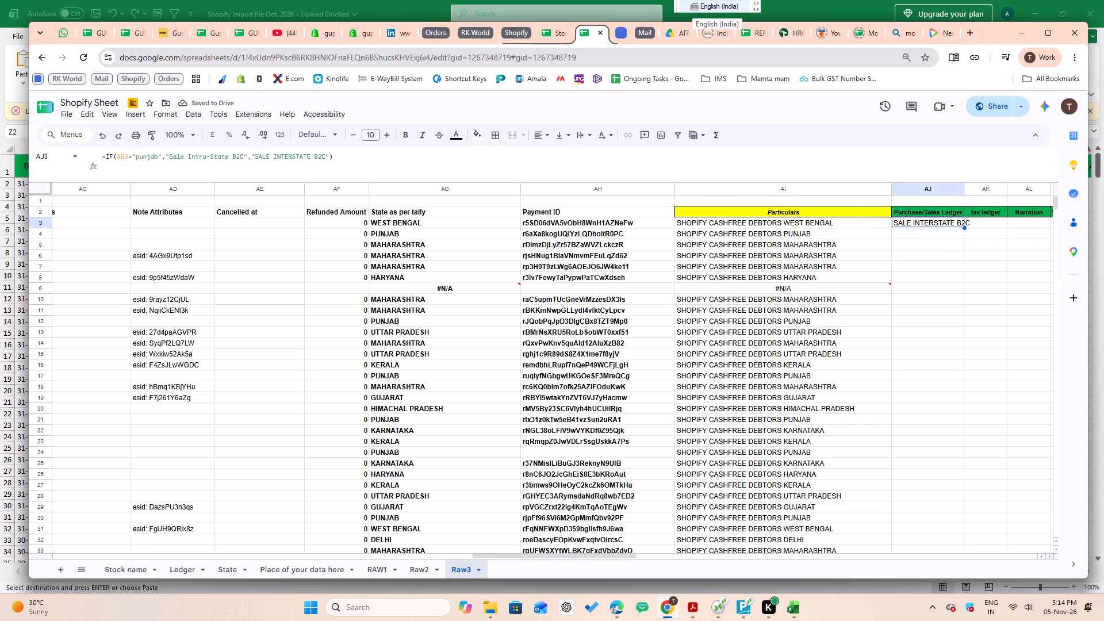
{"action": "key", "text": "Left"}
{"action": "key", "text": "ctrl+Down"}
{"action": "key", "text": "Down"}
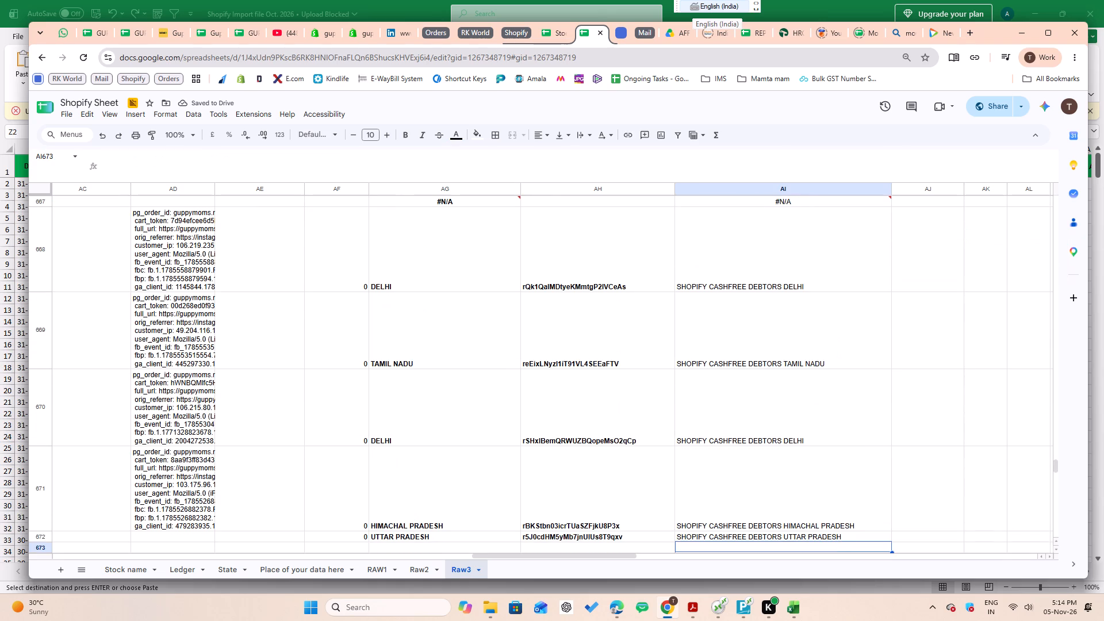
{"action": "key", "text": "Up"}
{"action": "key", "text": "ctrl+Down"}
{"action": "key", "text": "Right"}
{"action": "key", "text": "ctrl+shift+Up"}
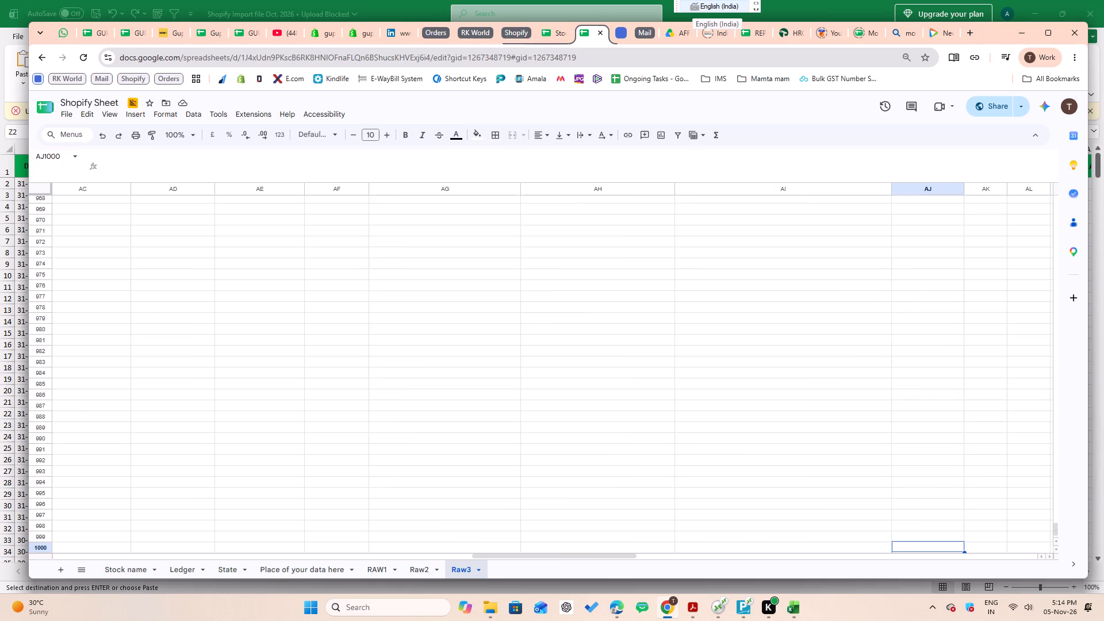
{"action": "key", "text": "ctrl+d"}
{"action": "key", "text": "Down"}
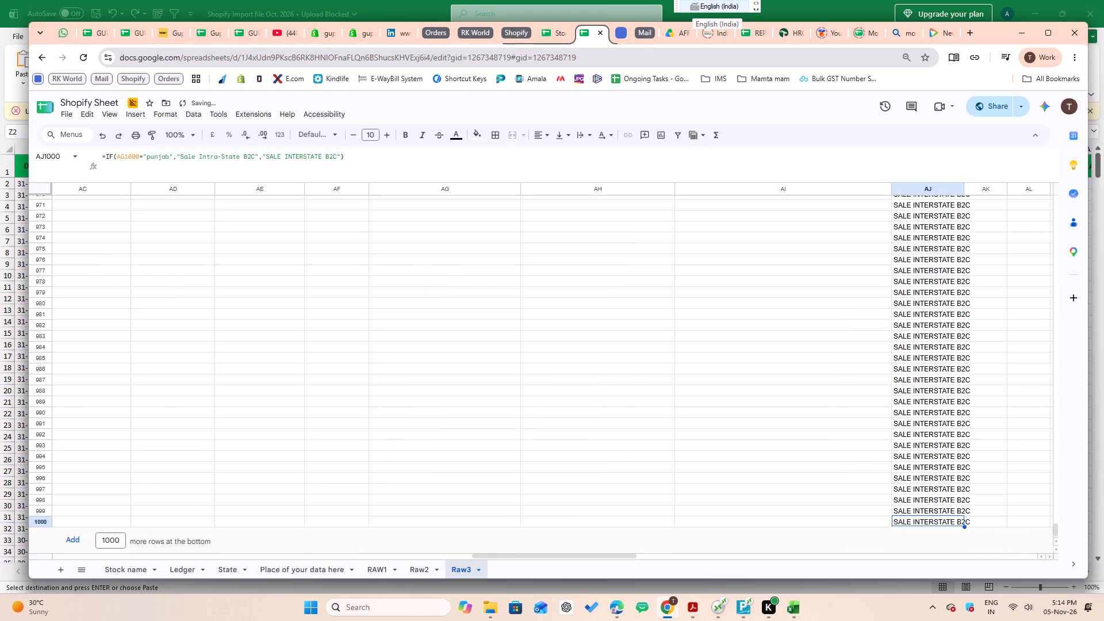
{"action": "key", "text": "ctrl+Up"}
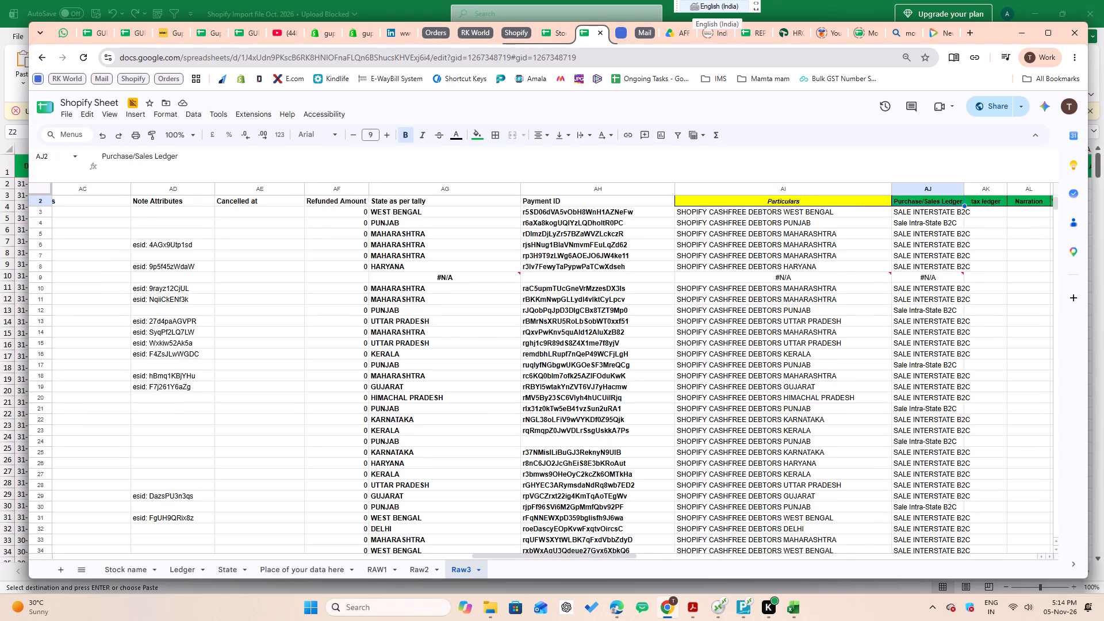
Extend the Particulars VLOOKUP formula from AI672 down column AI to row 1000.
{"action": "key", "text": "Left"}
{"action": "key", "text": "Down"}
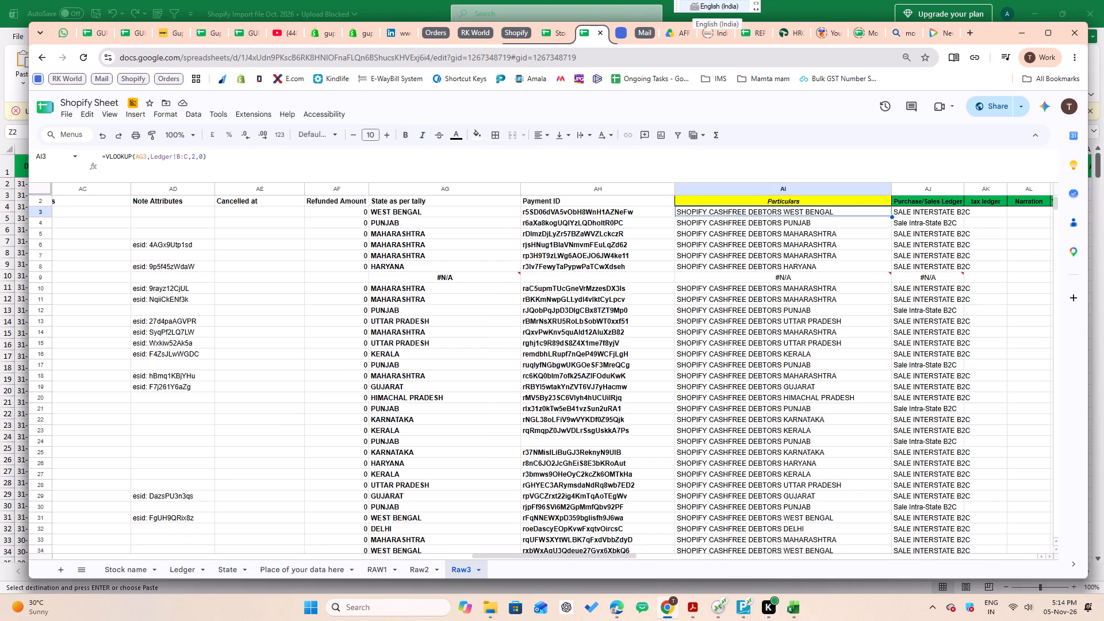
{"action": "key", "text": "ctrl+Down"}
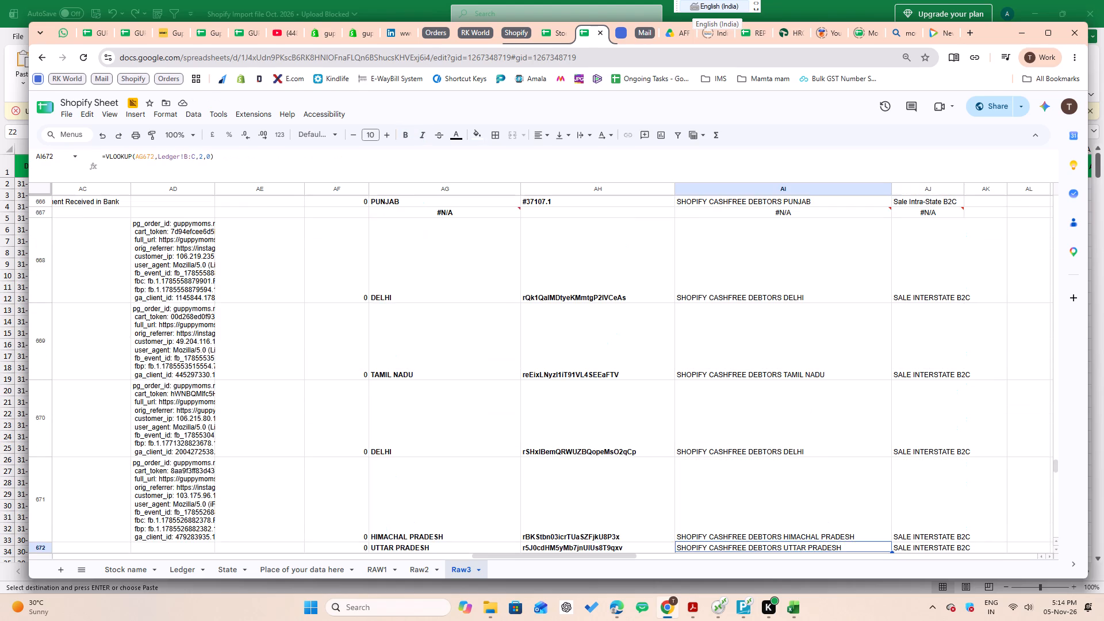
{"action": "key", "text": "Down"}
{"action": "key", "text": "Down"}
{"action": "key", "text": "Up"}
{"action": "key", "text": "Up"}
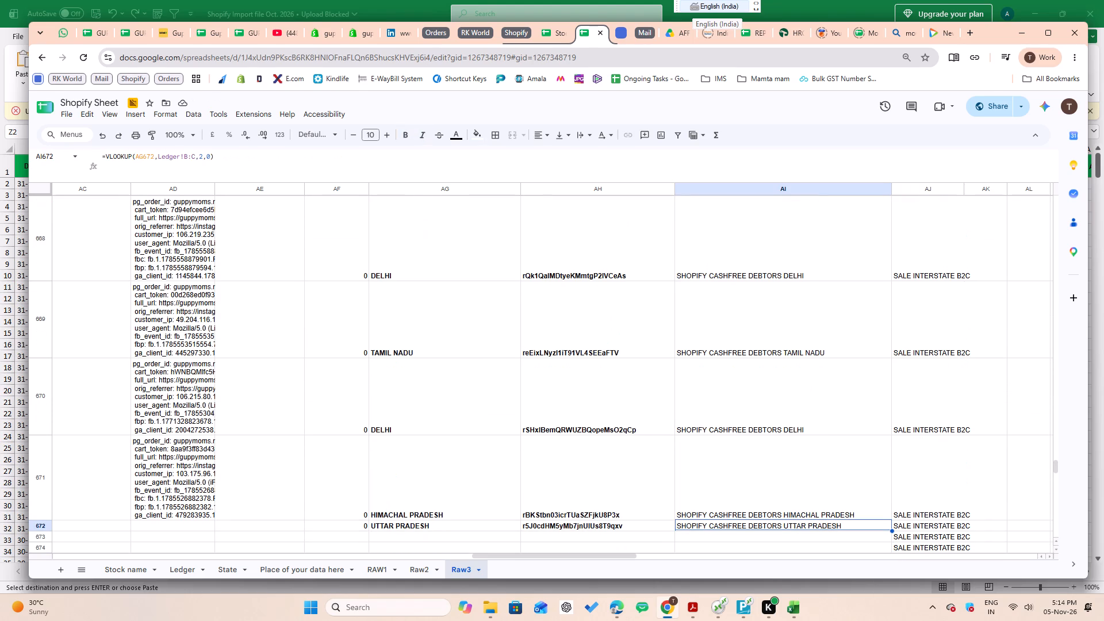
{"action": "key", "text": "Right"}
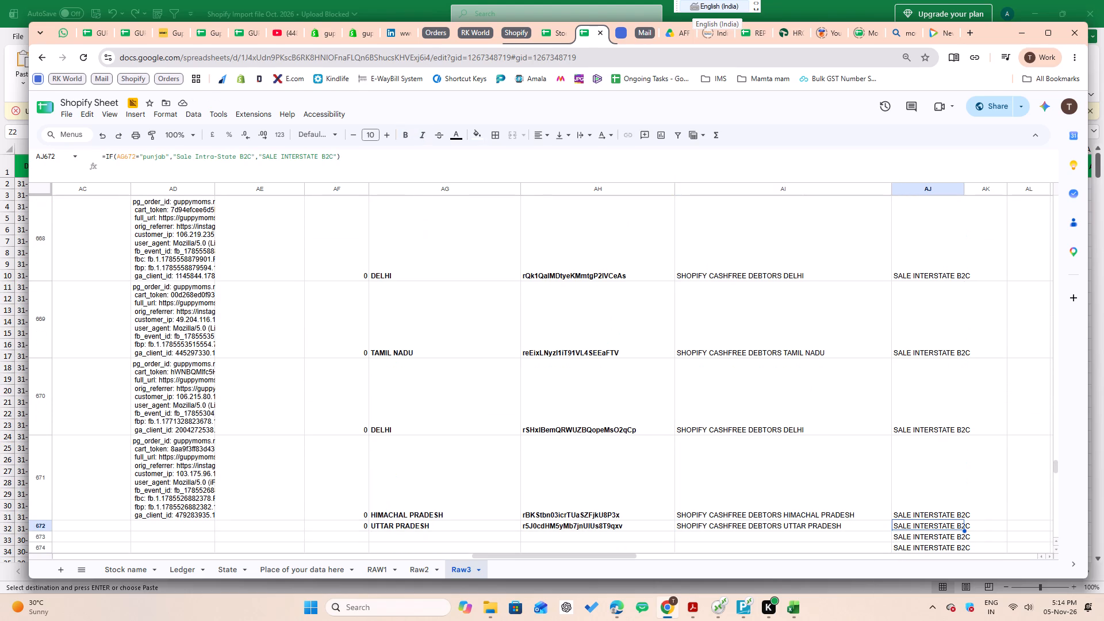
{"action": "key", "text": "Left"}
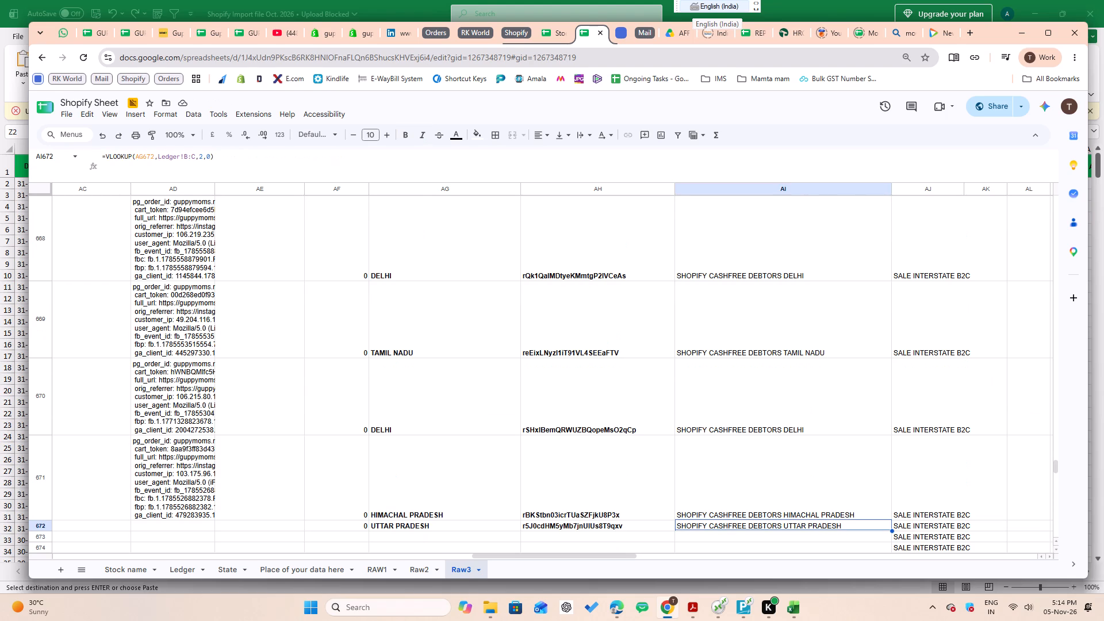
{"action": "key", "text": "ctrl+shift+Down"}
{"action": "key", "text": "ctrl+d"}
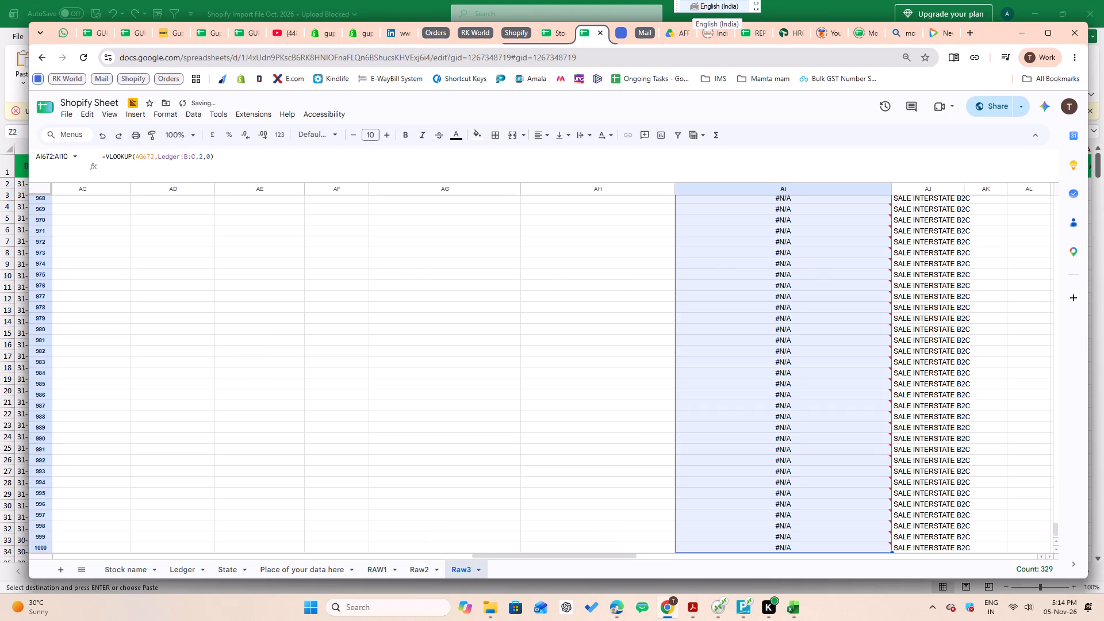
Fill the row 672 formulas in columns A to AH down to row 1000 of Raw3.
{"action": "key", "text": "Up"}
{"action": "key", "text": "Left"}
{"action": "key", "text": "Down"}
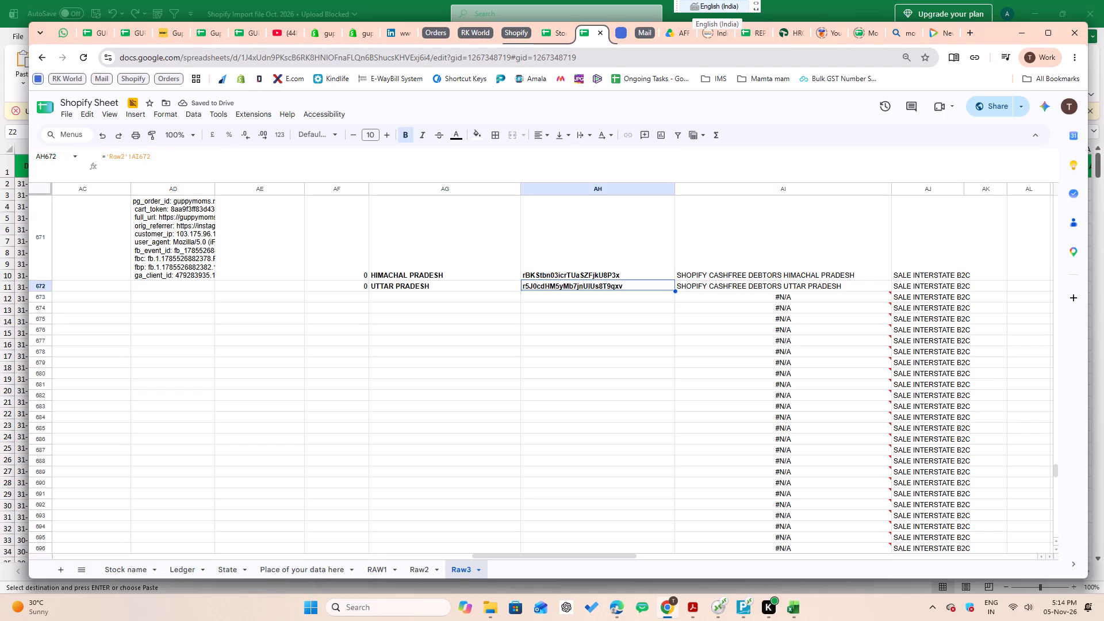
{"action": "key", "text": "ctrl+shift+Down"}
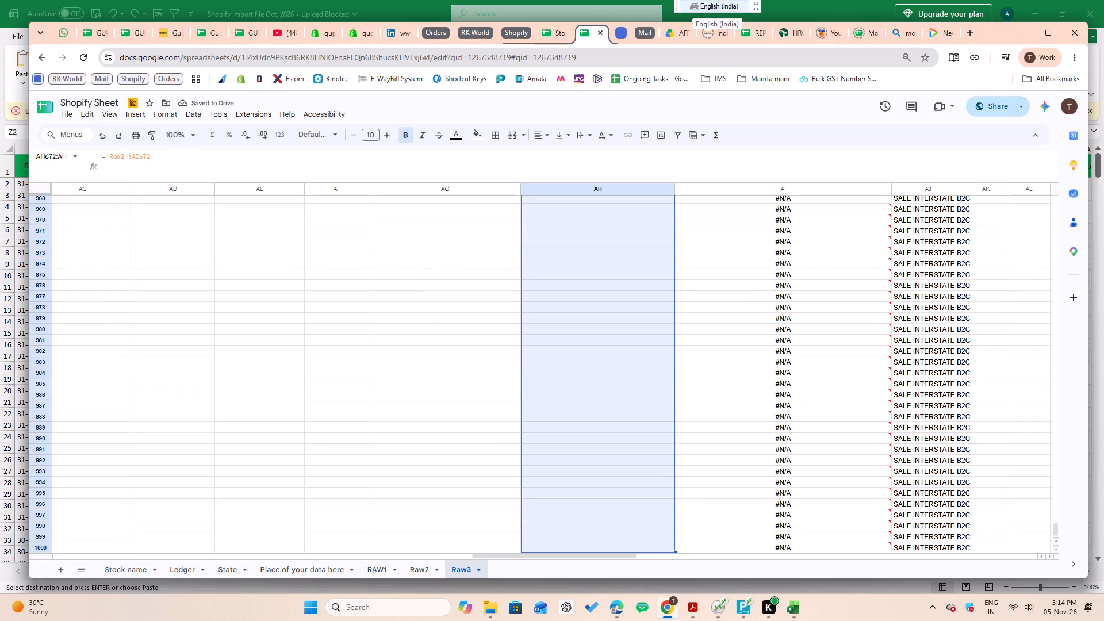
{"action": "key", "text": "Up"}
{"action": "key", "text": "Down"}
{"action": "key", "text": "ctrl+shift+Left"}
{"action": "key", "text": "ctrl+shift+Left"}
{"action": "key", "text": "ctrl+shift+Left"}
{"action": "key", "text": "ctrl+shift+Left"}
{"action": "key", "text": "ctrl+shift+Left"}
{"action": "key", "text": "ctrl+shift+Left"}
{"action": "key", "text": "ctrl+shift+Left"}
{"action": "key", "text": "ctrl+shift+Left"}
{"action": "key", "text": "ctrl+shift+Left"}
{"action": "key", "text": "ctrl+shift+Left"}
{"action": "key", "text": "ctrl+shift+Left"}
{"action": "key", "text": "ctrl+shift+Left"}
{"action": "key", "text": "ctrl+shift+Left"}
{"action": "key", "text": "ctrl+shift+Left"}
{"action": "key", "text": "ctrl+shift+Left"}
{"action": "key", "text": "ctrl+shift+Left"}
{"action": "key", "text": "ctrl+shift+Left"}
{"action": "key", "text": "ctrl+shift+Left"}
{"action": "key", "text": "ctrl+shift+Left"}
{"action": "key", "text": "ctrl+shift+Left"}
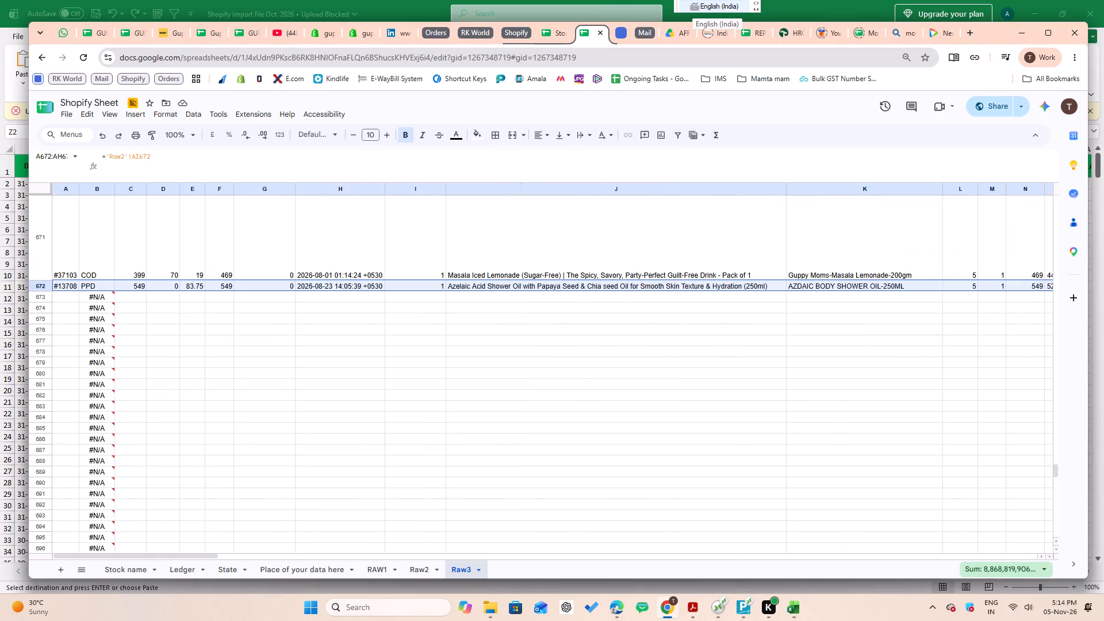
{"action": "key", "text": "ctrl+shift+Down"}
{"action": "key", "text": "ctrl+shift+Down"}
{"action": "key", "text": "ctrl+d"}
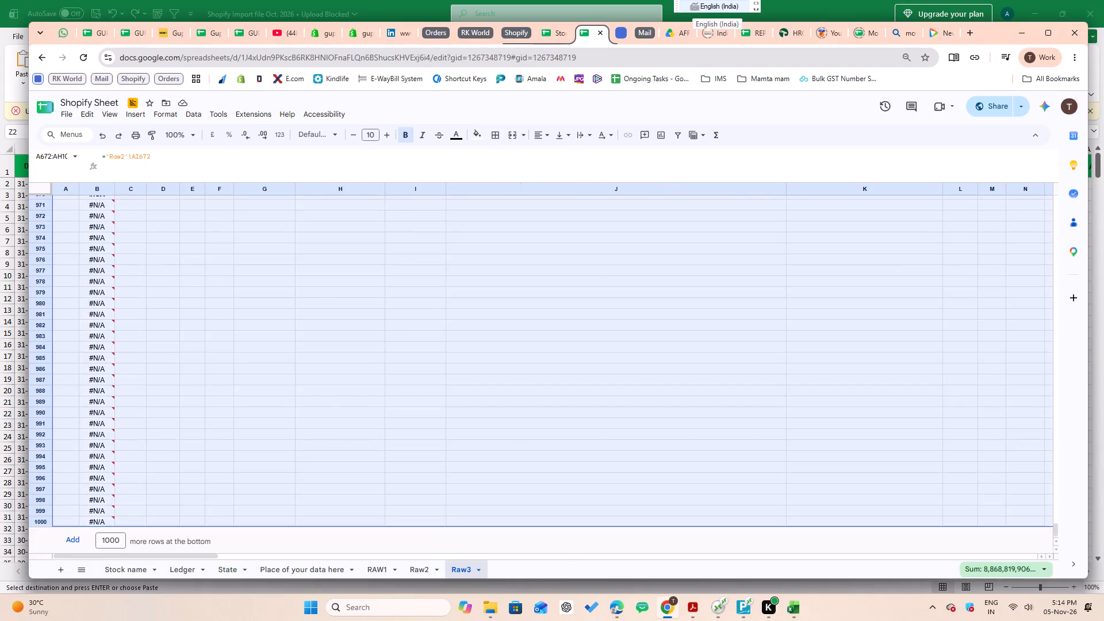
Return to cell AJ3 in Raw3 and check the ledger columns in the Shopify import file.
{"action": "key", "text": "Up"}
{"action": "key", "text": "Right"}
{"action": "key", "text": "Right"}
{"action": "key", "text": "Right"}
{"action": "key", "text": "Right"}
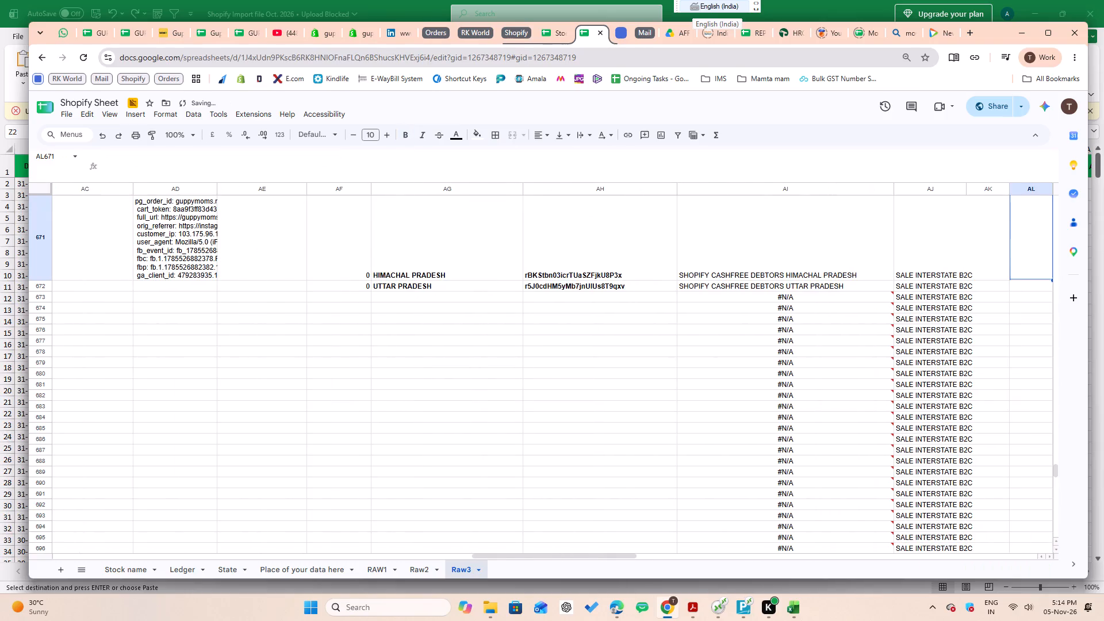
{"action": "key", "text": "Left"}
{"action": "key", "text": "ctrl+Up"}
{"action": "key", "text": "Left"}
{"action": "key", "text": "Down"}
{"action": "key", "text": "alt+Tab"}
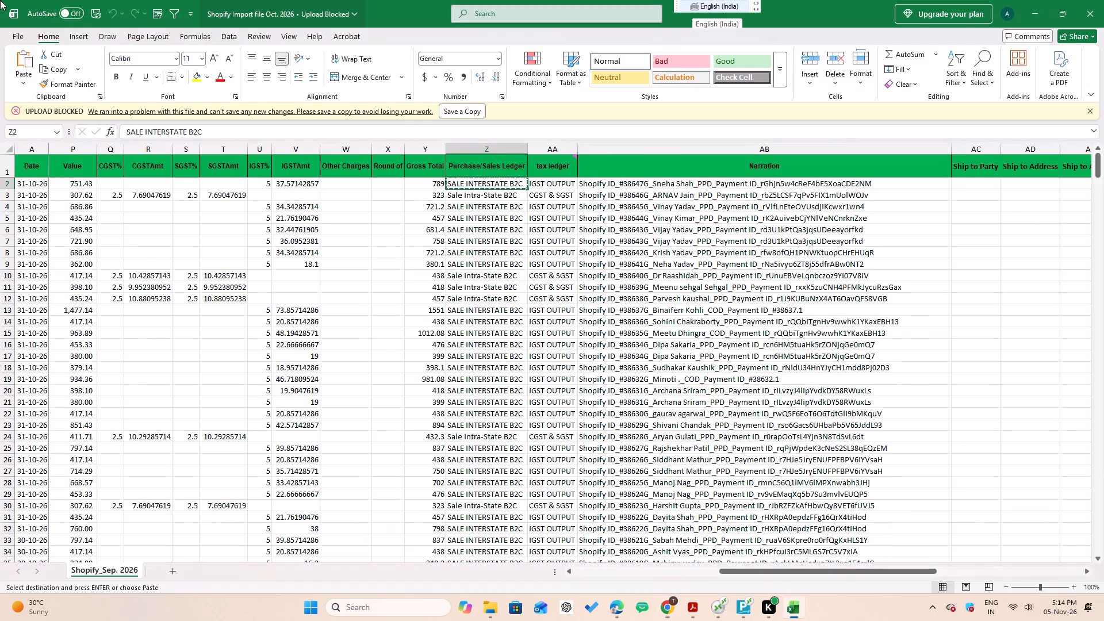
{"action": "key", "text": "alt+Tab"}
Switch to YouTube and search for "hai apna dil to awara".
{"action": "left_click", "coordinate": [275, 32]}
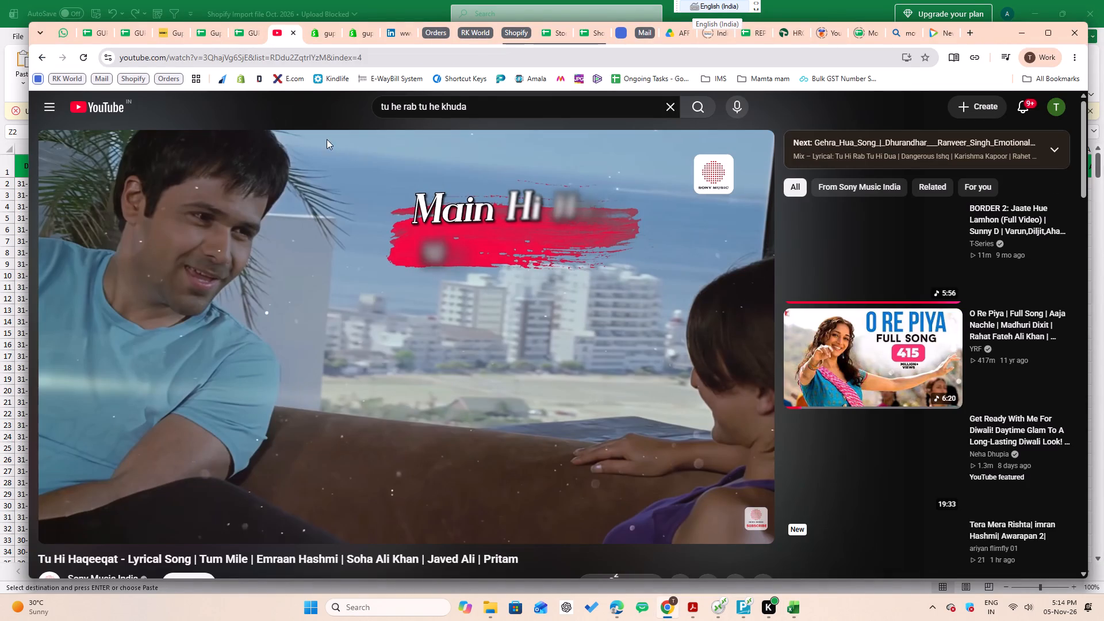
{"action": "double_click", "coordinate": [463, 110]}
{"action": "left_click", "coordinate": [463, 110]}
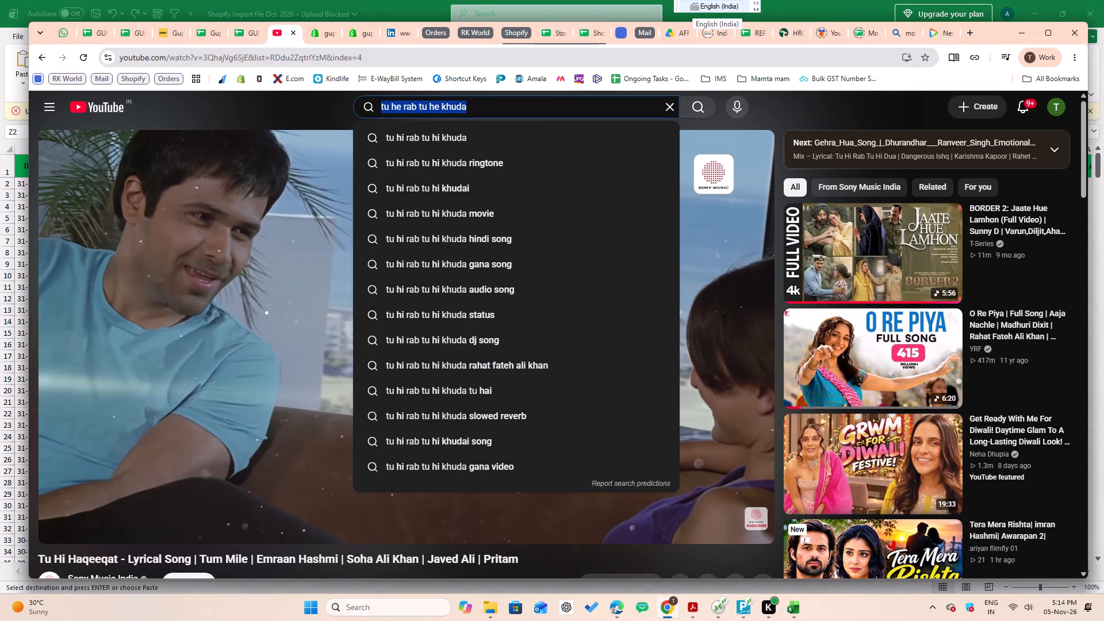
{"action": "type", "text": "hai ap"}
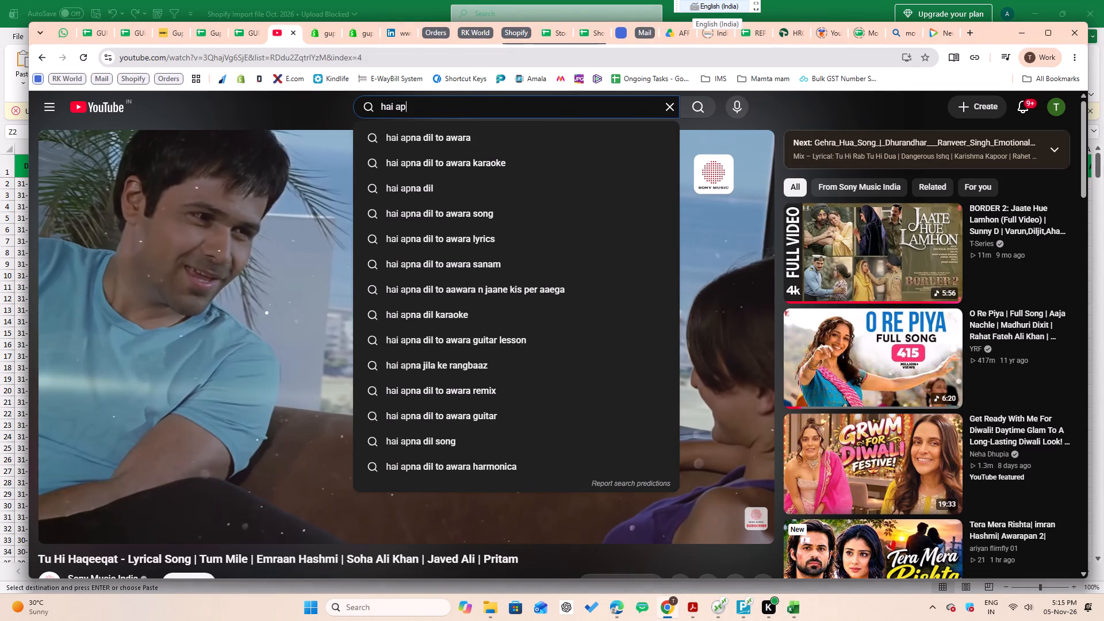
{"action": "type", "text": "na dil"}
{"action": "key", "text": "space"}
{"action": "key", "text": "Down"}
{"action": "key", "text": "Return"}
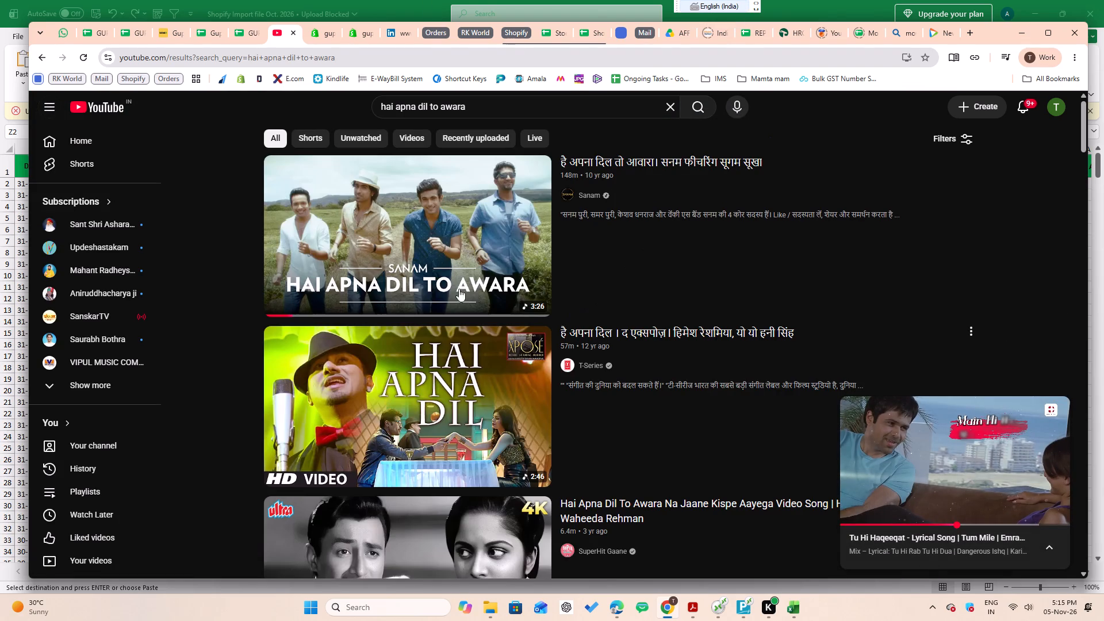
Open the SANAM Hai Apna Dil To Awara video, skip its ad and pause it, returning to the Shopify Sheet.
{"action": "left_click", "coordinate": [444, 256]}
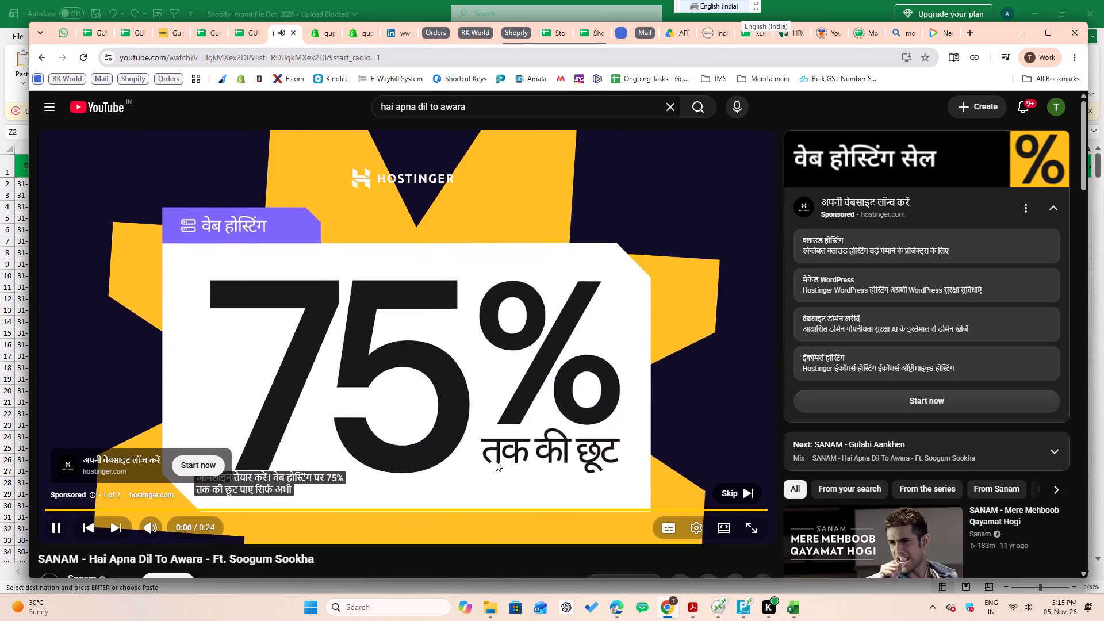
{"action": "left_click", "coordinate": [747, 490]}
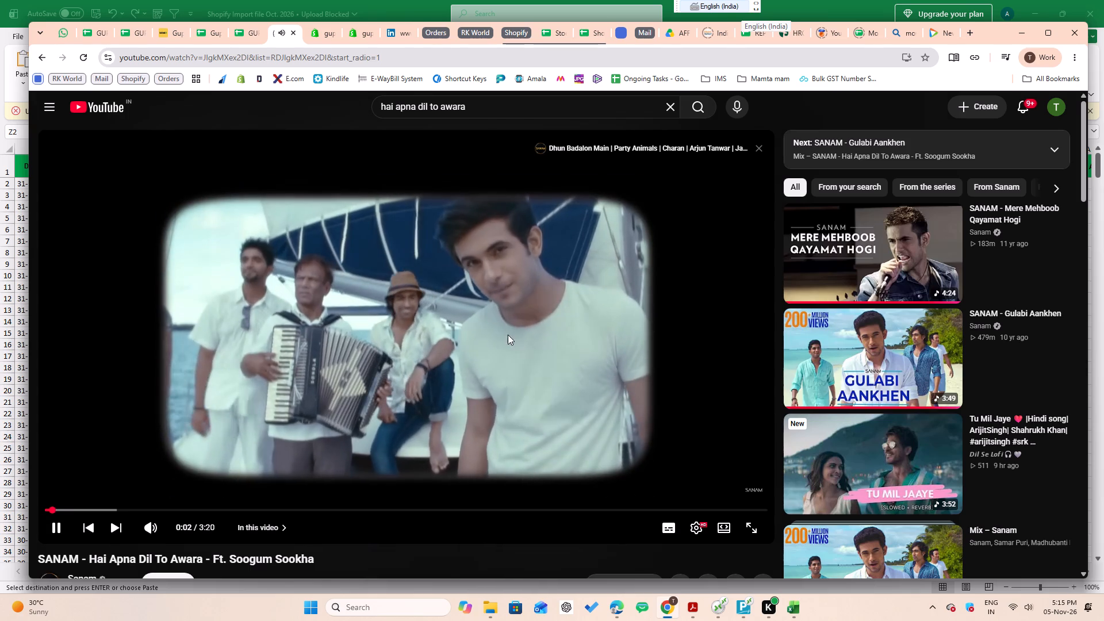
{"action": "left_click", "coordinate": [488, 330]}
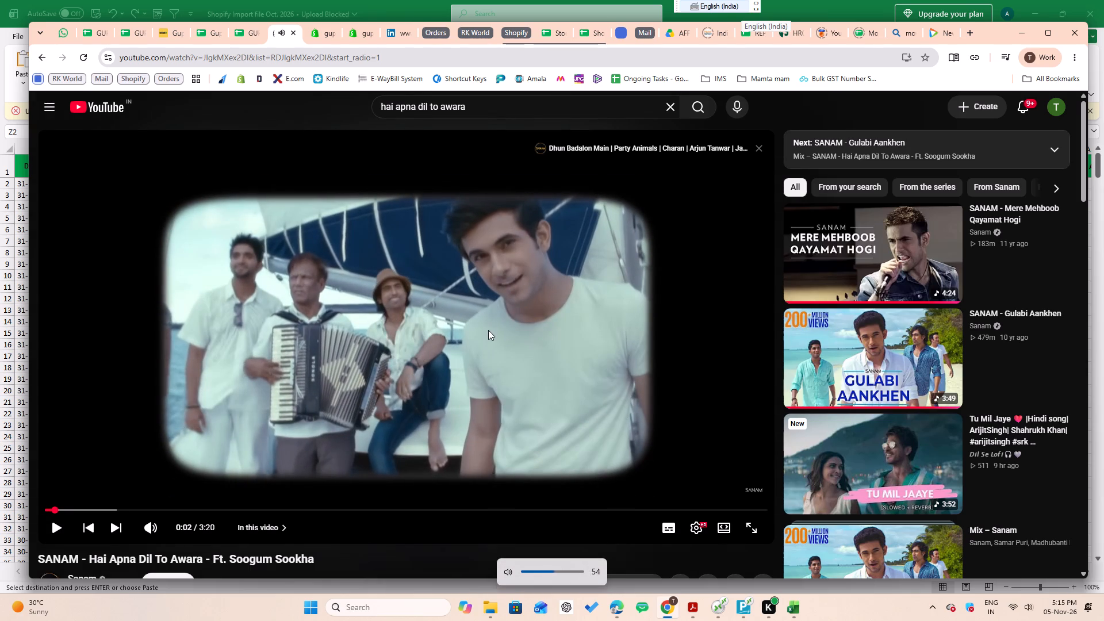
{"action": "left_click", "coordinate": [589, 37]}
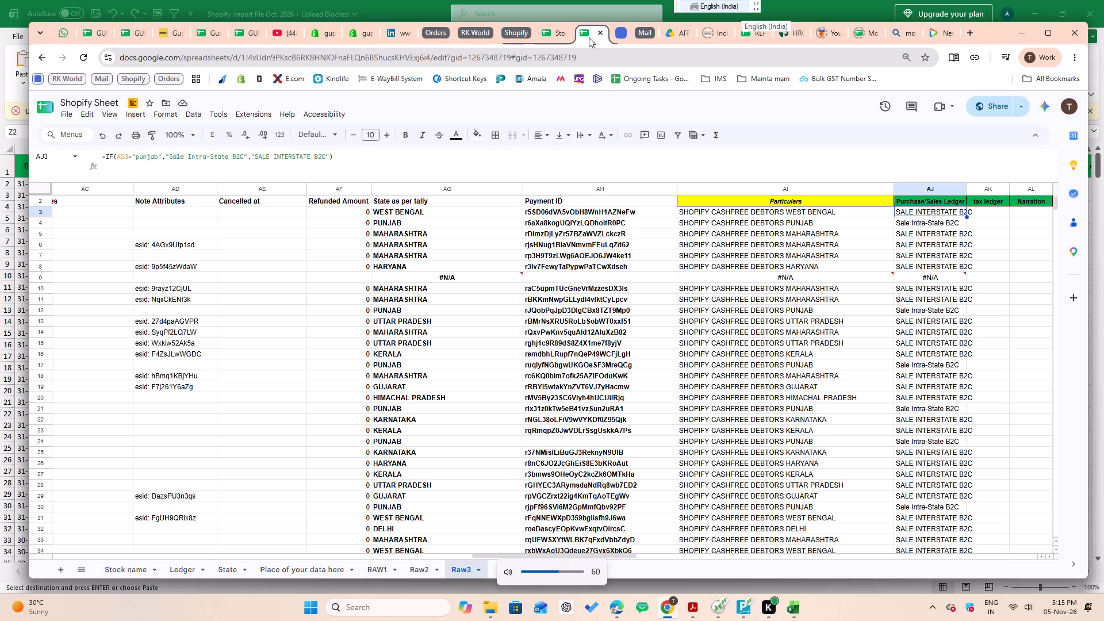
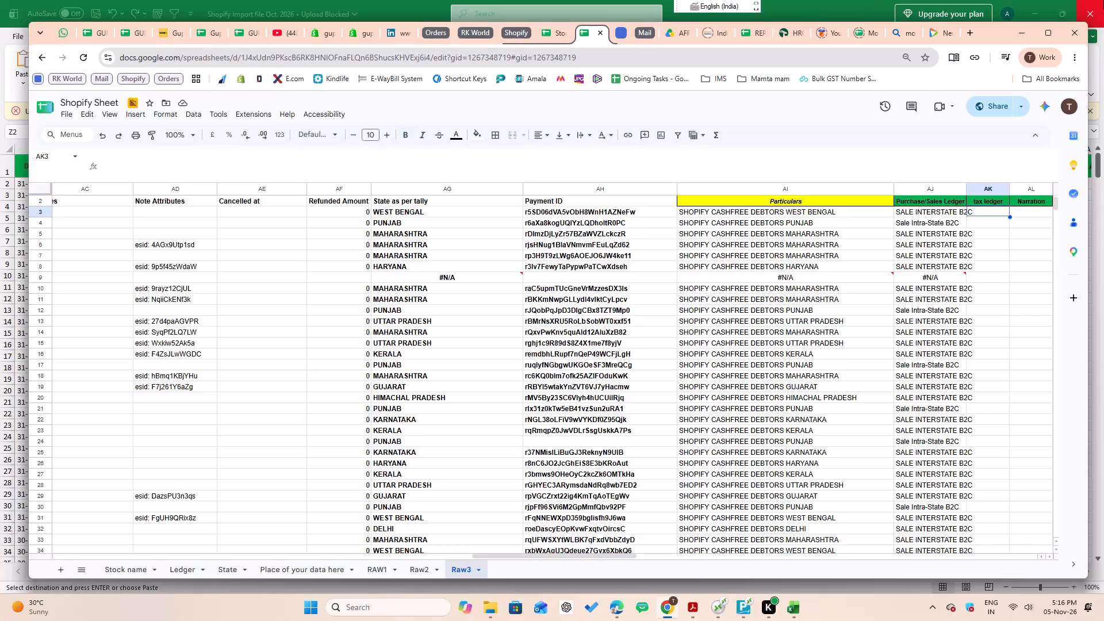
Switch to the Shopify import file in Excel, clear the pending copy selection and check the tax ledger entry in cell AA2.
{"action": "key", "text": "alt+Tab"}
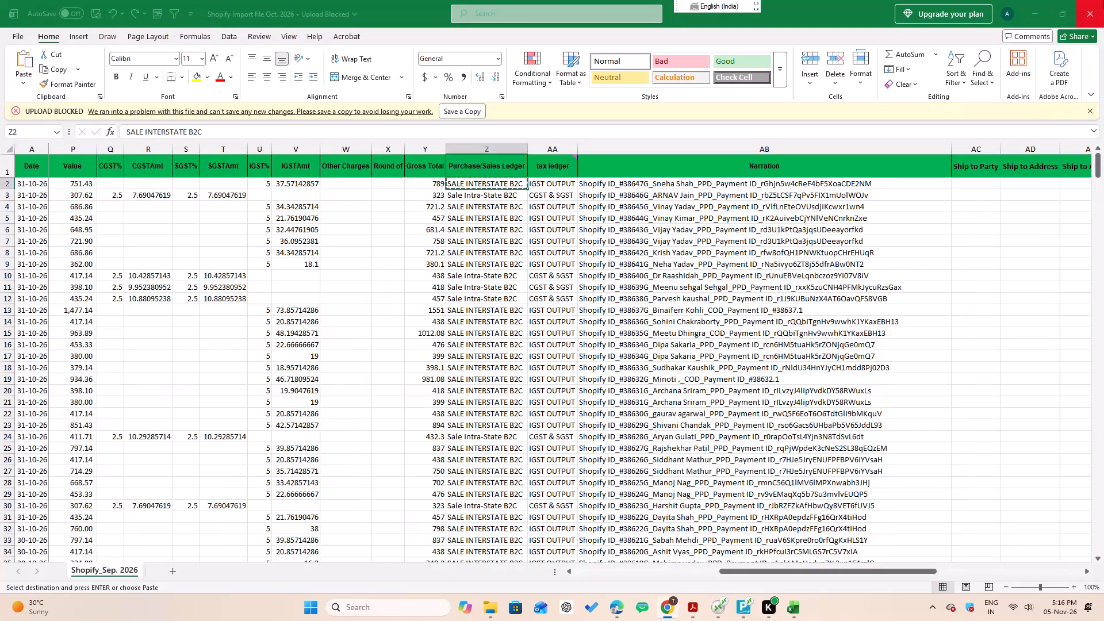
{"action": "key", "text": "alt+Tab"}
{"action": "key", "text": "alt+Tab"}
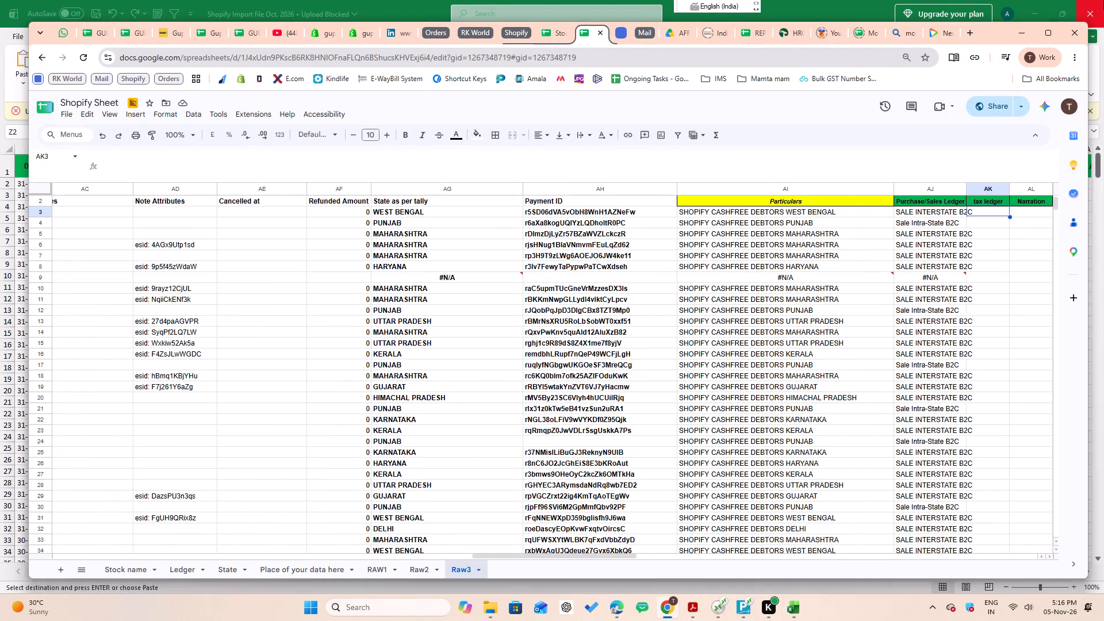
{"action": "key", "text": "Right"}
{"action": "key", "text": "Escape"}
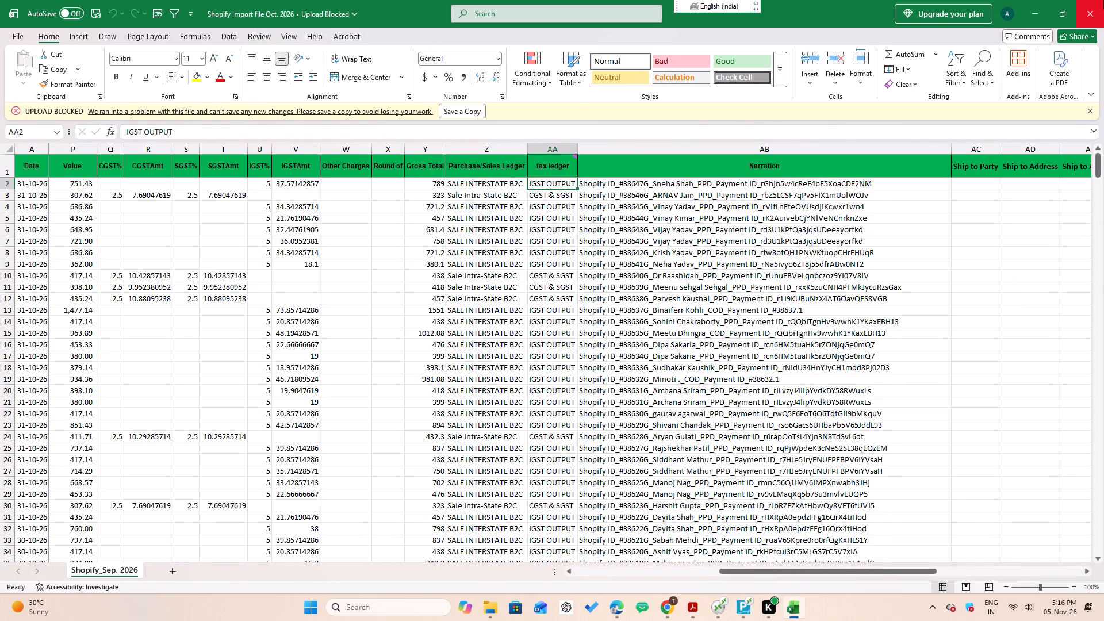
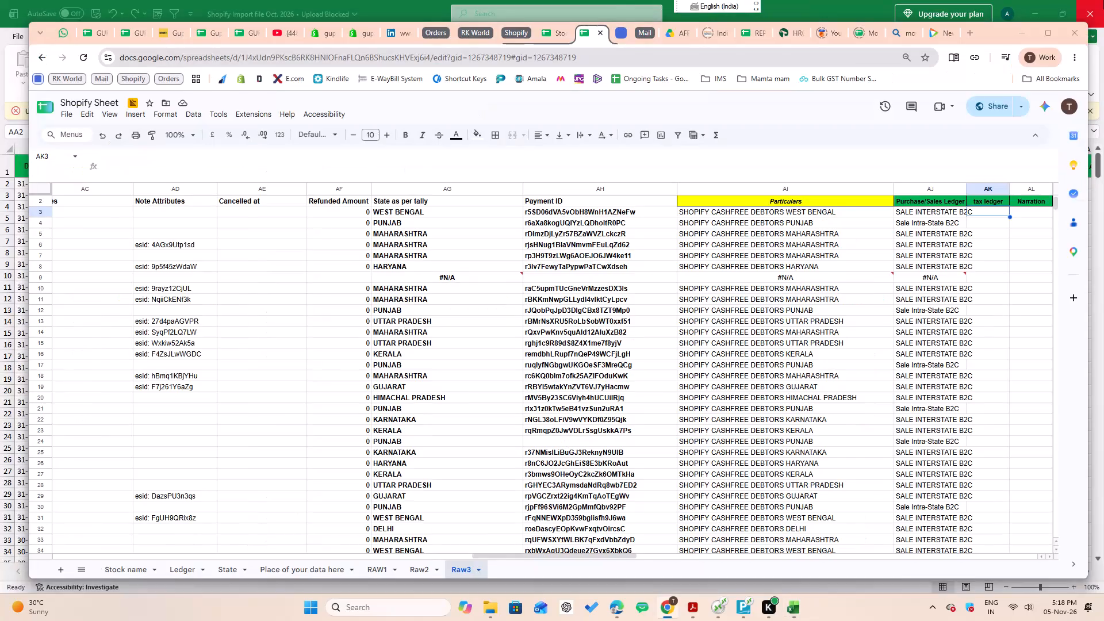
Switch back to the Shopify Sheet in Chrome with the tax ledger cell AK3 selected on Raw3.
{"action": "key", "text": "alt+Tab"}
{"action": "key", "text": "Up"}
{"action": "key", "text": "Down"}
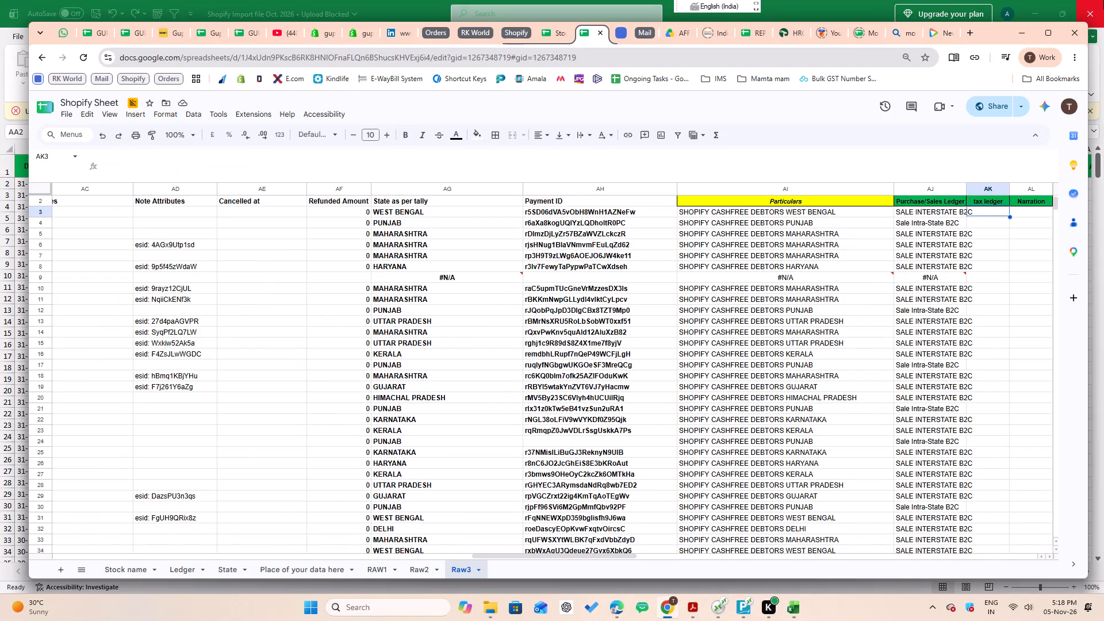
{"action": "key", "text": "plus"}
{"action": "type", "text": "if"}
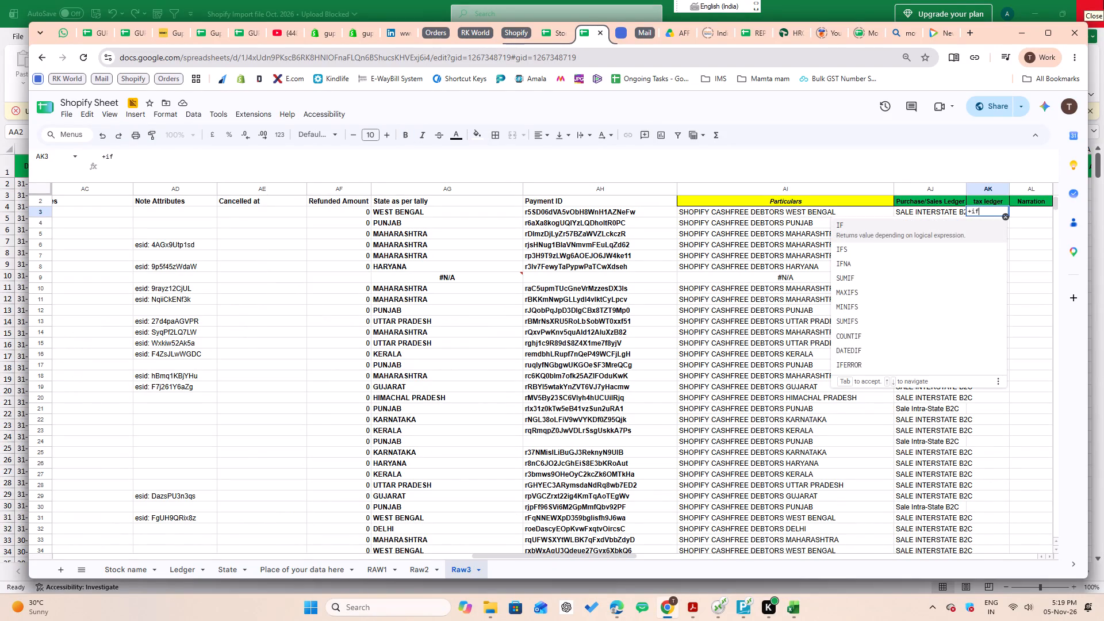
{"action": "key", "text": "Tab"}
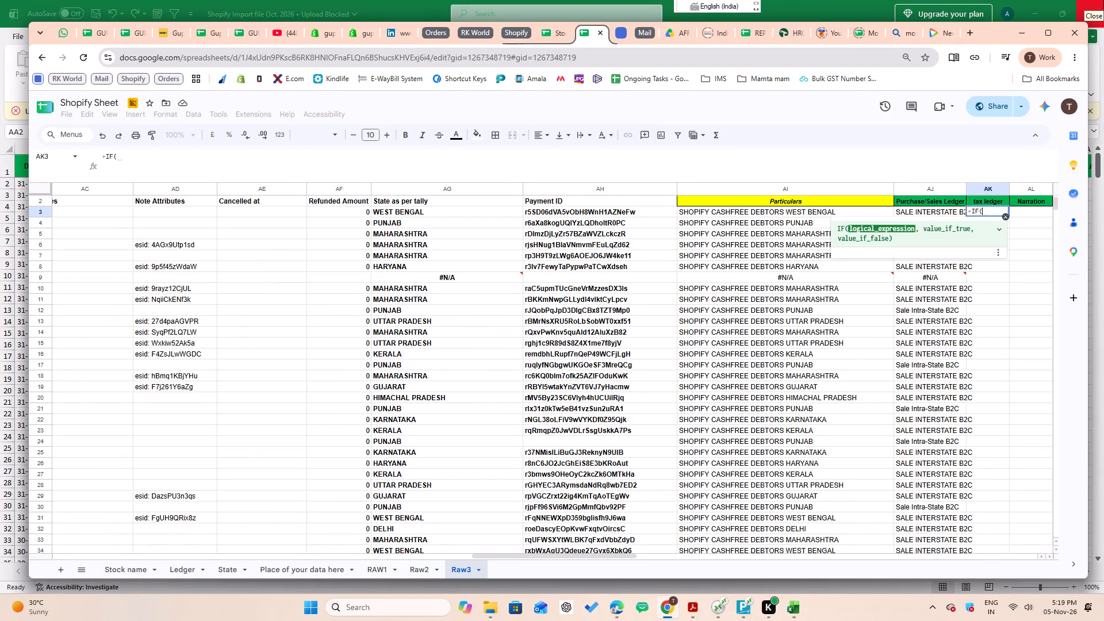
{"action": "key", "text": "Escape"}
In AK3, start an IFERROR formula wrapping an IF test that compares AJ3 for equality.
{"action": "type", "text": "+if"}
{"action": "key", "text": "r"}
{"action": "key", "text": "BackSpace"}
{"action": "type", "text": "err"}
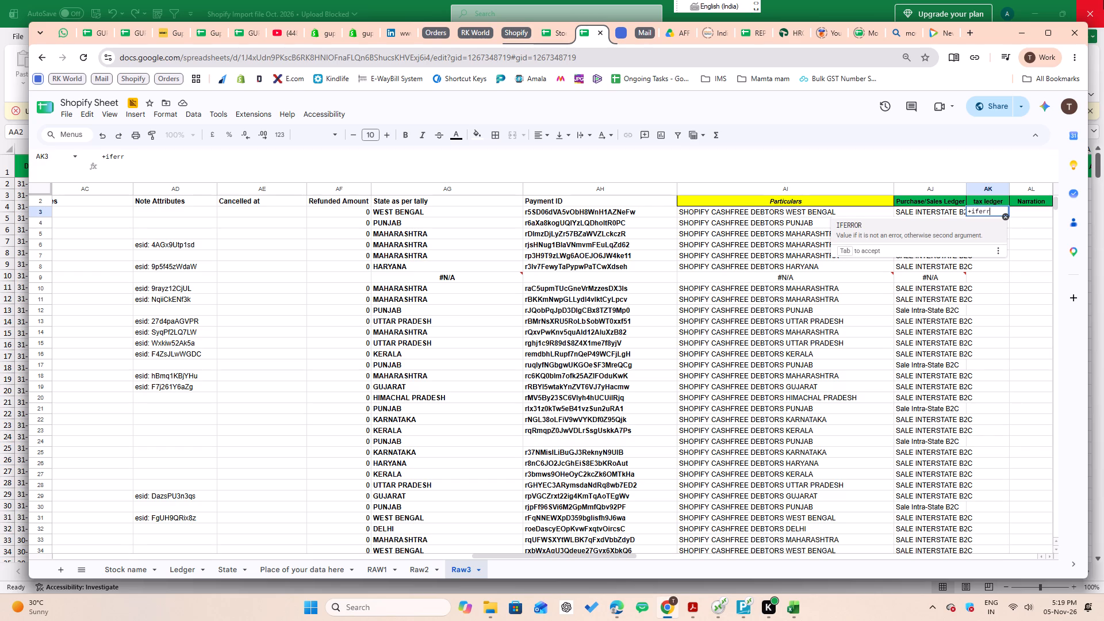
{"action": "key", "text": "Tab"}
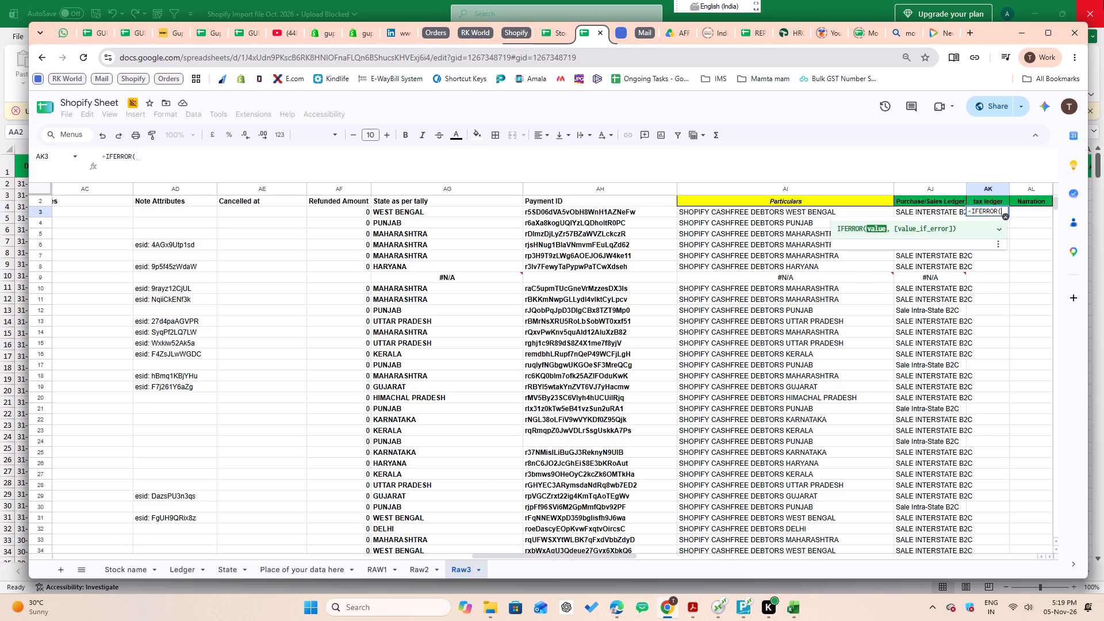
{"action": "type", "text": "if"}
{"action": "key", "text": "Tab"}
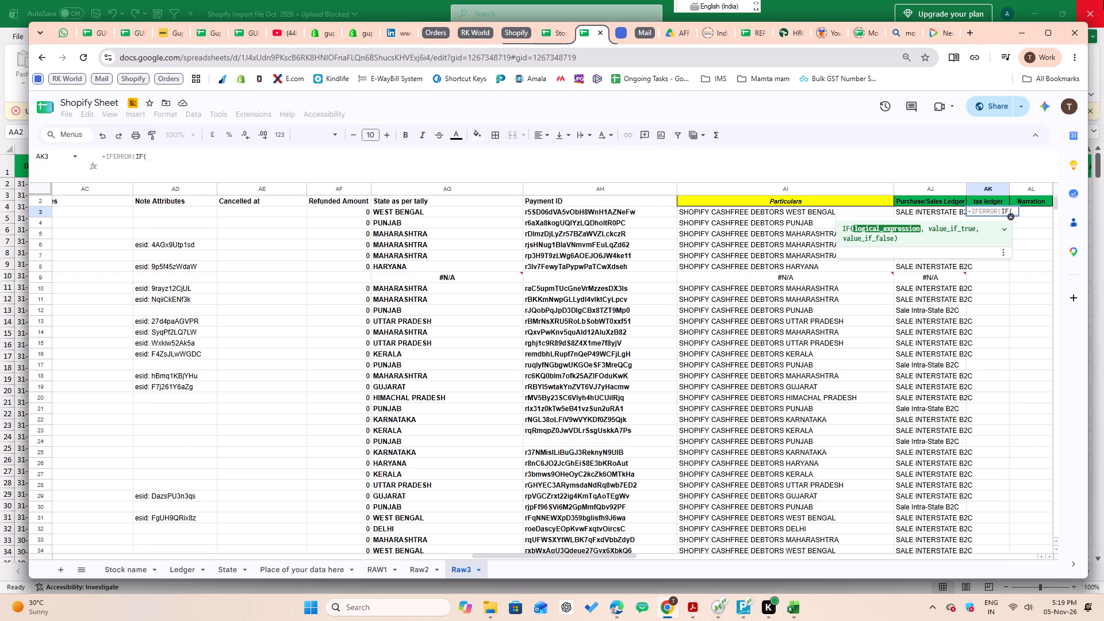
{"action": "key", "text": "Left"}
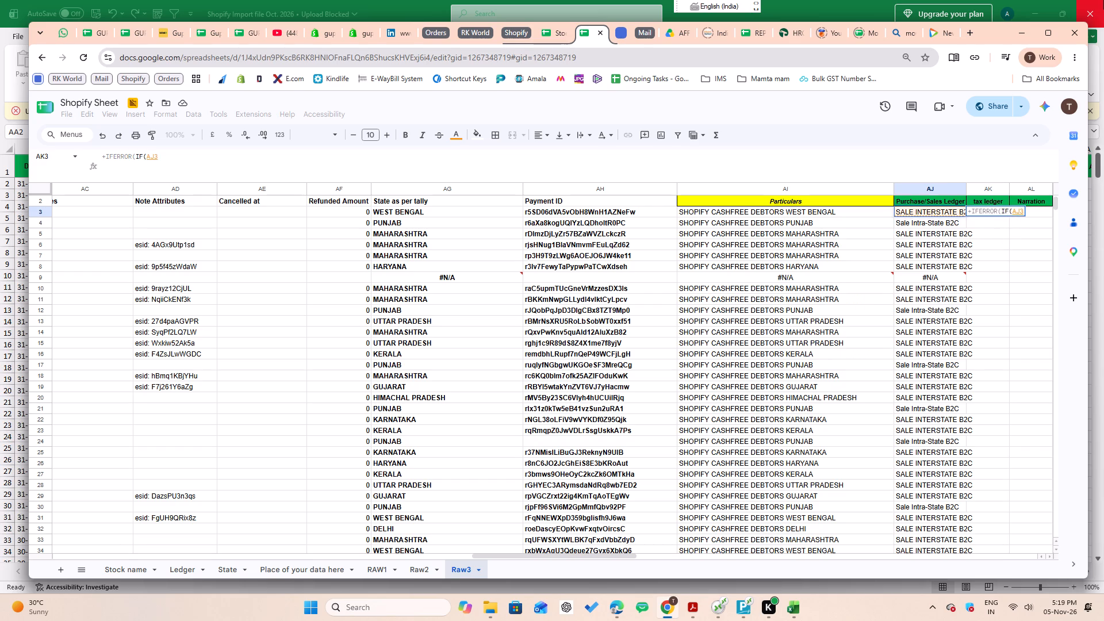
{"action": "key", "text": "equal"}
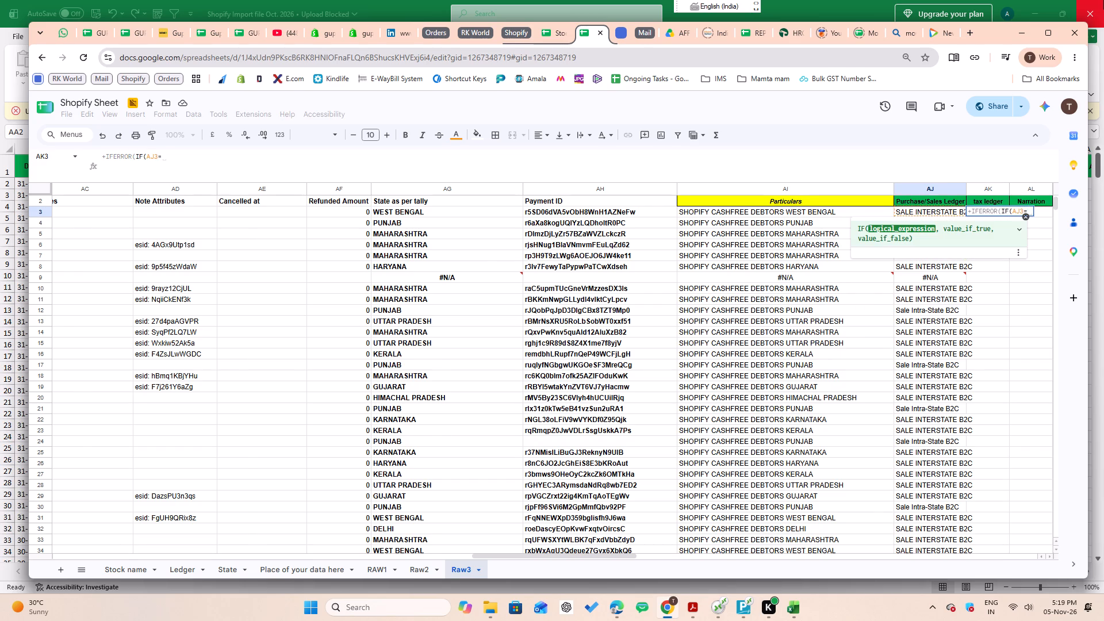
Copy SALE INTERSTATE B2C from Z2 of the Excel import file and enter it in quotes as the text AJ3 is compared with.
{"action": "key", "text": "alt+Tab"}
{"action": "key", "text": "Left"}
{"action": "key", "text": "ctrl+c"}
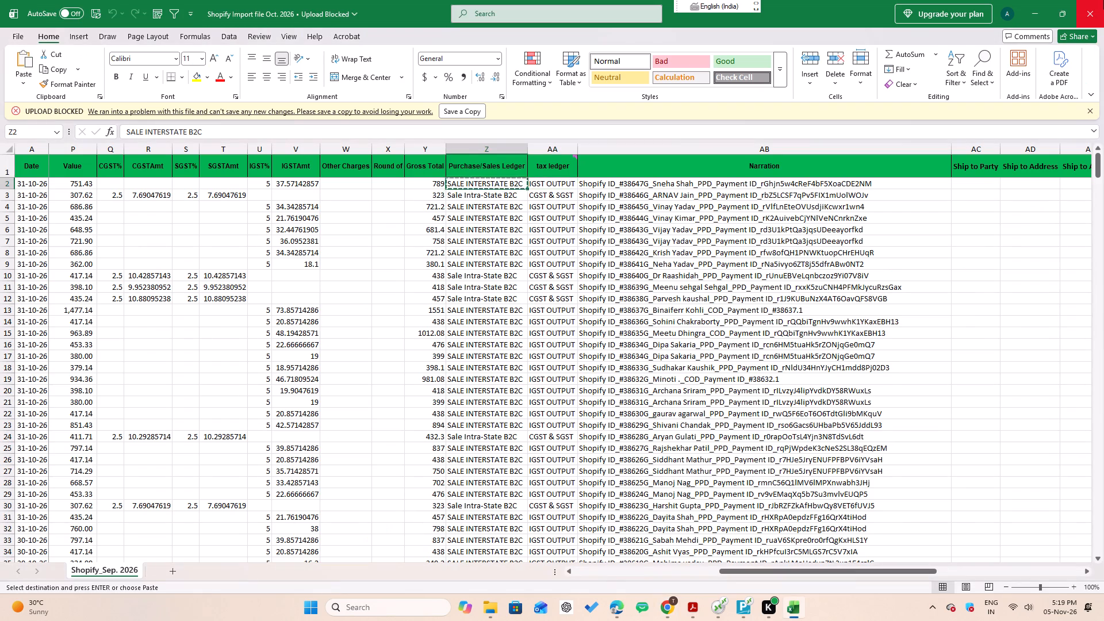
{"action": "key", "text": "alt+Tab"}
{"action": "key", "text": "shift+quotedbl"}
{"action": "key", "text": "ctrl+v"}
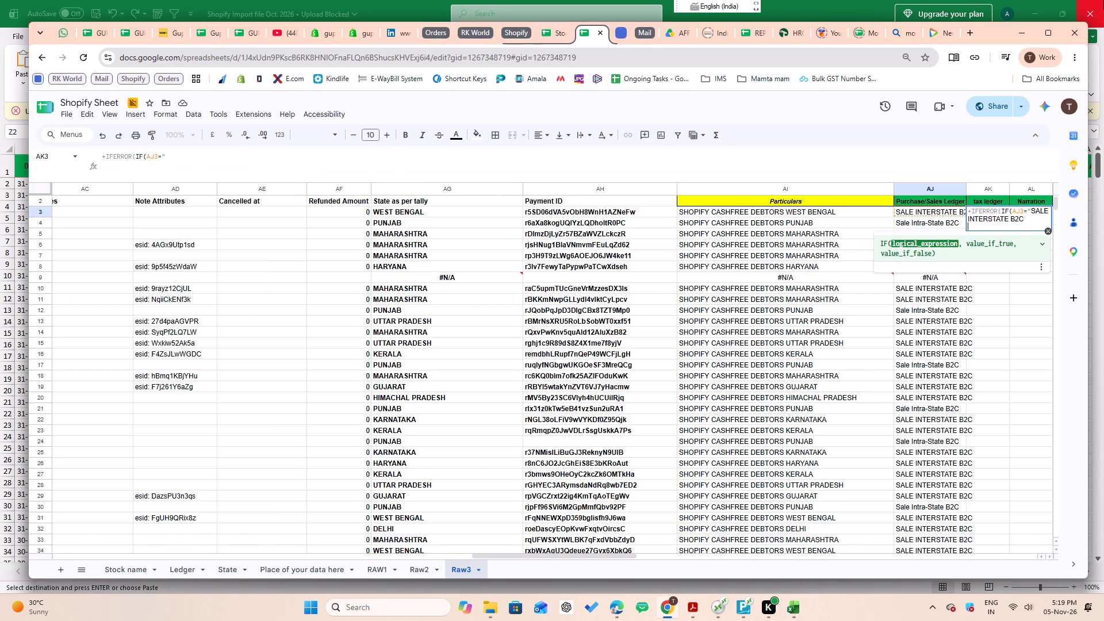
{"action": "key", "text": "shift+quotedbl"}
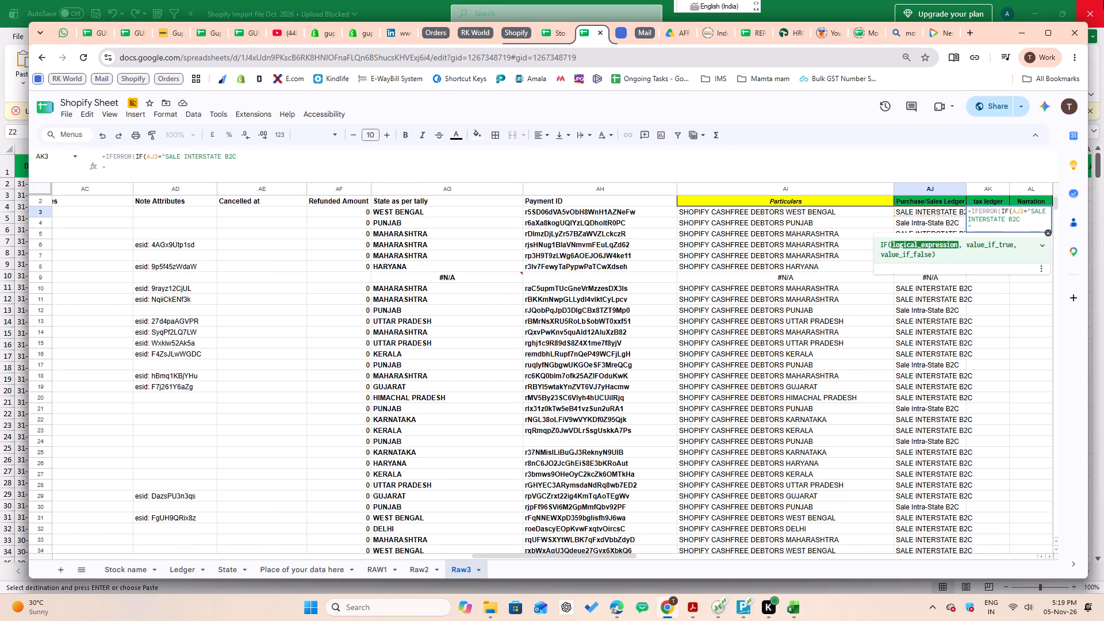
{"action": "key", "text": "BackSpace"}
{"action": "key", "text": "BackSpace"}
{"action": "key", "text": "BackSpace"}
{"action": "type", "text": "C\""}
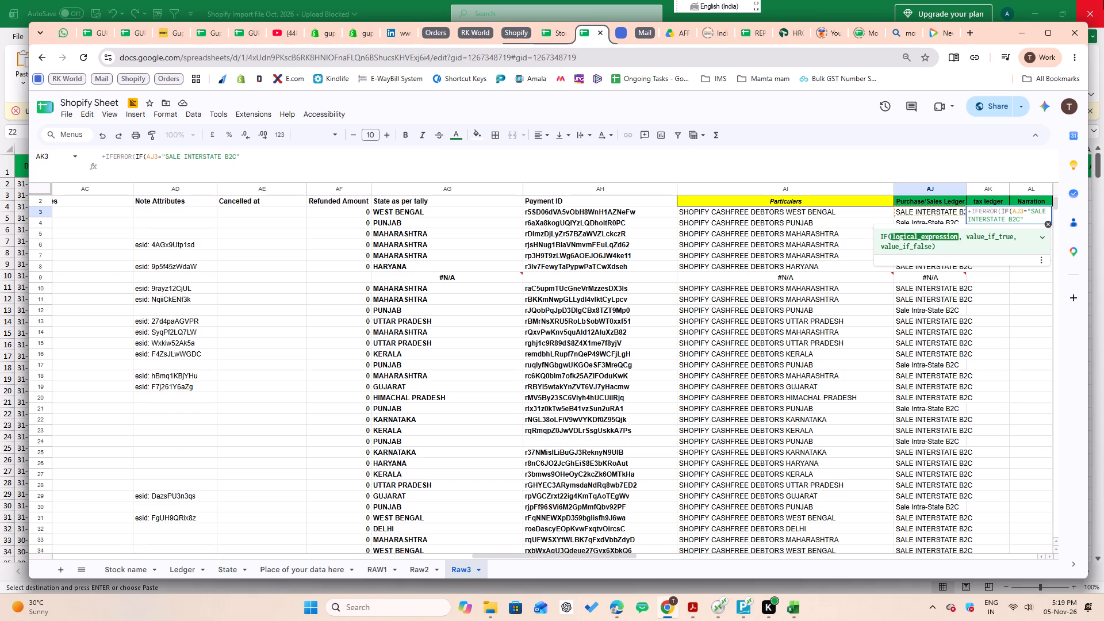
{"action": "key", "text": "comma"}
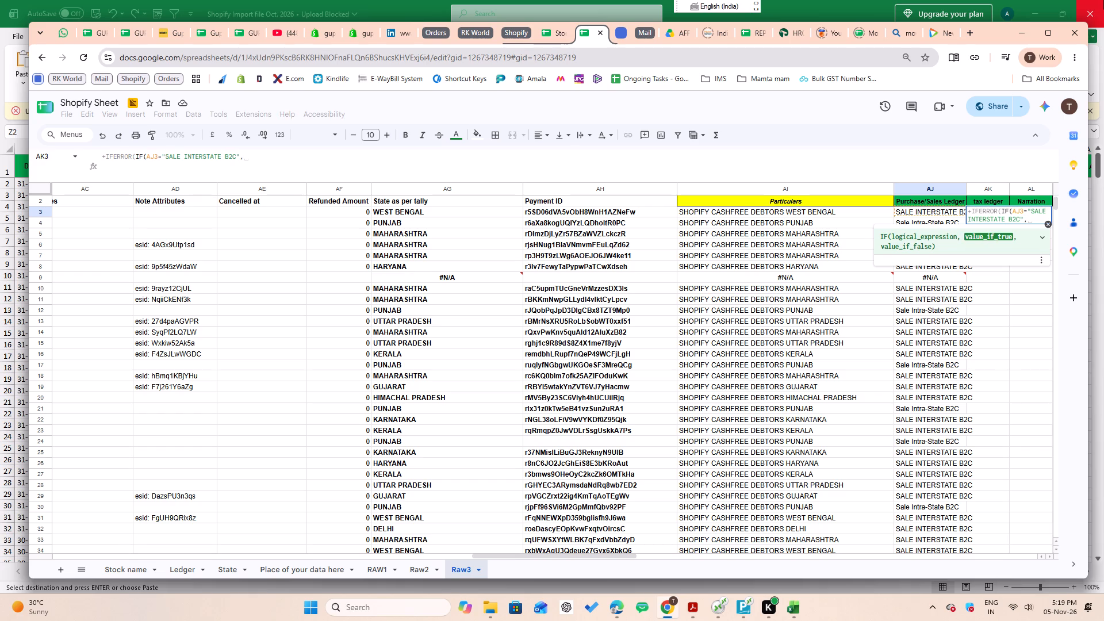
Copy IGST OUTPUT from AA2 of the import file and enter it in quotes as the IF formula's value if true.
{"action": "key", "text": "alt+Tab"}
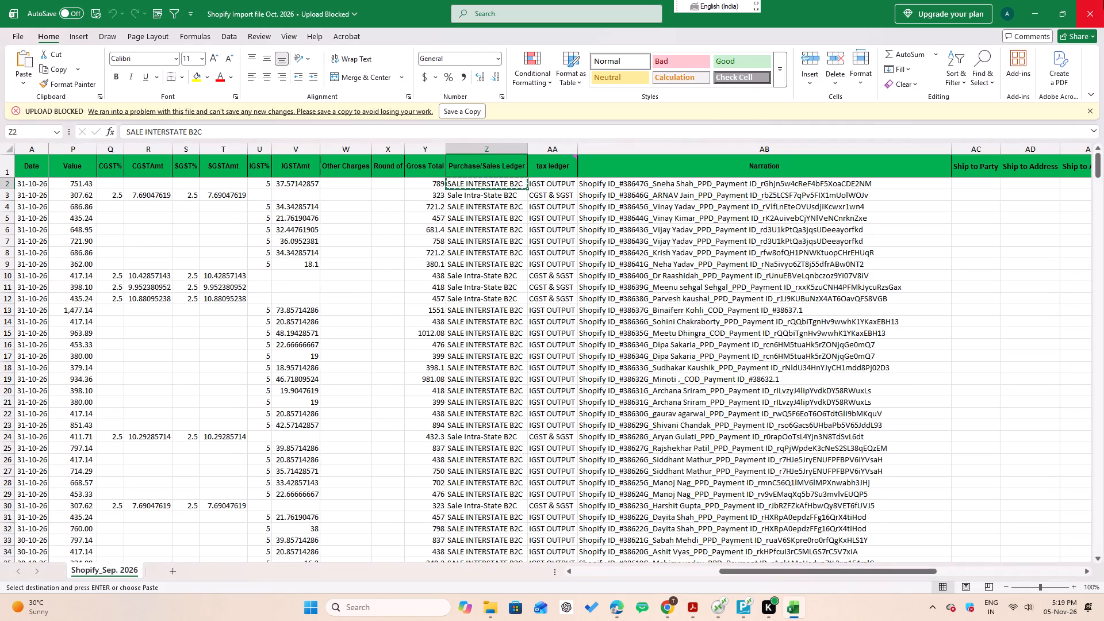
{"action": "key", "text": "Right"}
{"action": "key", "text": "ctrl+c"}
{"action": "key", "text": "alt+Tab"}
{"action": "key", "text": "shift+quotedbl"}
{"action": "key", "text": "ctrl+v"}
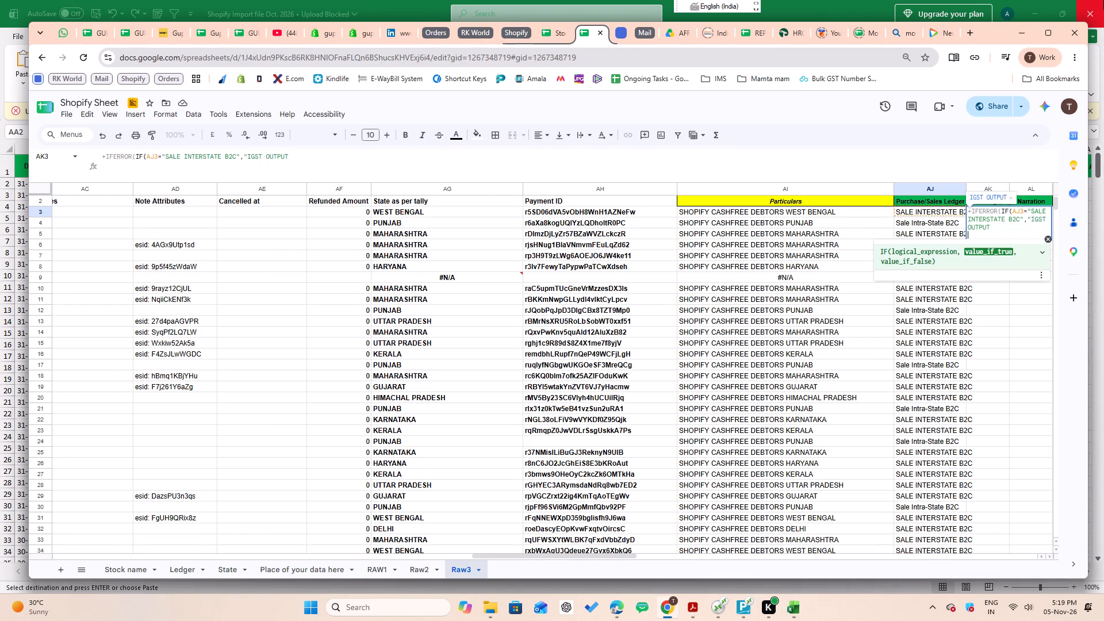
{"action": "key", "text": "BackSpace"}
{"action": "key", "text": "shift+quotedbl"}
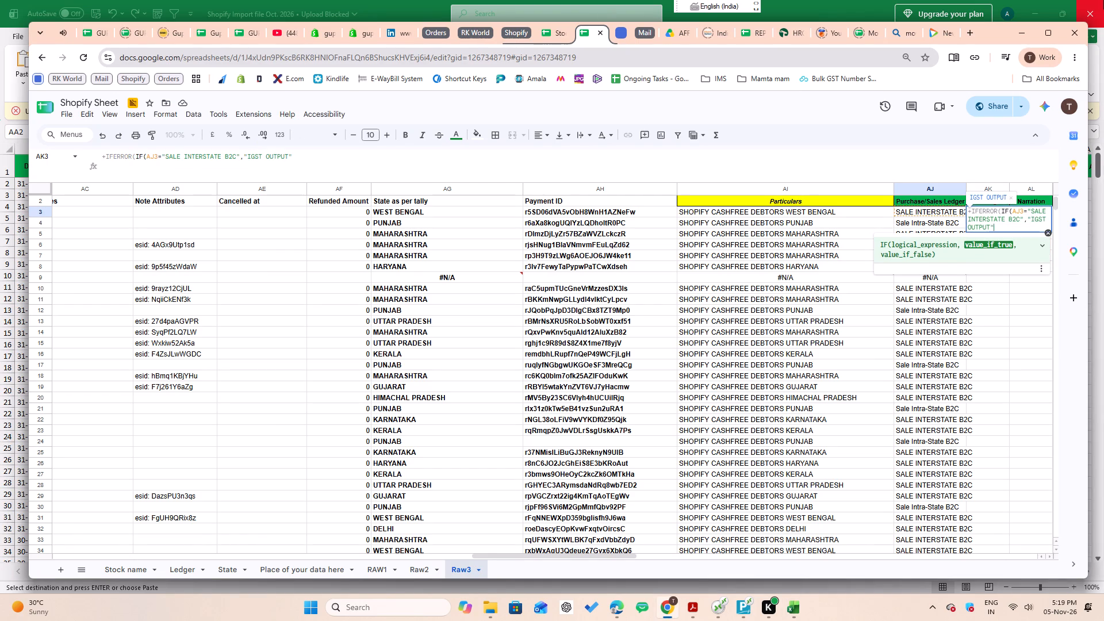
{"action": "key", "text": "comma"}
Copy CGST & SGST from AA3 of the import file, enter it in quotes as the value if false, and complete AK3's formula.
{"action": "key", "text": "alt+Tab"}
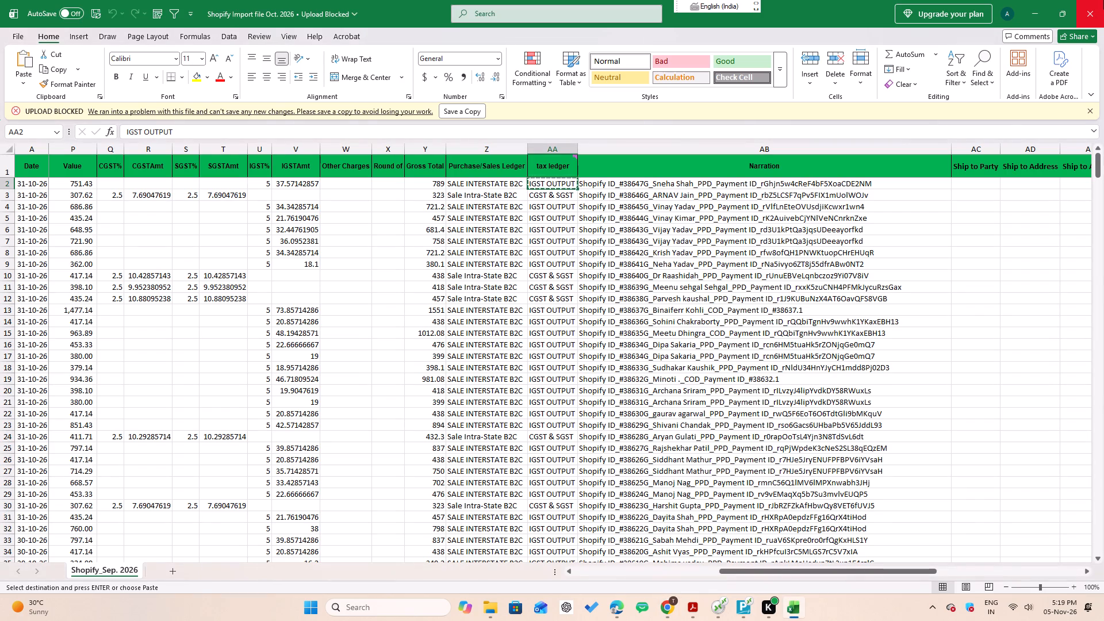
{"action": "key", "text": "Down"}
{"action": "key", "text": "ctrl+c"}
{"action": "key", "text": "alt+Tab"}
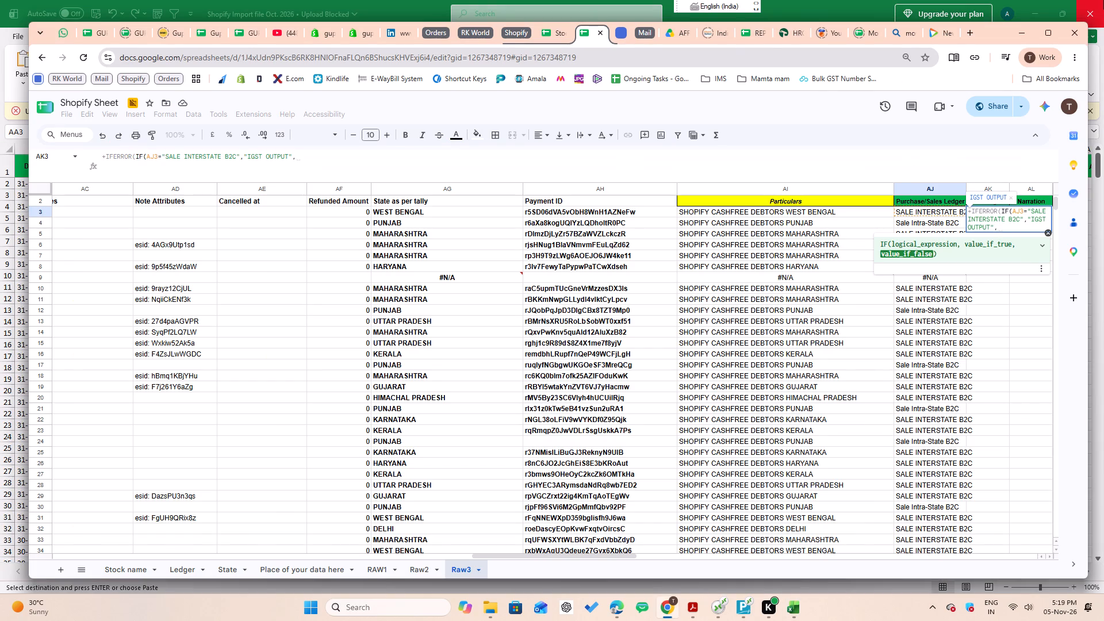
{"action": "key", "text": "shift+quotedbl"}
{"action": "key", "text": "ctrl+v"}
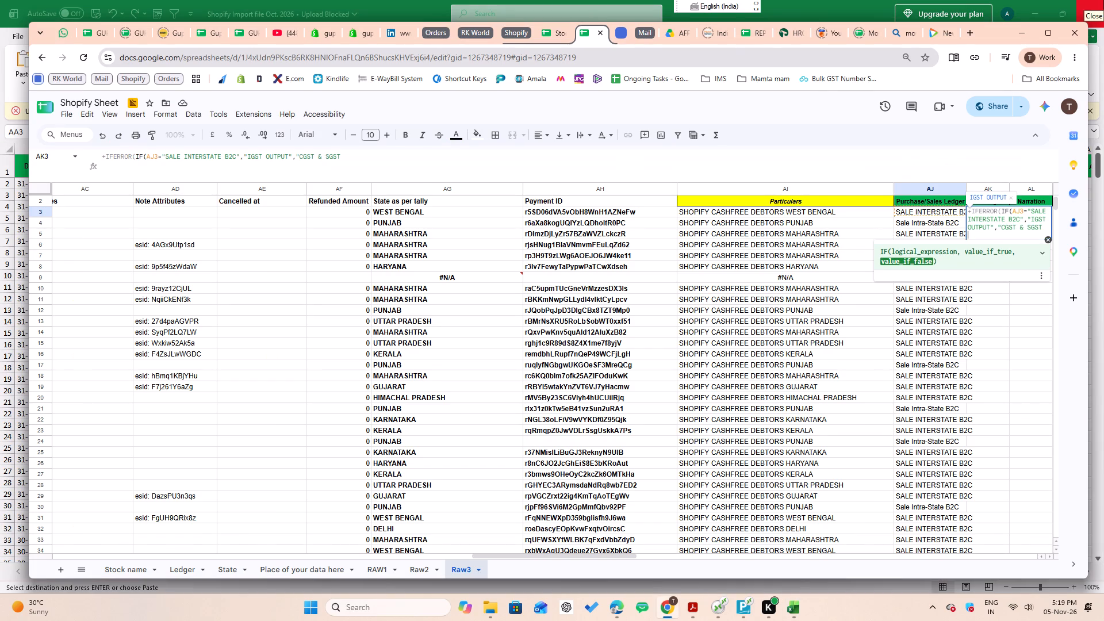
{"action": "key", "text": "BackSpace"}
{"action": "key", "text": "shift+quotedbl"}
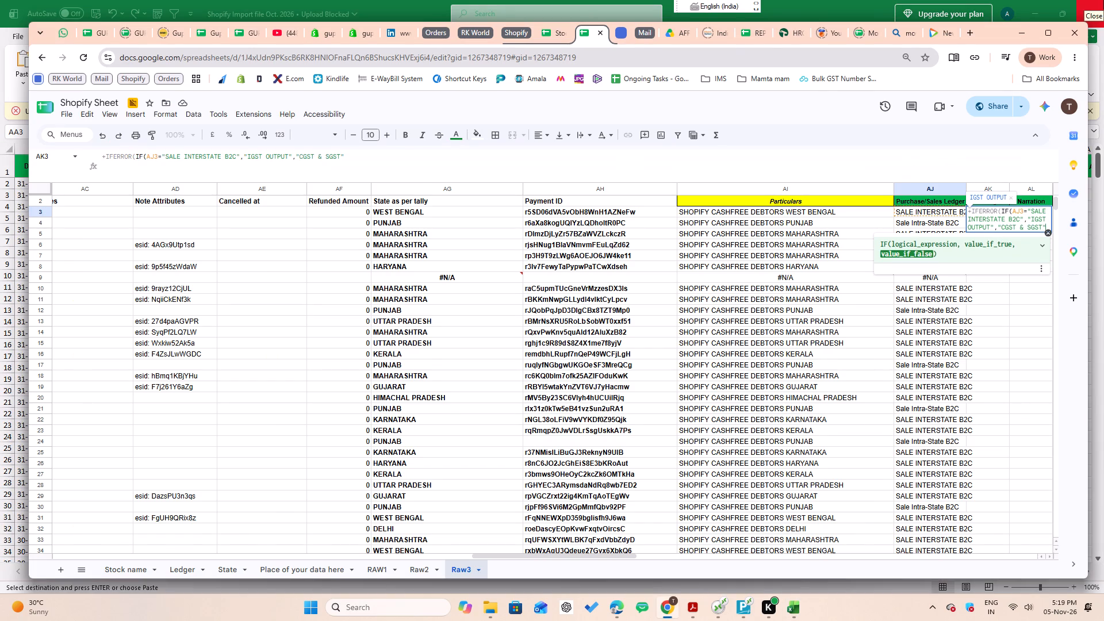
{"action": "key", "text": "shift+parenright"}
{"action": "key", "text": "Delete"}
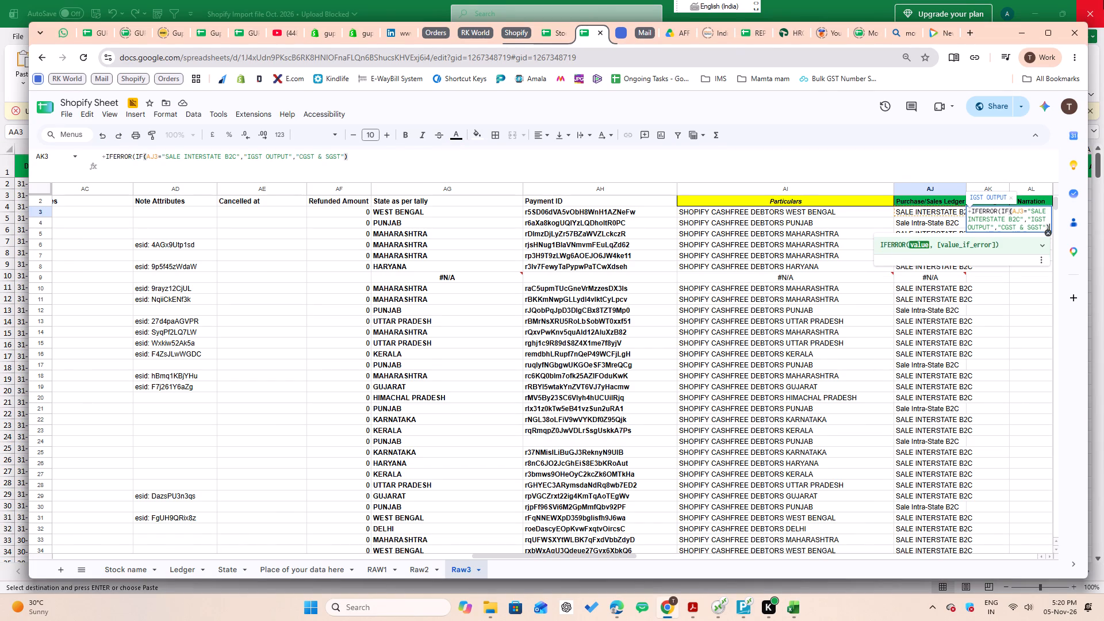
{"action": "key", "text": "Return"}
{"action": "key", "text": "Up"}
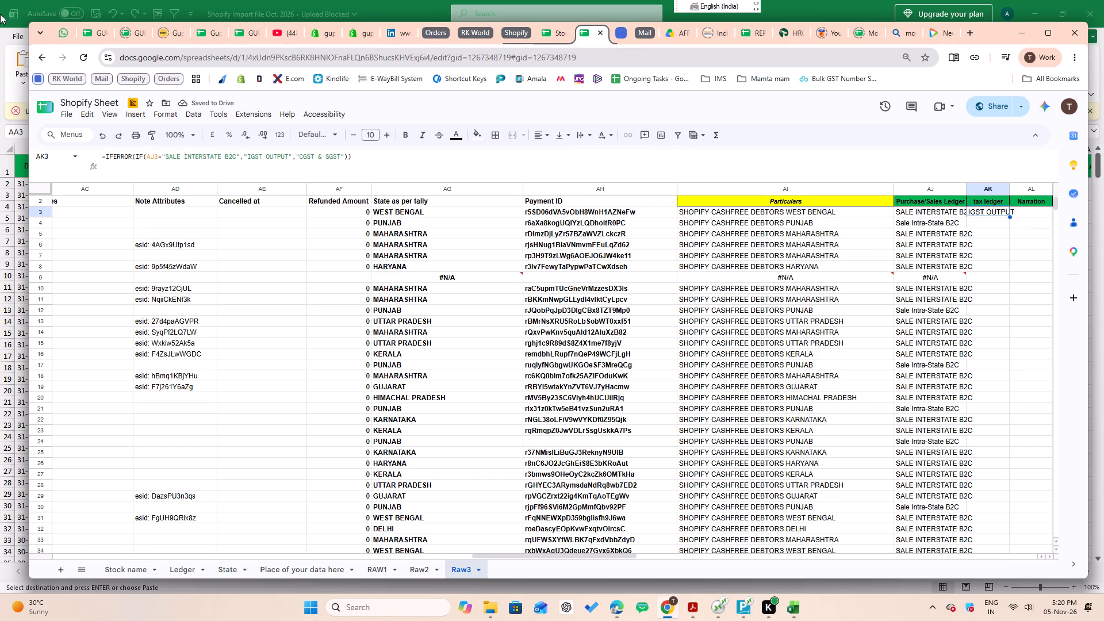
Auto-fit the width of the Purchase/Sales Ledger column AJ to its contents.
{"action": "double_click", "coordinate": [966, 190]}
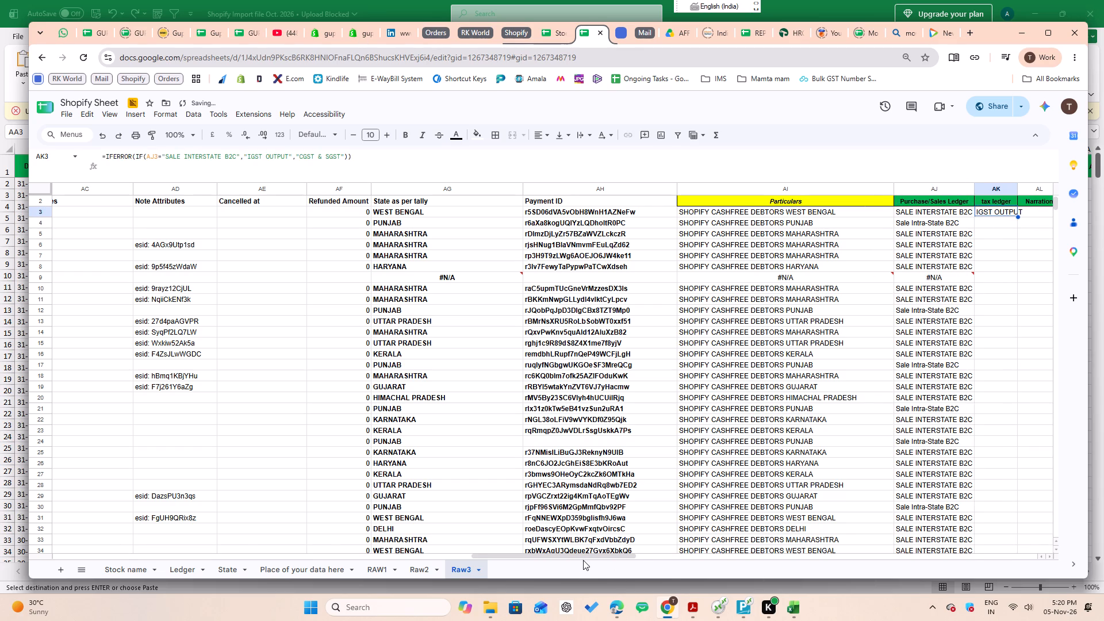
Fill the AK3 tax ledger formula down column AK through row 1000.
{"action": "left_click_drag", "start_coordinate": [585, 557], "coordinate": [643, 557]}
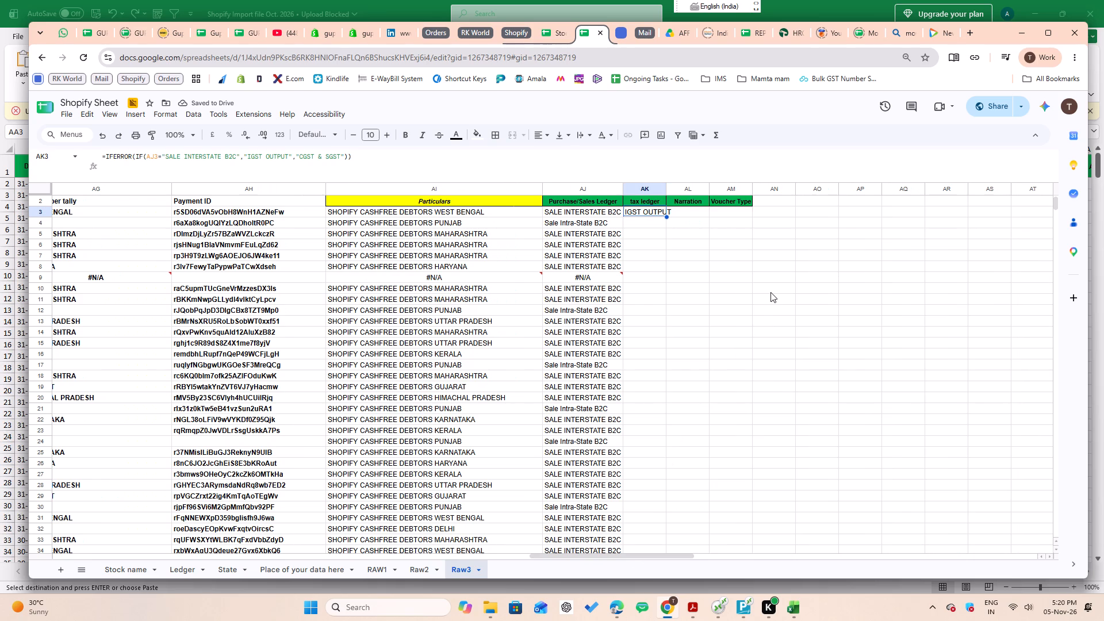
{"action": "key", "text": "Up"}
{"action": "key", "text": "Down"}
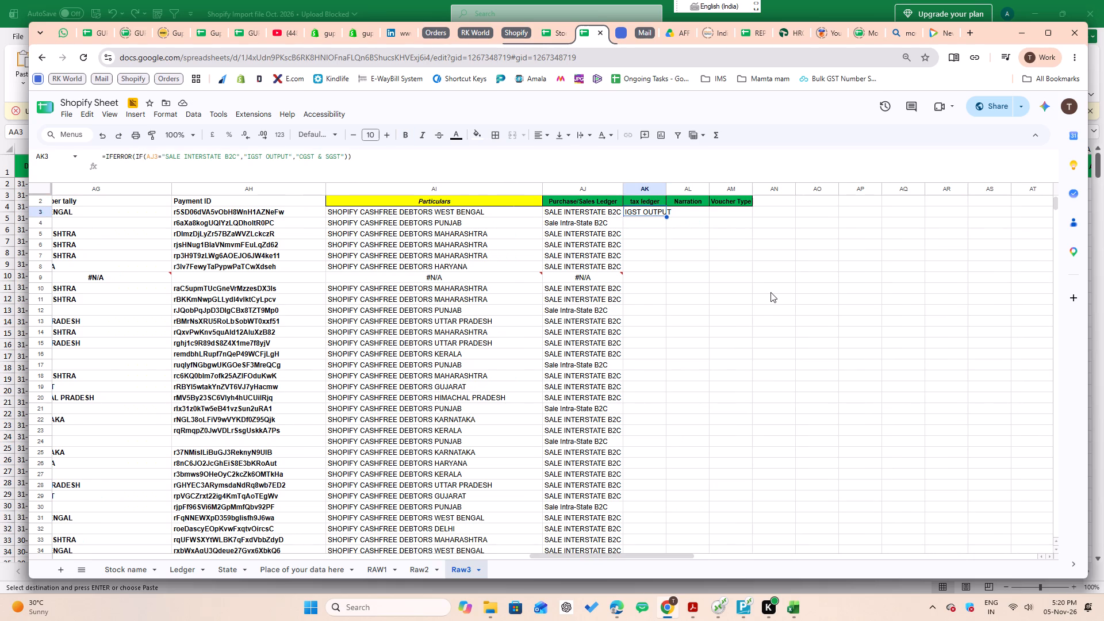
{"action": "key", "text": "Left"}
{"action": "key", "text": "ctrl+Down"}
{"action": "key", "text": "Down"}
{"action": "key", "text": "Right"}
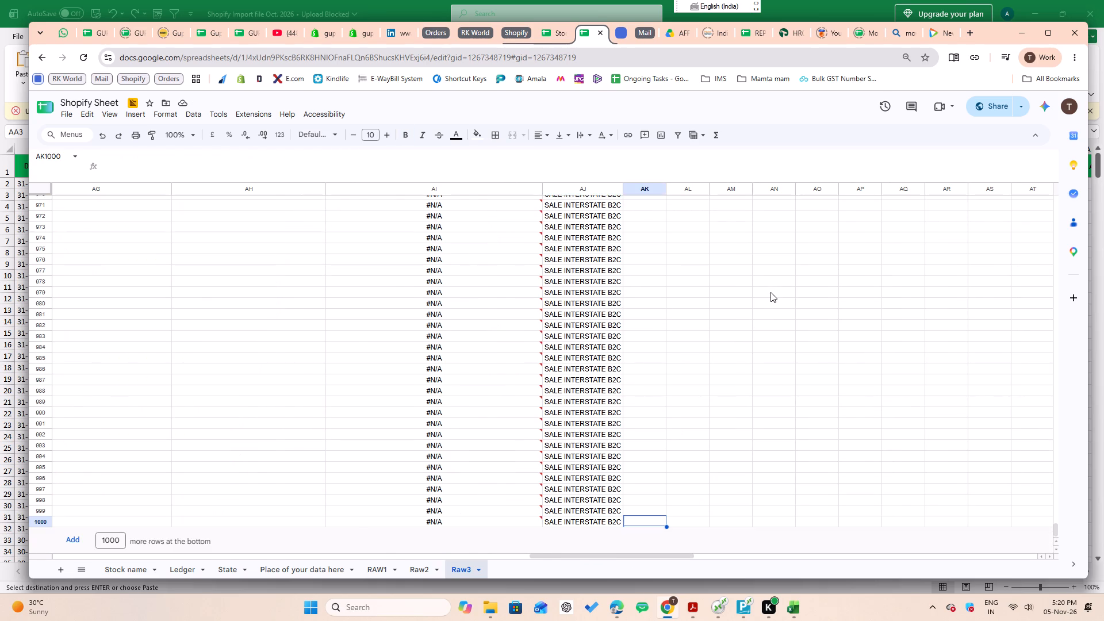
{"action": "key", "text": "ctrl+shift+Up"}
{"action": "key", "text": "ctrl+shift+Up"}
{"action": "key", "text": "shift+Down"}
{"action": "key", "text": "ctrl+d"}
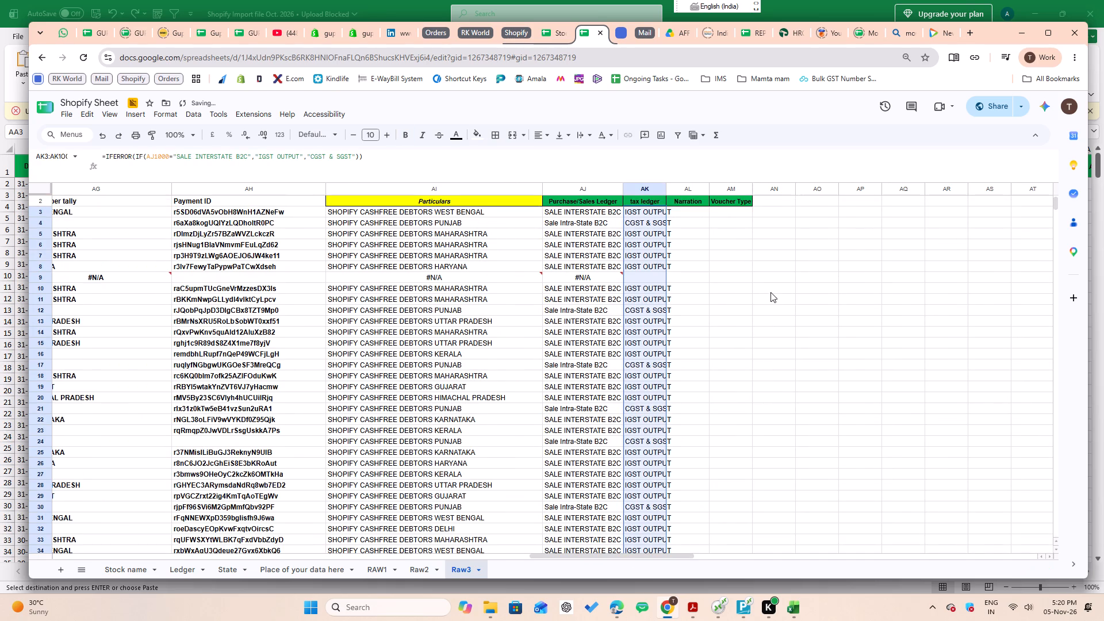
Return to the top of the tax ledger column and auto-fit column AK's width to its contents.
{"action": "key", "text": "Up"}
{"action": "key", "text": "ctrl+Up"}
{"action": "key", "text": "ctrl+Up"}
{"action": "key", "text": "ctrl+Up"}
{"action": "key", "text": "ctrl+Up"}
{"action": "key", "text": "ctrl+Up"}
{"action": "key", "text": "ctrl+Up"}
{"action": "key", "text": "ctrl+Up"}
{"action": "key", "text": "ctrl+Up"}
{"action": "key", "text": "ctrl+Up"}
{"action": "key", "text": "ctrl+Up"}
{"action": "key", "text": "ctrl+Up"}
{"action": "key", "text": "ctrl+Up"}
{"action": "key", "text": "ctrl+Up"}
{"action": "key", "text": "ctrl+Up"}
{"action": "key", "text": "ctrl+Up"}
{"action": "key", "text": "ctrl+Up"}
{"action": "key", "text": "ctrl+Up"}
{"action": "key", "text": "ctrl+Up"}
{"action": "key", "text": "ctrl+Up"}
{"action": "key", "text": "ctrl+Up"}
{"action": "key", "text": "ctrl+Up"}
{"action": "key", "text": "ctrl+Up"}
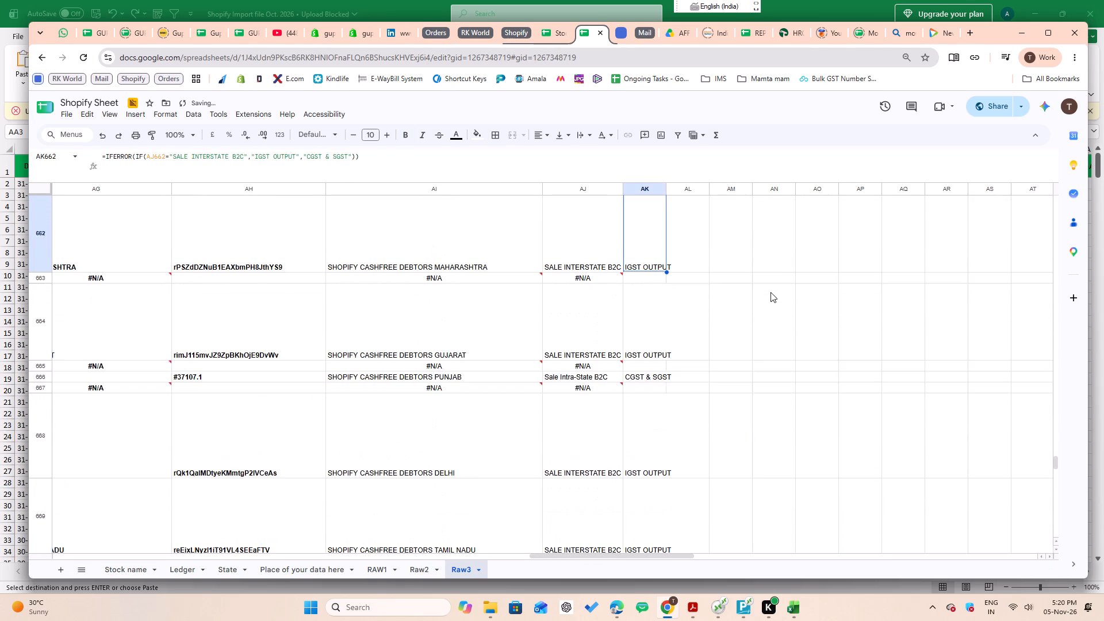
{"action": "key", "text": "Right"}
{"action": "key", "text": "ctrl+Up"}
{"action": "key", "text": "Left"}
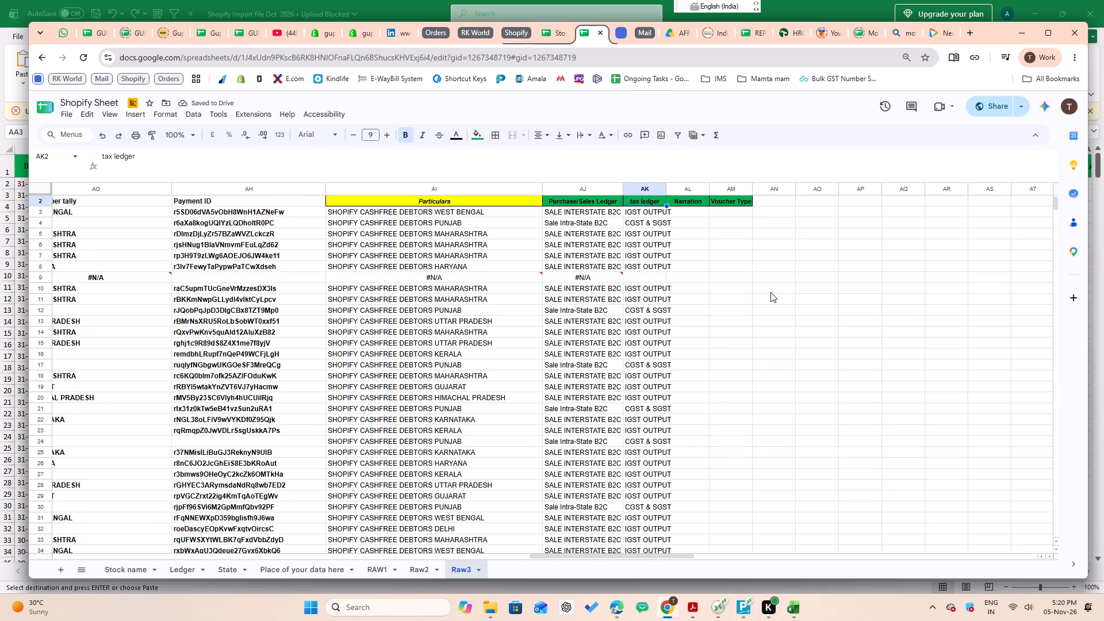
{"action": "key", "text": "Down"}
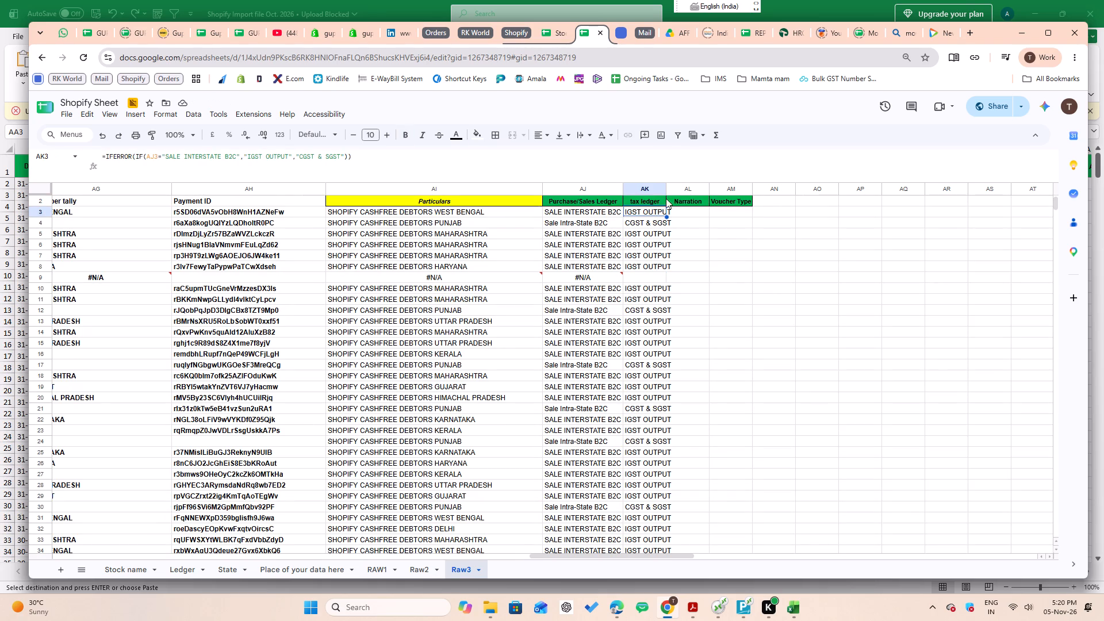
{"action": "double_click", "coordinate": [666, 191]}
Check the tax ledger formulas in AK3 and AK4, finishing on the Narration cell AL3.
{"action": "left_click", "coordinate": [657, 213]}
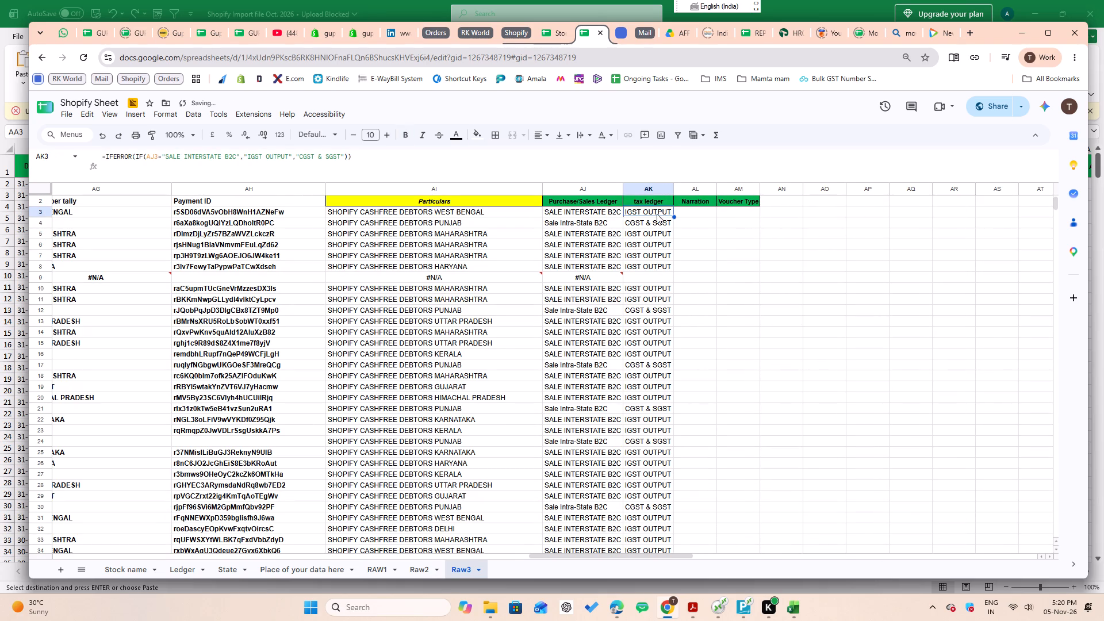
{"action": "left_click", "coordinate": [654, 225]}
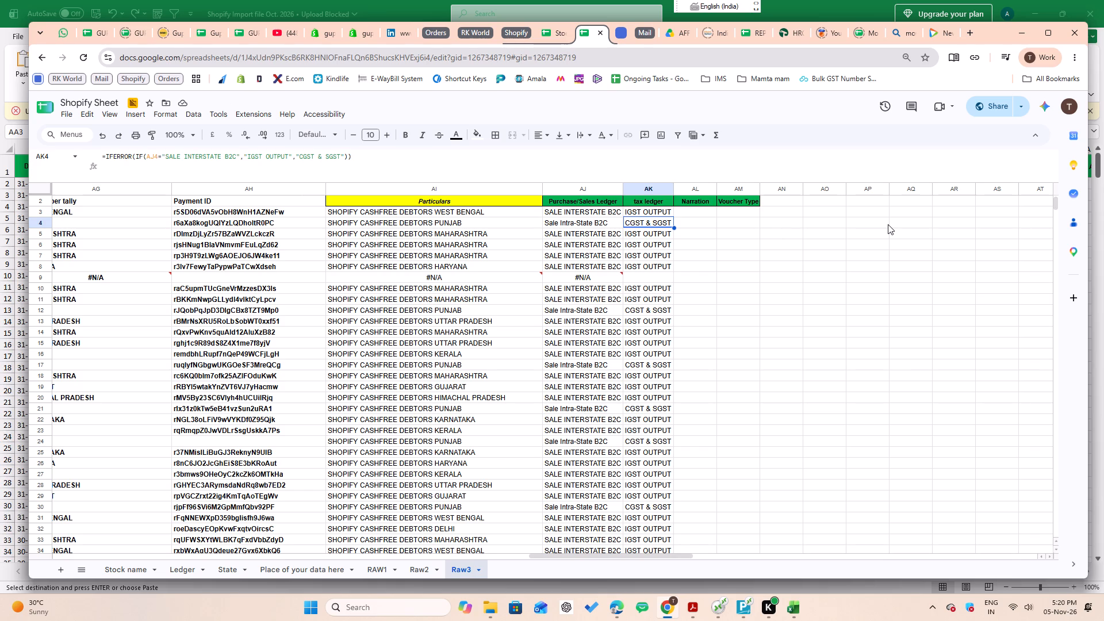
{"action": "key", "text": "Up"}
{"action": "key", "text": "Down"}
{"action": "key", "text": "Up"}
{"action": "key", "text": "Right"}
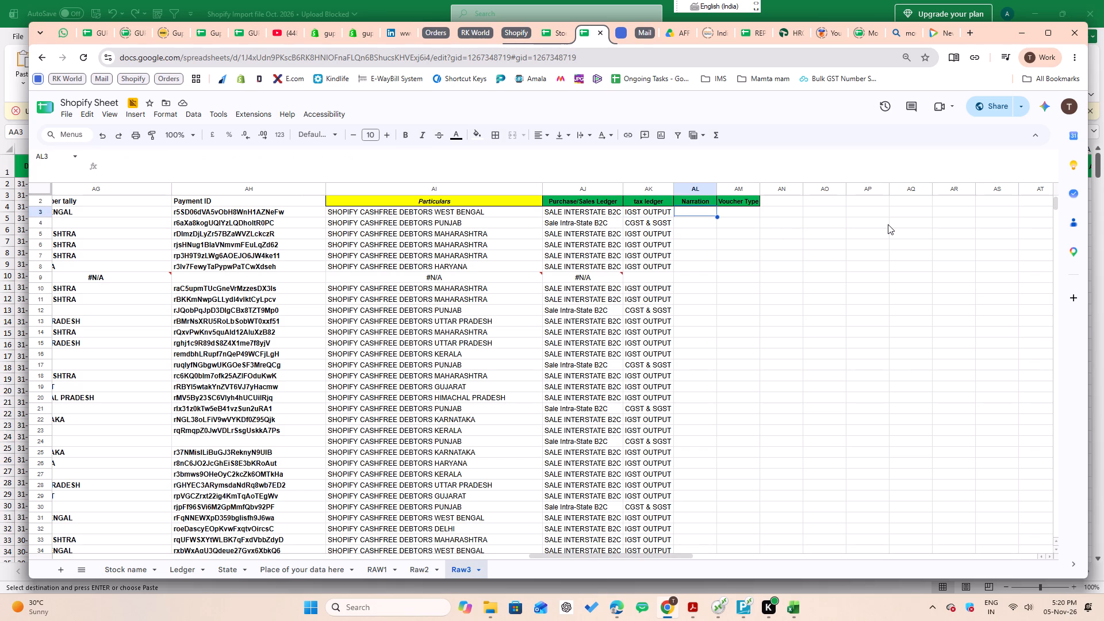
Switch to the YouTube tab and play the song video Hai Apna Dil To Awara.
{"action": "left_click", "coordinate": [297, 44]}
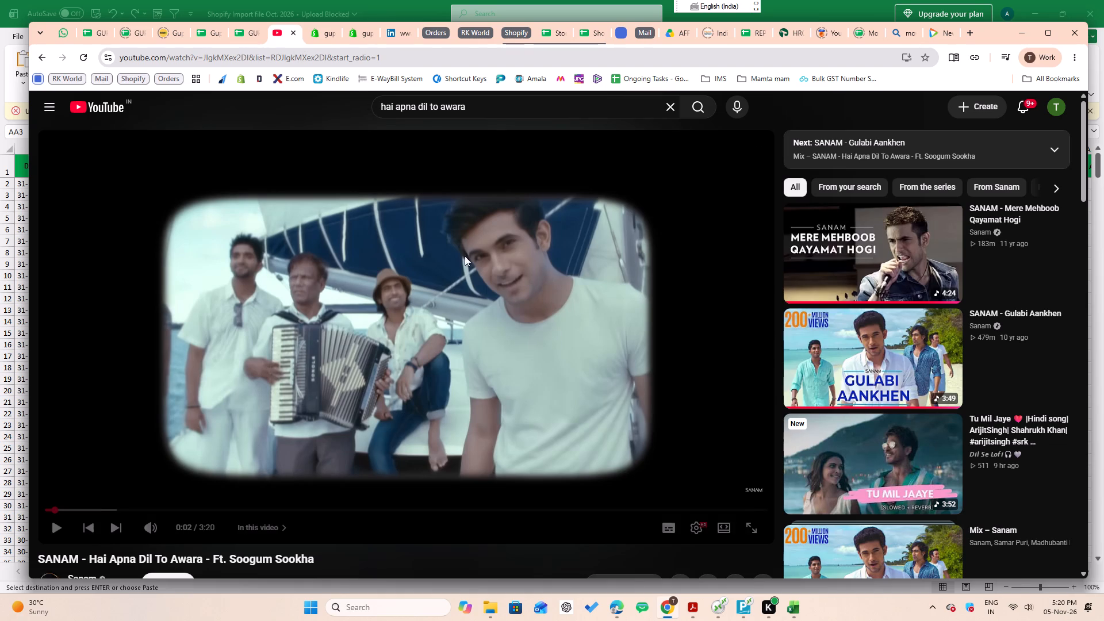
{"action": "left_click", "coordinate": [463, 304]}
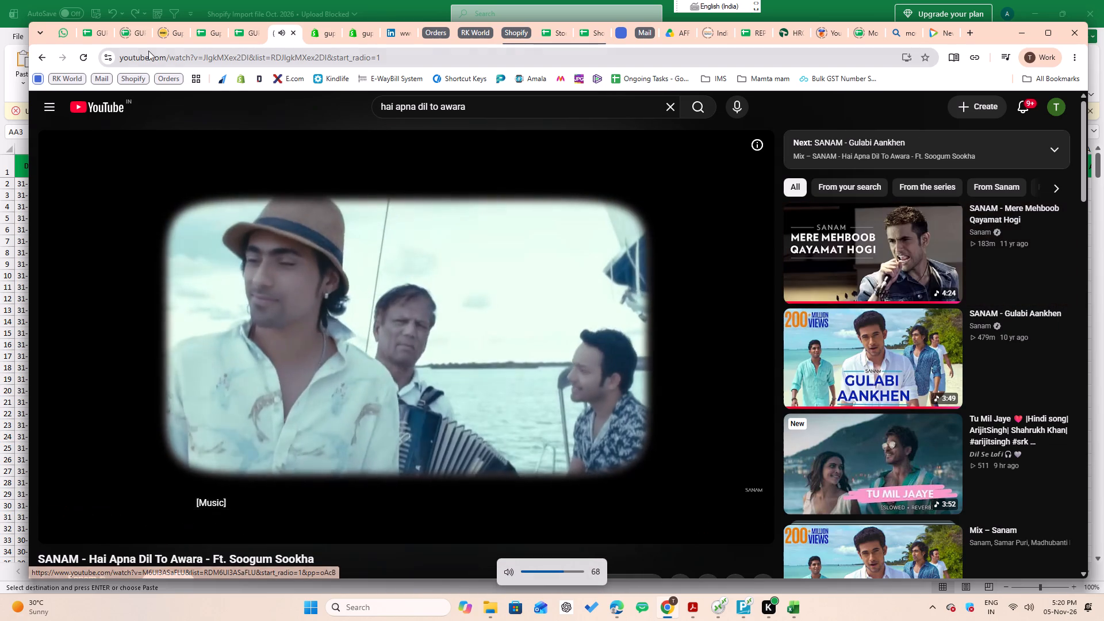
Return to the Shopify Sheet tab, with Narration cell AL3 of Raw3 selected.
{"action": "left_click", "coordinate": [598, 41]}
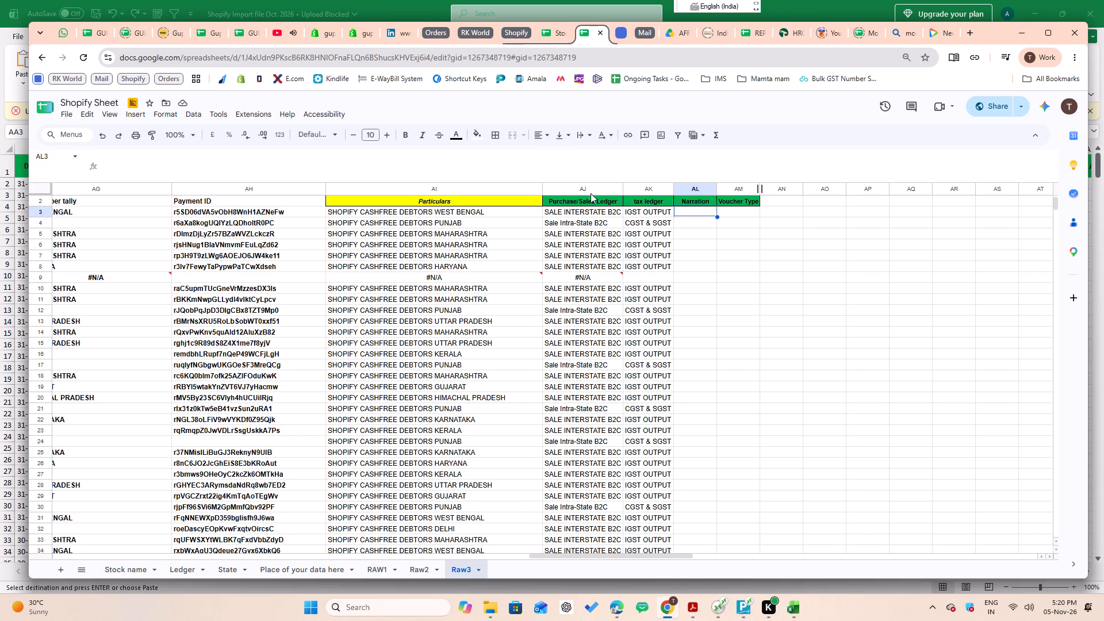
{"action": "key", "text": "Up"}
{"action": "key", "text": "Down"}
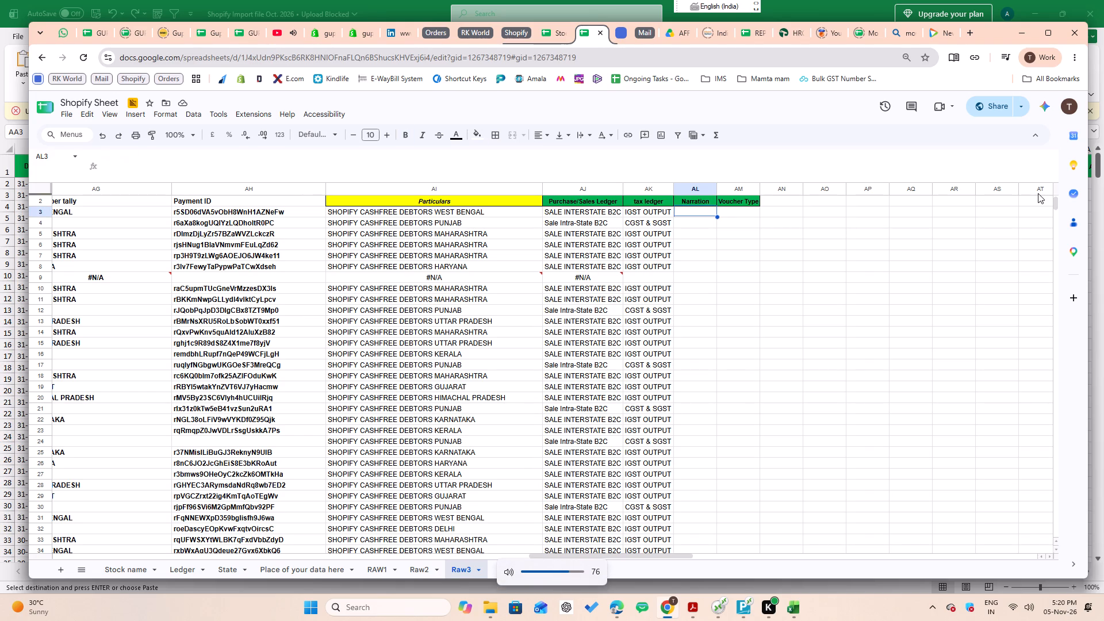
Switch to the Shopify import file in Excel and copy the "Shopify ID_" prefix from Narration cell AB2, leaving the cell intact.
{"action": "key", "text": "alt+Tab"}
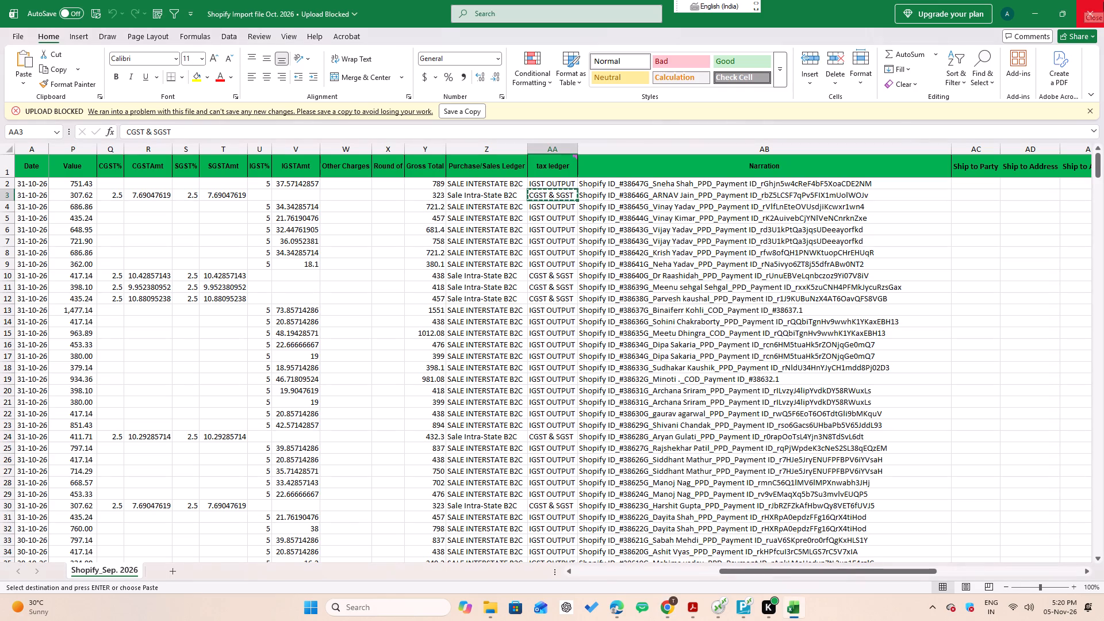
{"action": "key", "text": "Up"}
{"action": "key", "text": "Right"}
{"action": "key", "text": "Escape"}
{"action": "key", "text": "F2"}
{"action": "key", "text": "ctrl+Left"}
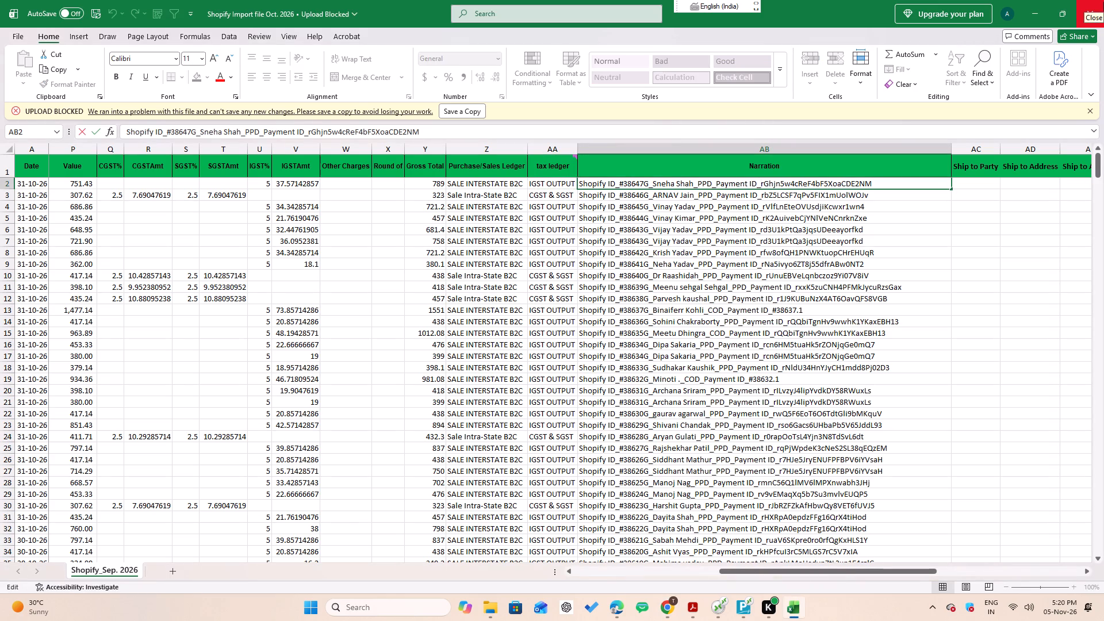
{"action": "key", "text": "Home"}
{"action": "key", "text": "shift+Right"}
{"action": "key", "text": "shift+Right"}
{"action": "key", "text": "shift+Right"}
{"action": "key", "text": "shift+Right"}
{"action": "key", "text": "shift+Right"}
{"action": "key", "text": "shift+Right"}
{"action": "key", "text": "shift+Right"}
{"action": "key", "text": "shift+Right"}
{"action": "key", "text": "shift+Right"}
{"action": "key", "text": "shift+Right"}
{"action": "key", "text": "shift+Right"}
{"action": "key", "text": "ctrl+c"}
{"action": "key", "text": "ctrl+x"}
{"action": "key", "text": "Escape"}
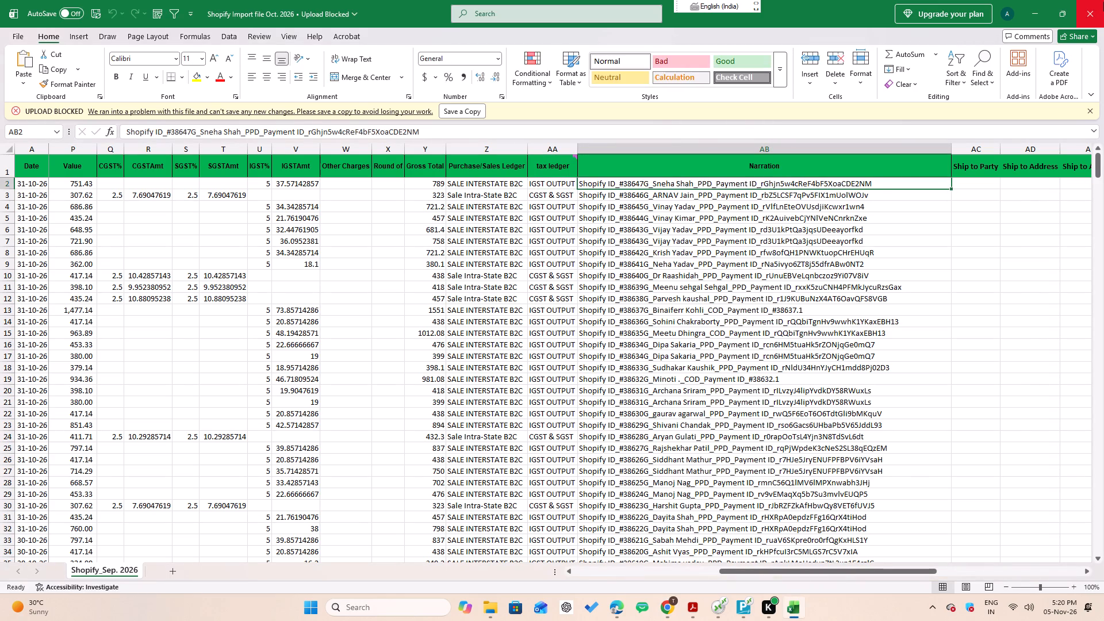
Back in the Shopify Sheet, enter the copied text "Shopify ID_" as a quoted string formula in Narration cell AL3.
{"action": "key", "text": "alt+Tab"}
{"action": "key", "text": "plus"}
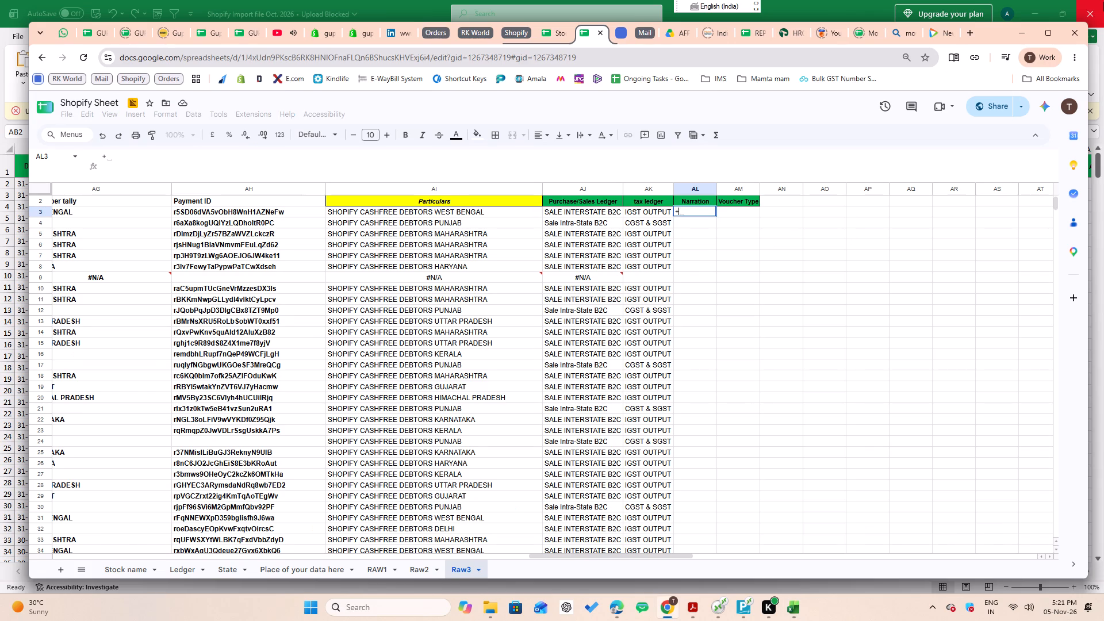
{"action": "key", "text": "shift+quotedbl"}
{"action": "key", "text": "ctrl+v"}
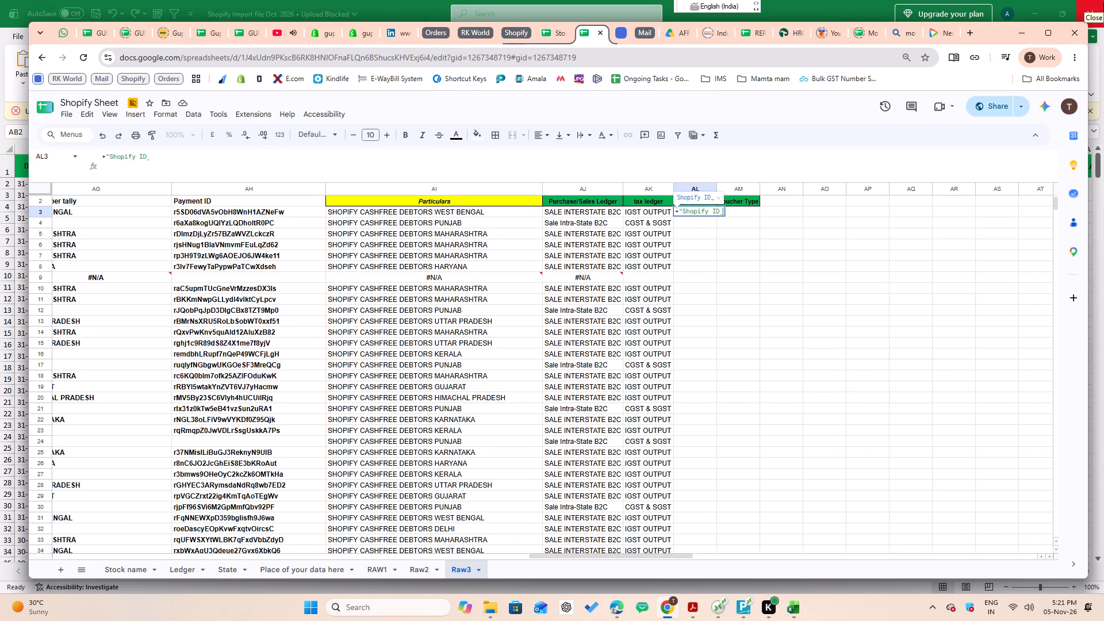
{"action": "key", "text": "shift+quotedbl"}
{"action": "key", "text": "Return"}
Copy the sample narration from AB3 of the Excel import file into AL4 of Raw3 and auto-fit column AL's width.
{"action": "key", "text": "alt+Tab"}
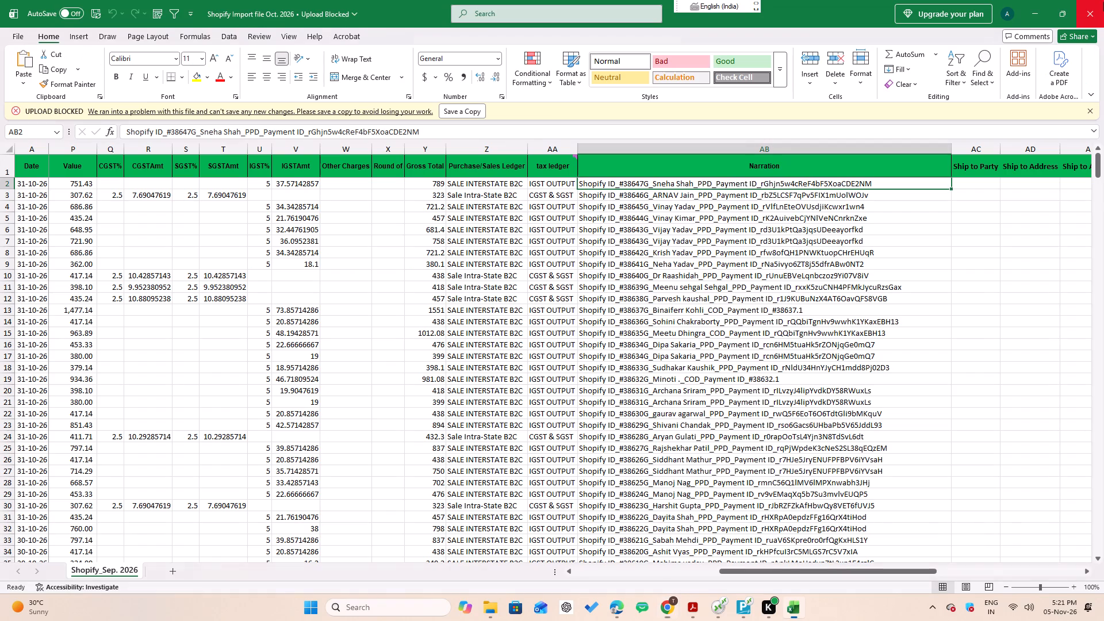
{"action": "key", "text": "Down"}
{"action": "key", "text": "ctrl+c"}
{"action": "key", "text": "alt+Tab"}
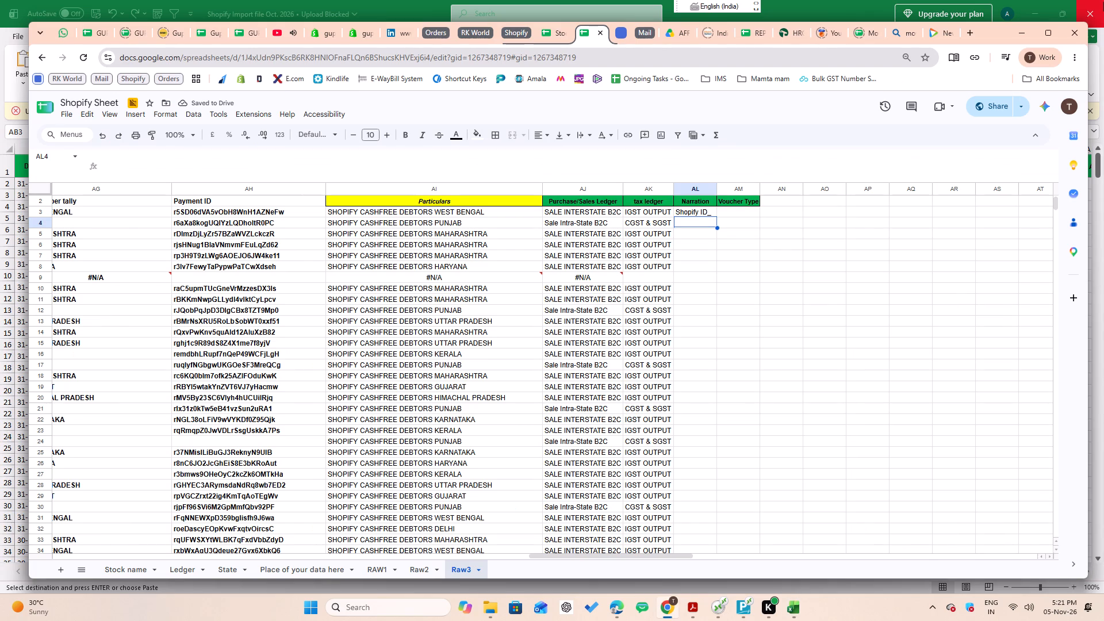
{"action": "key", "text": "ctrl+v"}
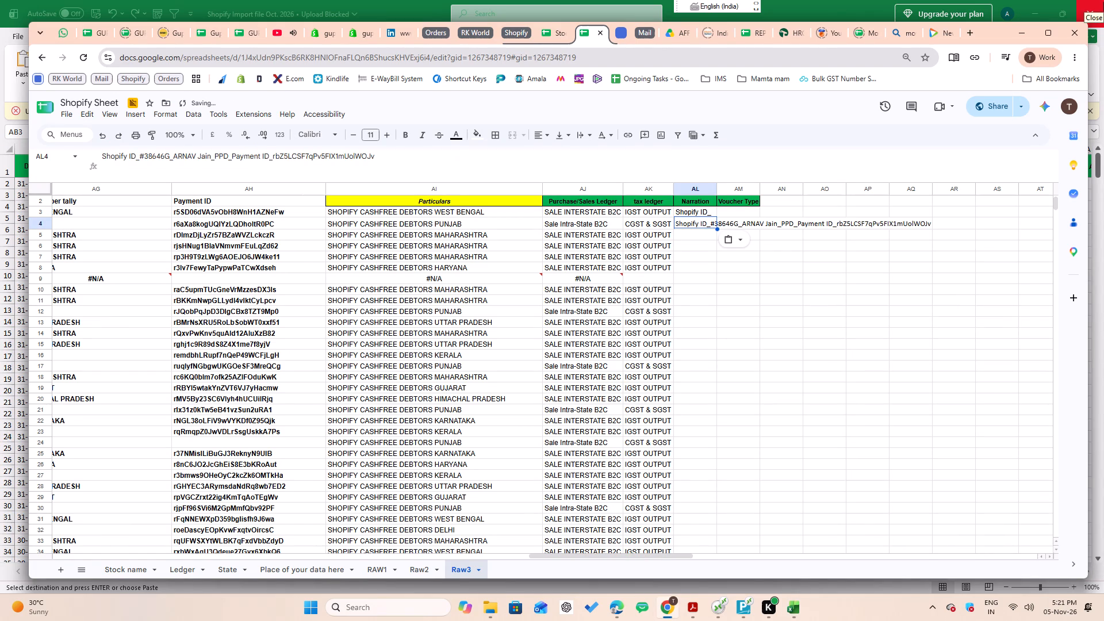
{"action": "double_click", "coordinate": [716, 187]}
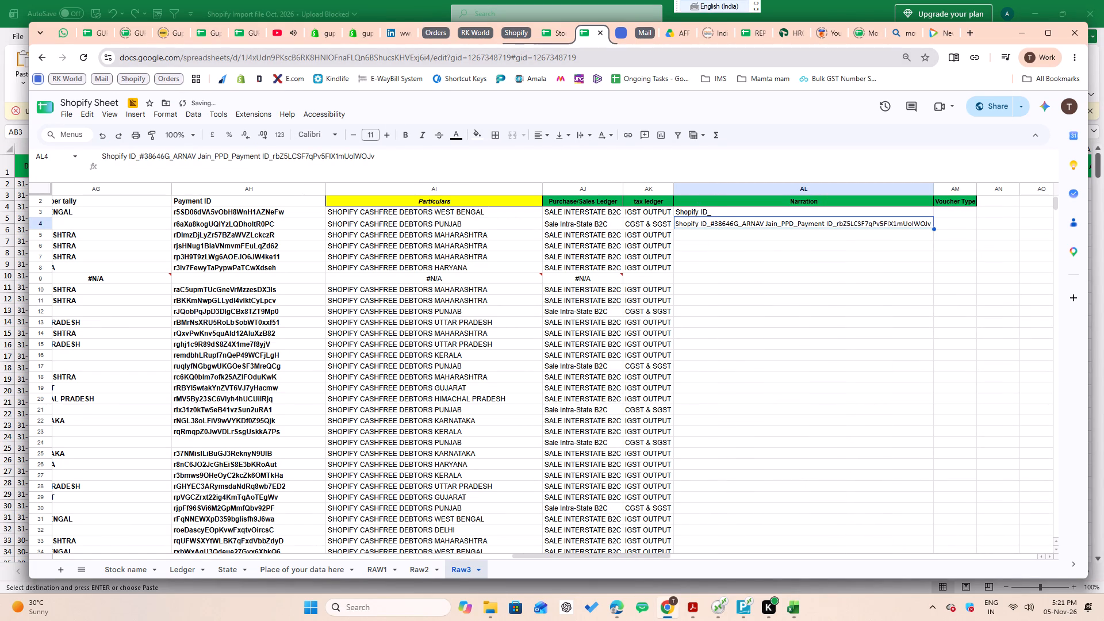
Extend the AL3 narration formula to append the order number from the Name column, giving ="Shopify ID_"&A3.
{"action": "left_click", "coordinate": [723, 210]}
{"action": "left_click", "coordinate": [723, 210]}
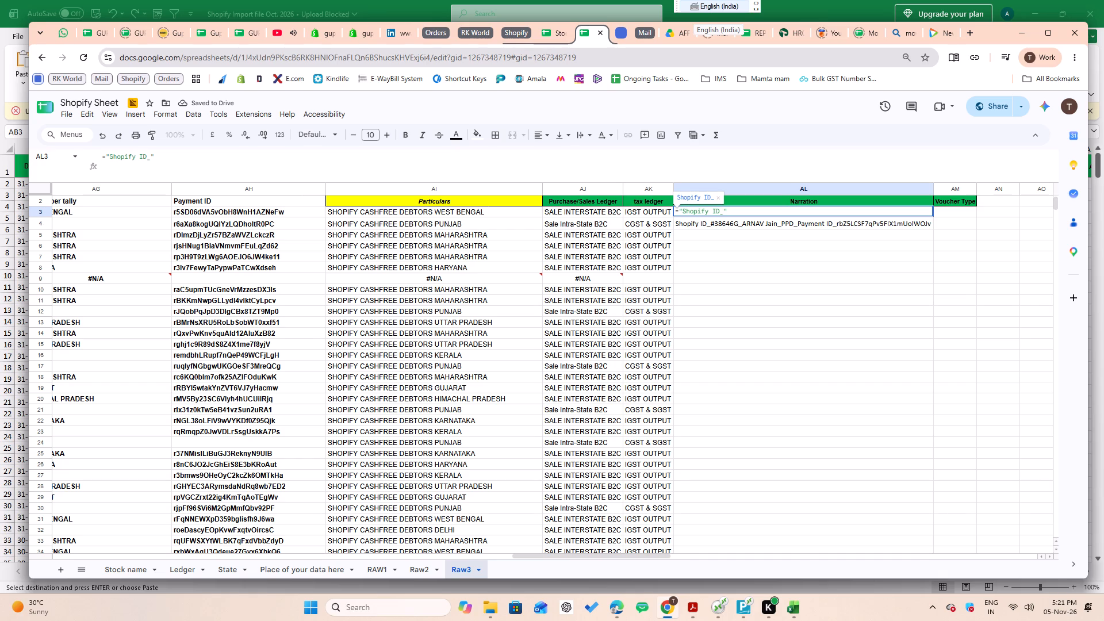
{"action": "key", "text": "shift+dollar"}
{"action": "key", "text": "BackSpace"}
{"action": "key", "text": "shift+ampersand"}
{"action": "key", "text": "Left"}
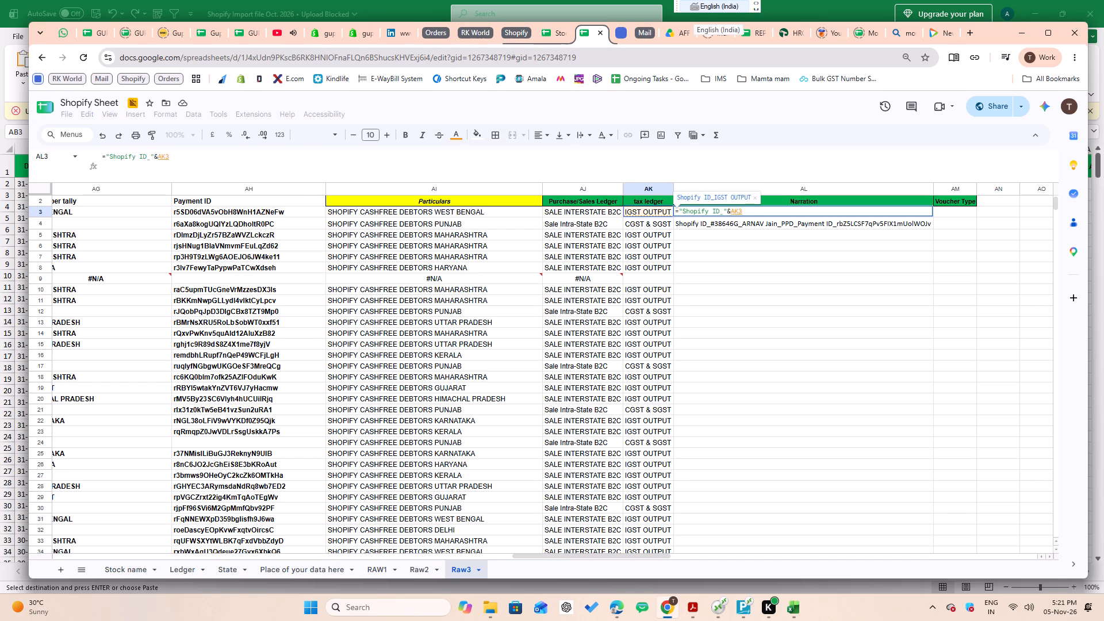
{"action": "key", "text": "ctrl+Left"}
{"action": "key", "text": "ctrl+Left"}
{"action": "key", "text": "ctrl+Left"}
{"action": "key", "text": "ctrl+Left"}
{"action": "key", "text": "ctrl+Left"}
{"action": "key", "text": "ctrl+Left"}
{"action": "key", "text": "ctrl+Left"}
{"action": "key", "text": "ctrl+Left"}
{"action": "key", "text": "ctrl+Left"}
{"action": "key", "text": "ctrl+Left"}
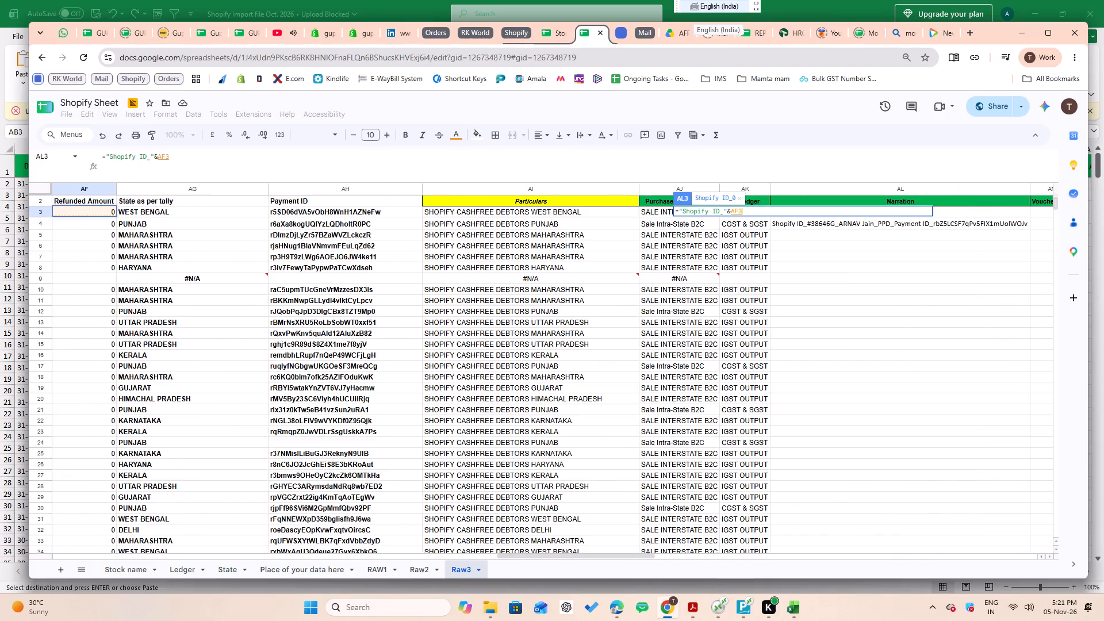
{"action": "key", "text": "ctrl+Left"}
{"action": "key", "text": "ctrl+Left"}
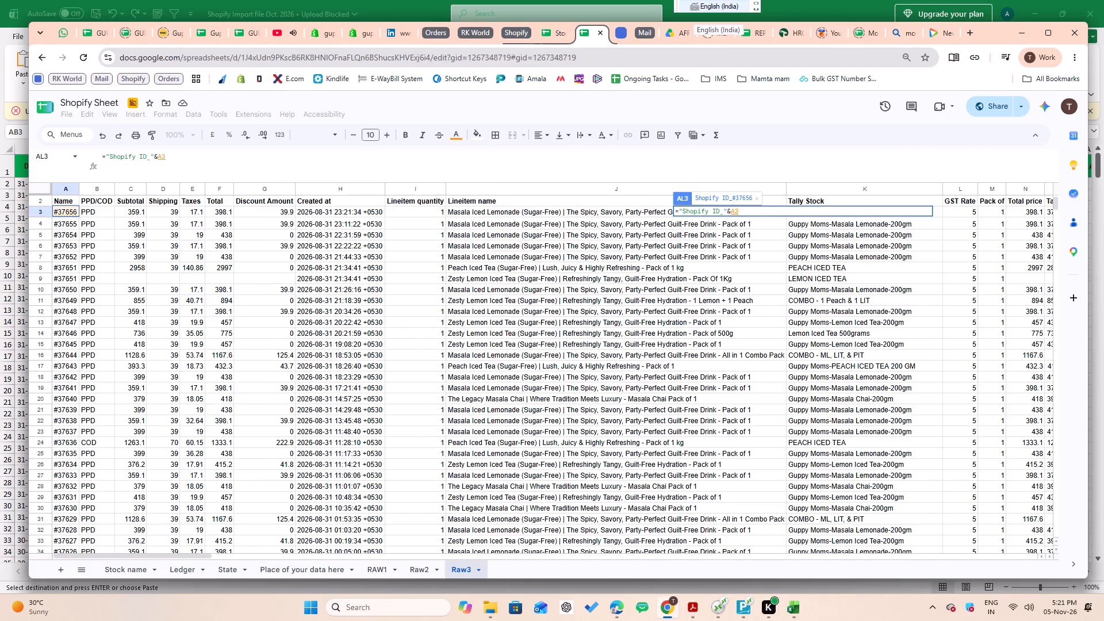
{"action": "key", "text": "shift+ampersand"}
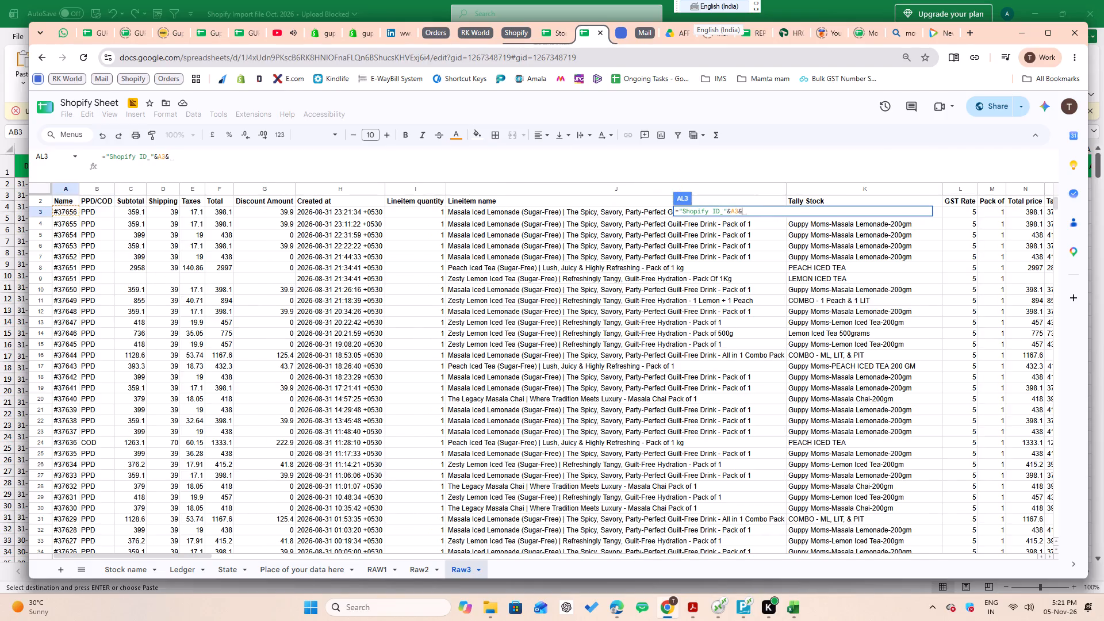
{"action": "type", "text": "'-'7"}
{"action": "key", "text": "BackSpace"}
{"action": "key", "text": "BackSpace"}
{"action": "key", "text": "BackSpace"}
{"action": "key", "text": "BackSpace"}
{"action": "key", "text": "BackSpace"}
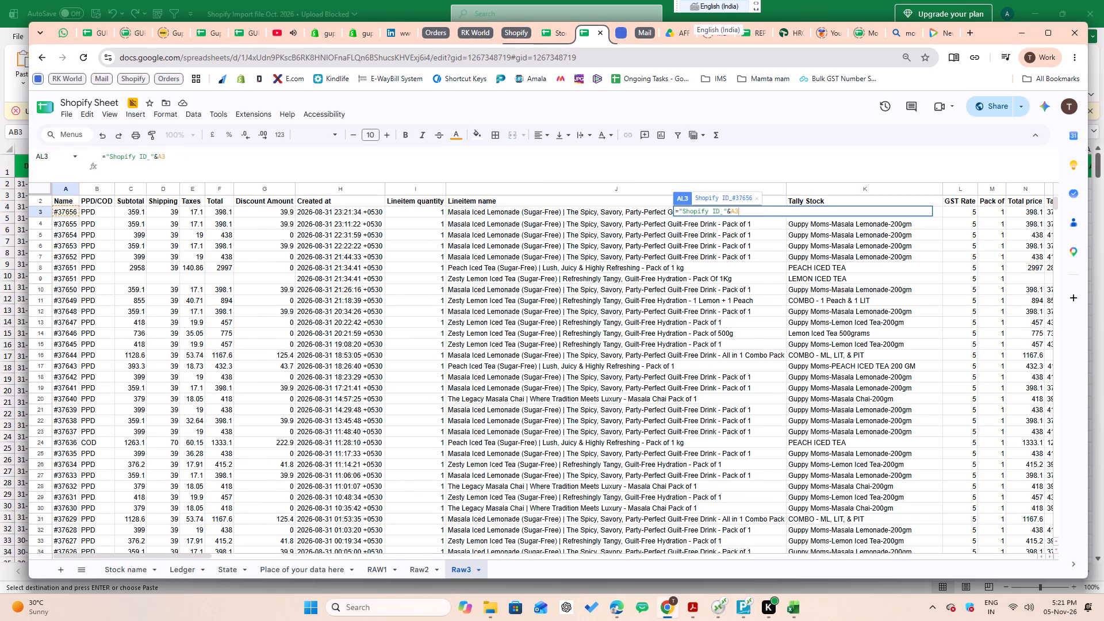
{"action": "key", "text": "Return"}
{"action": "key", "text": "Up"}
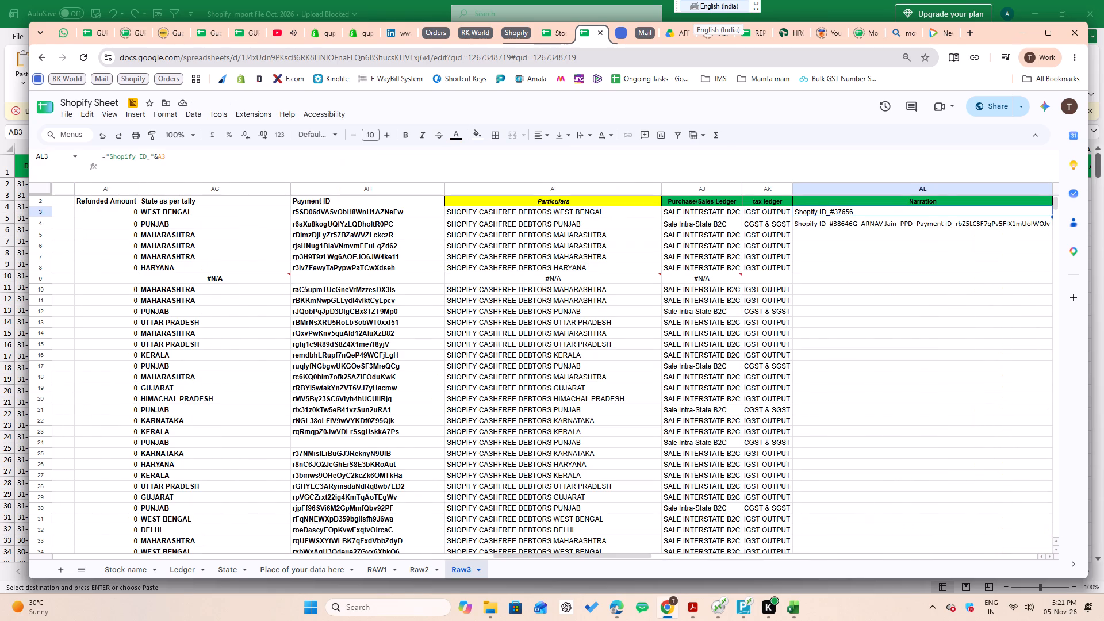
Trace the Name column header from Raw3 back to its source column in Raw2.
{"action": "key", "text": "Up"}
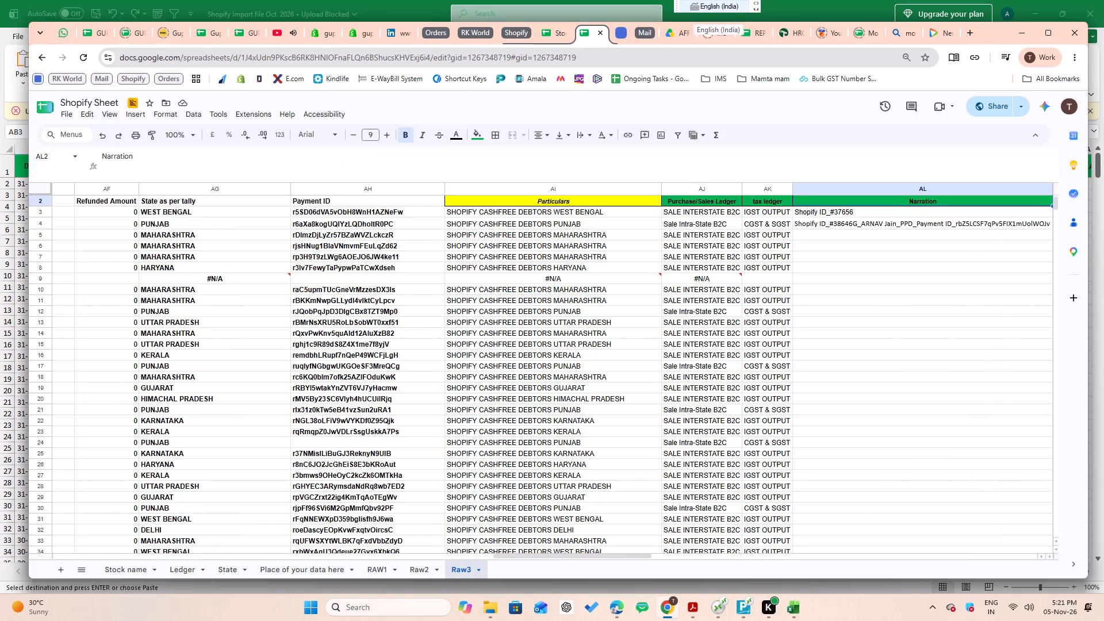
{"action": "key", "text": "Up"}
{"action": "key", "text": "ctrl+Left"}
{"action": "key", "text": "Left"}
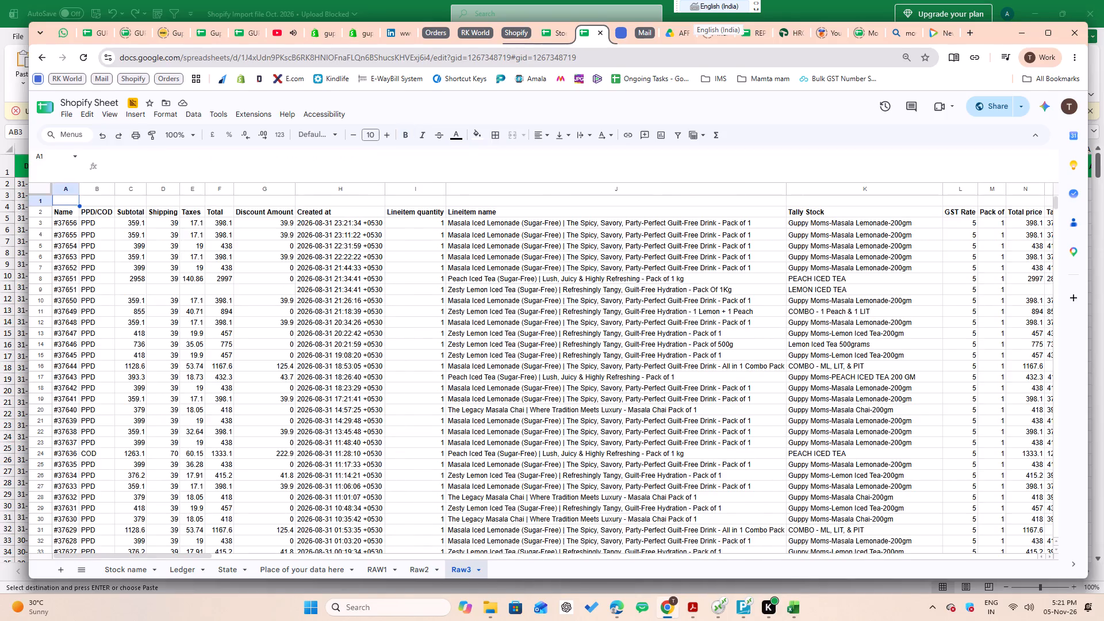
{"action": "key", "text": "Down"}
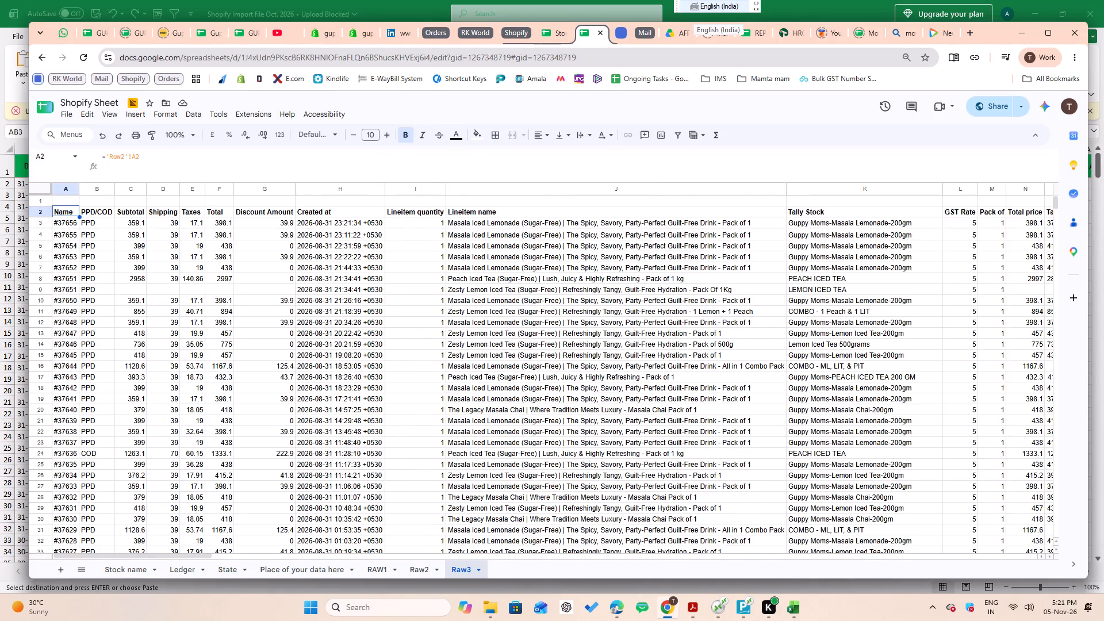
{"action": "key", "text": "ctrl+shift+Page_Up"}
{"action": "key", "text": "Left"}
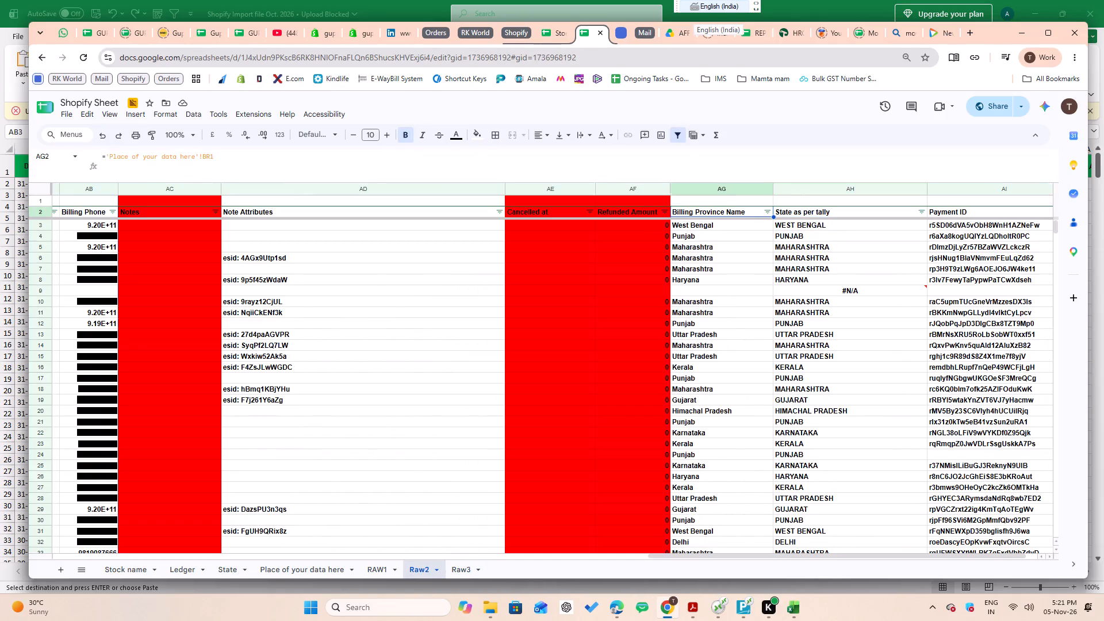
{"action": "key", "text": "ctrl+Left"}
{"action": "key", "text": "Left"}
{"action": "key", "text": "Left"}
{"action": "key", "text": "Left"}
{"action": "key", "text": "Right"}
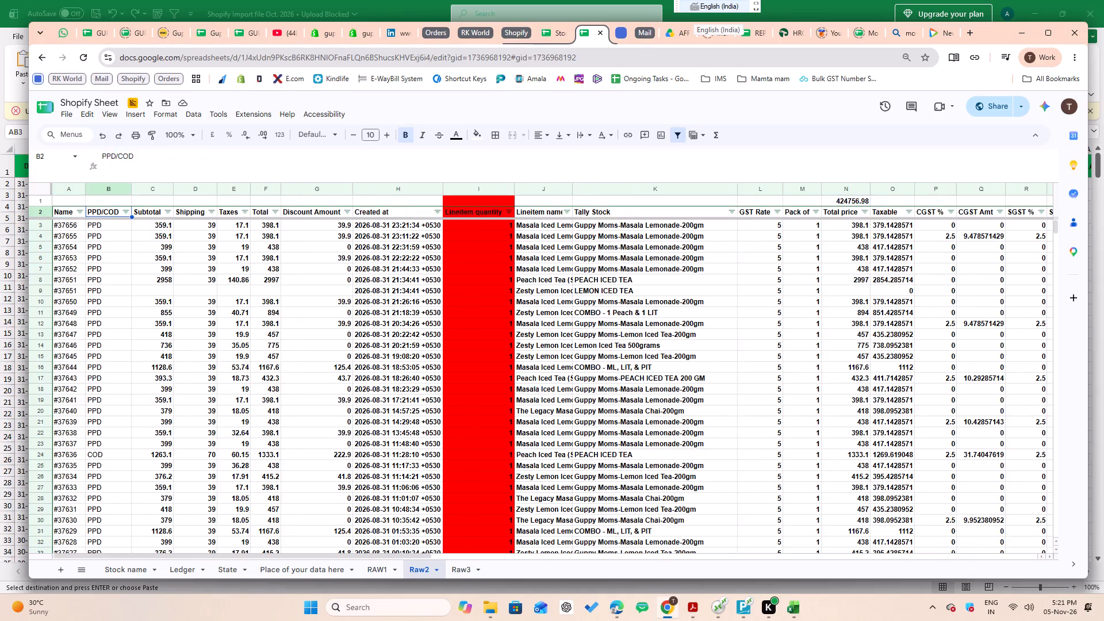
{"action": "key", "text": "Left"}
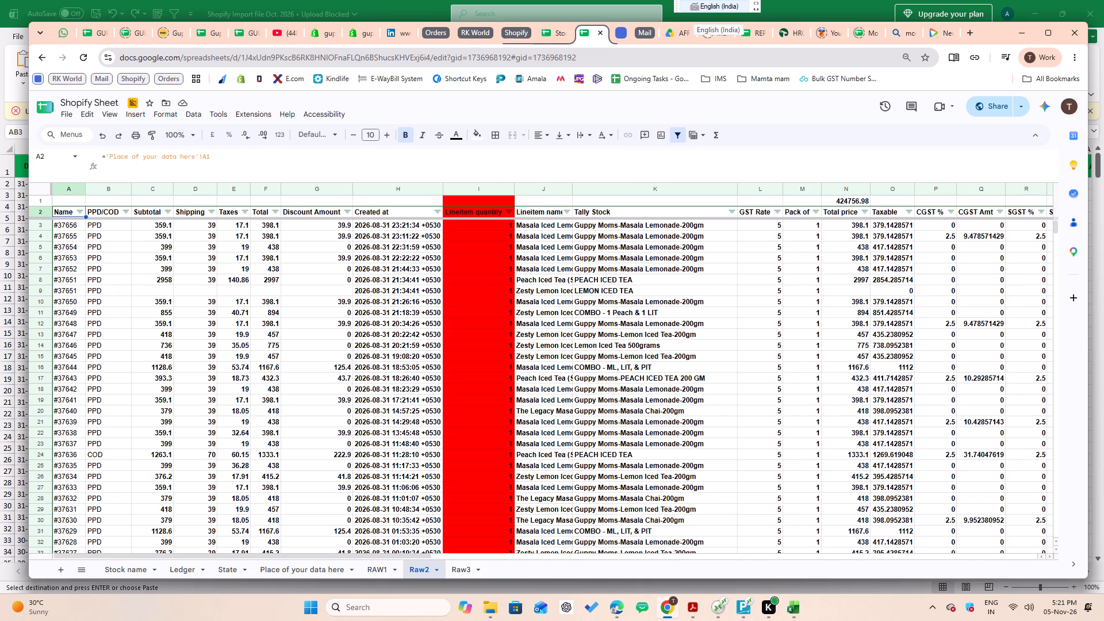
Insert a blank column between Name and PPD/COD in Raw2.
{"action": "key", "text": "Right"}
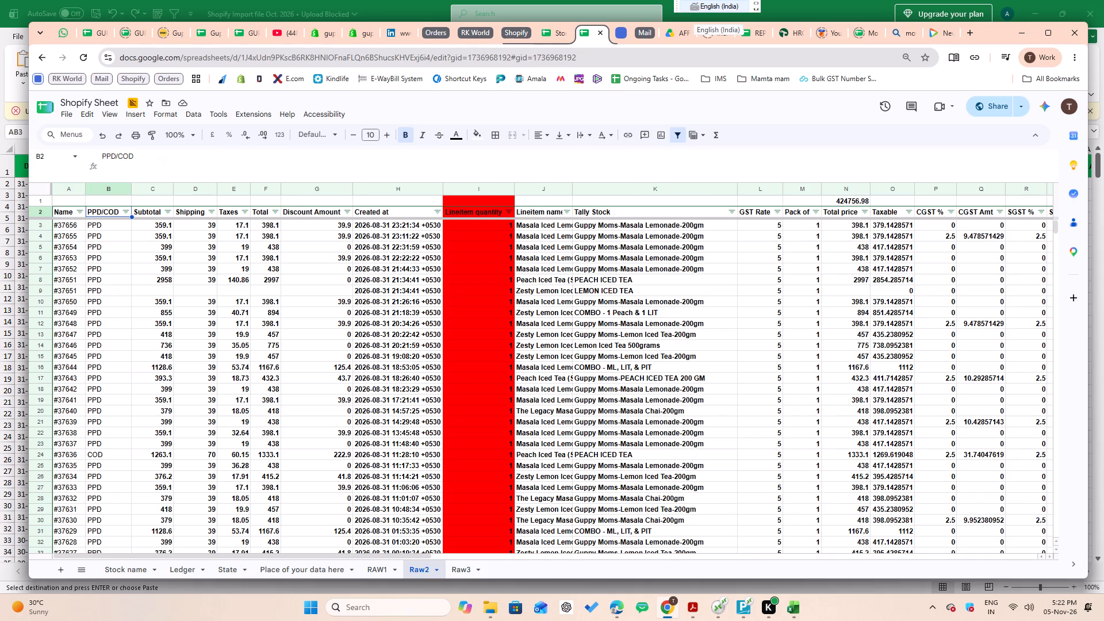
{"action": "key", "text": "ctrl+space"}
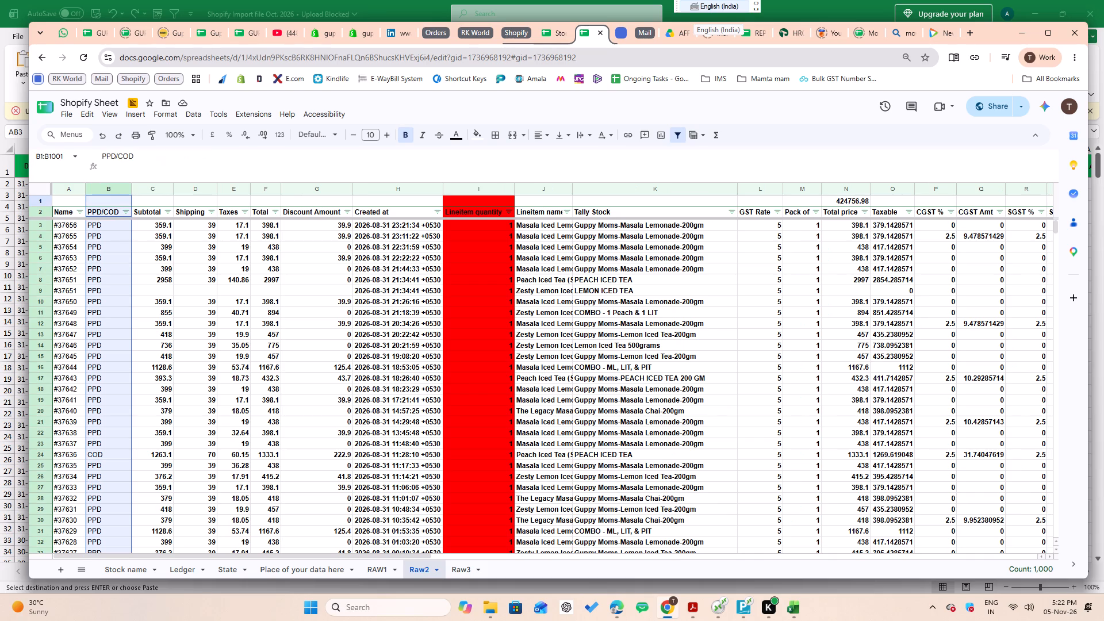
{"action": "key", "text": "ctrl+space"}
{"action": "key", "text": "ctrl+equal"}
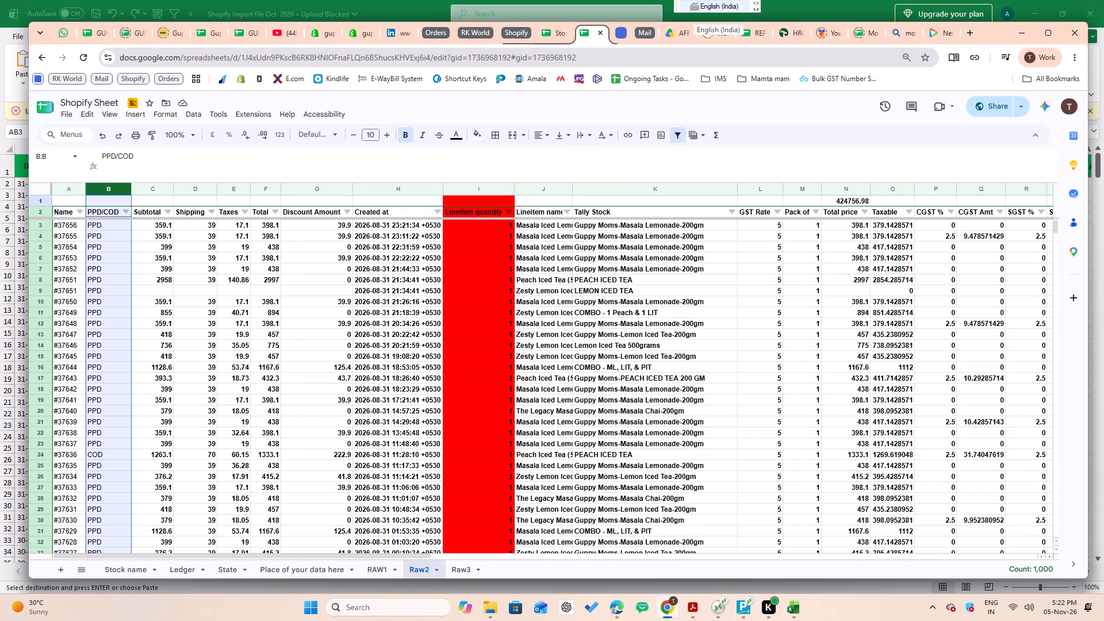
Link header cell B2 of the new Raw2 column to the Name header in A2.
{"action": "key", "text": "Up"}
{"action": "key", "text": "Down"}
{"action": "key", "text": "plus"}
{"action": "key", "text": "Left"}
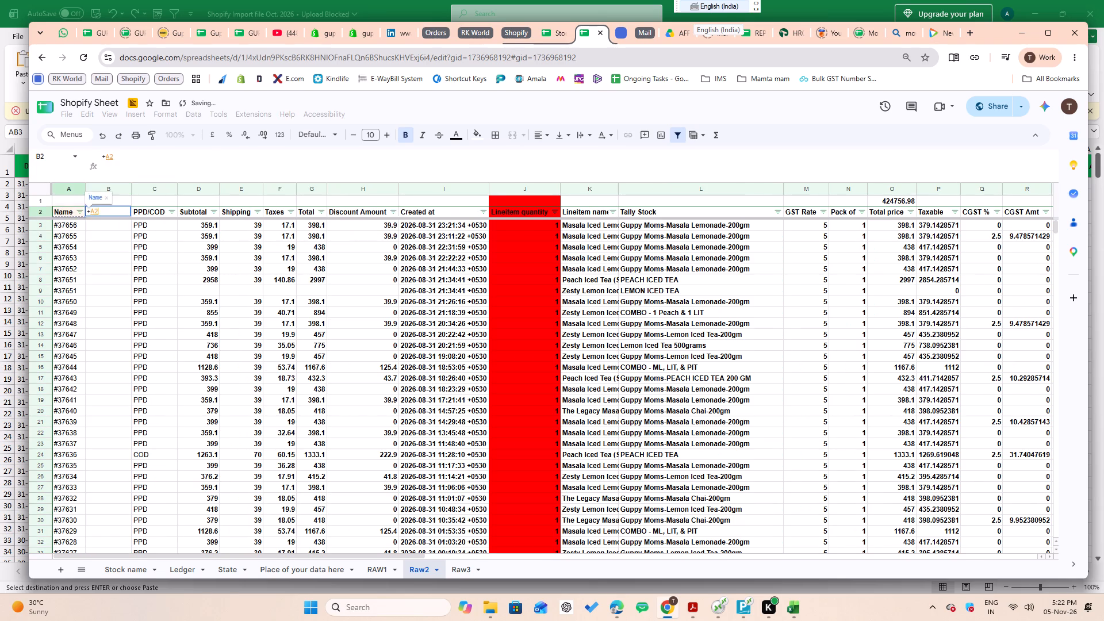
{"action": "key", "text": "Return"}
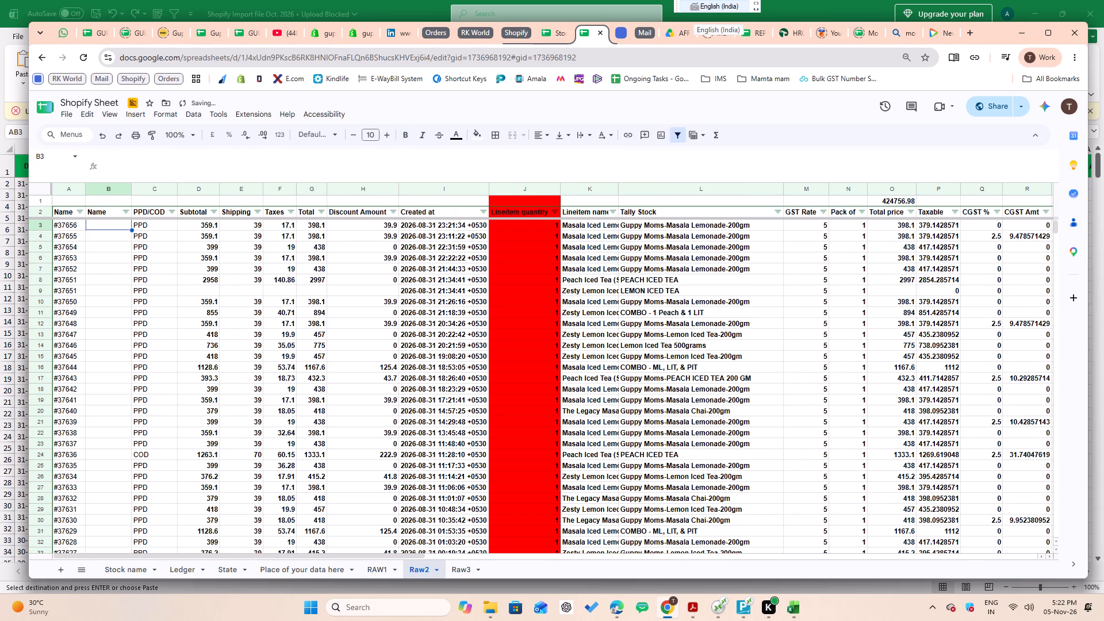
Begin a formula in cell B3 of the new Name column, nesting IFERROR, IF, ISNUMBER and SEARCH.
{"action": "key", "text": "equal"}
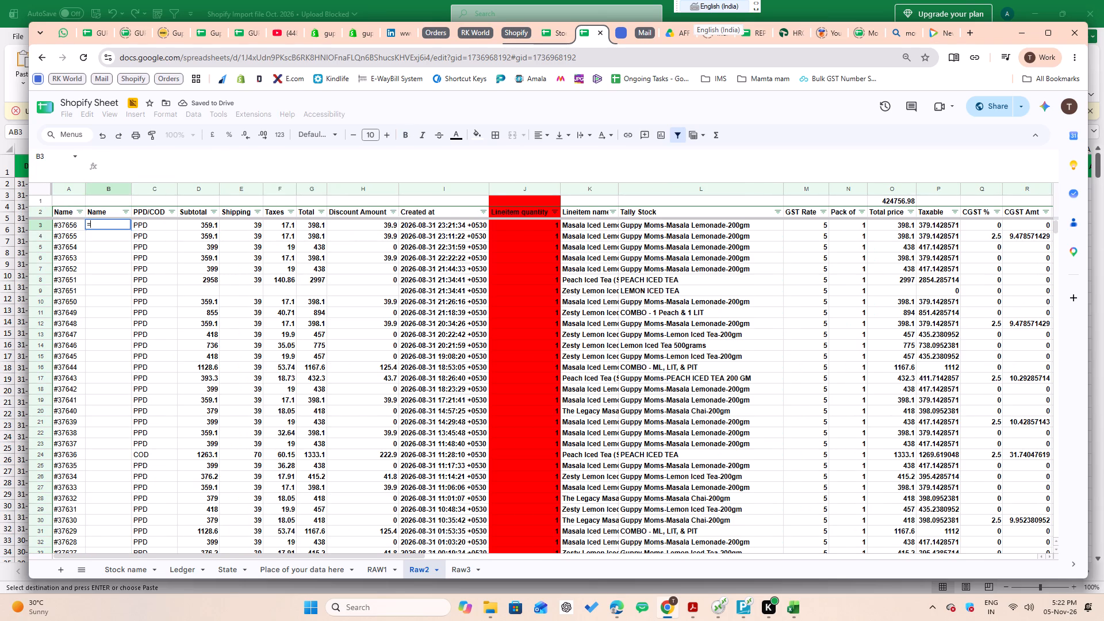
{"action": "type", "text": "iferro"}
{"action": "key", "text": "Tab"}
{"action": "type", "text": "if"}
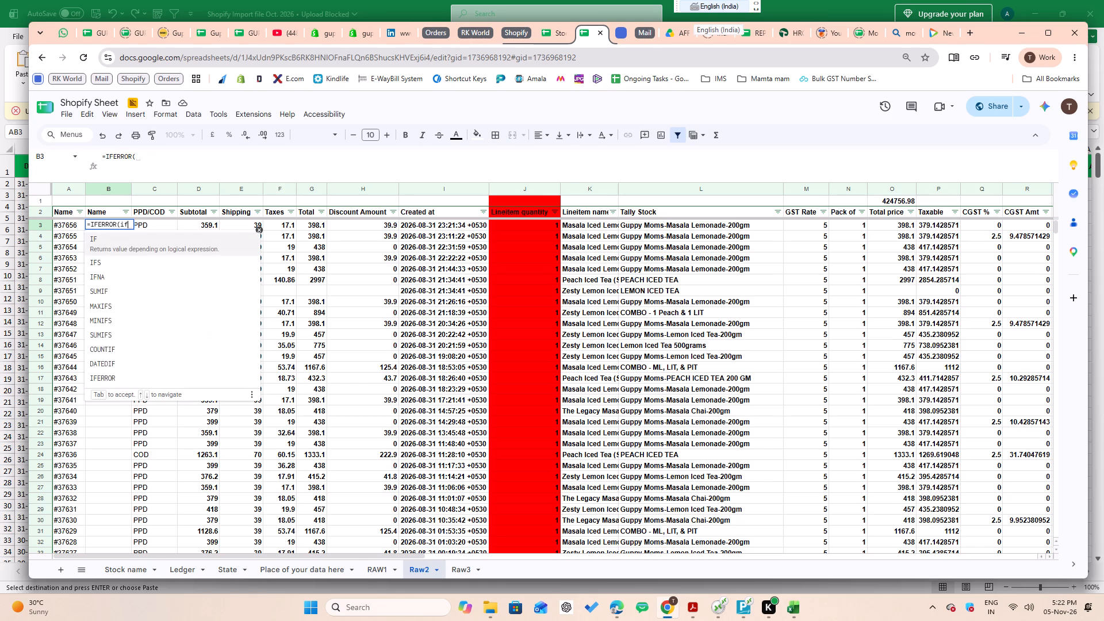
{"action": "key", "text": "Tab"}
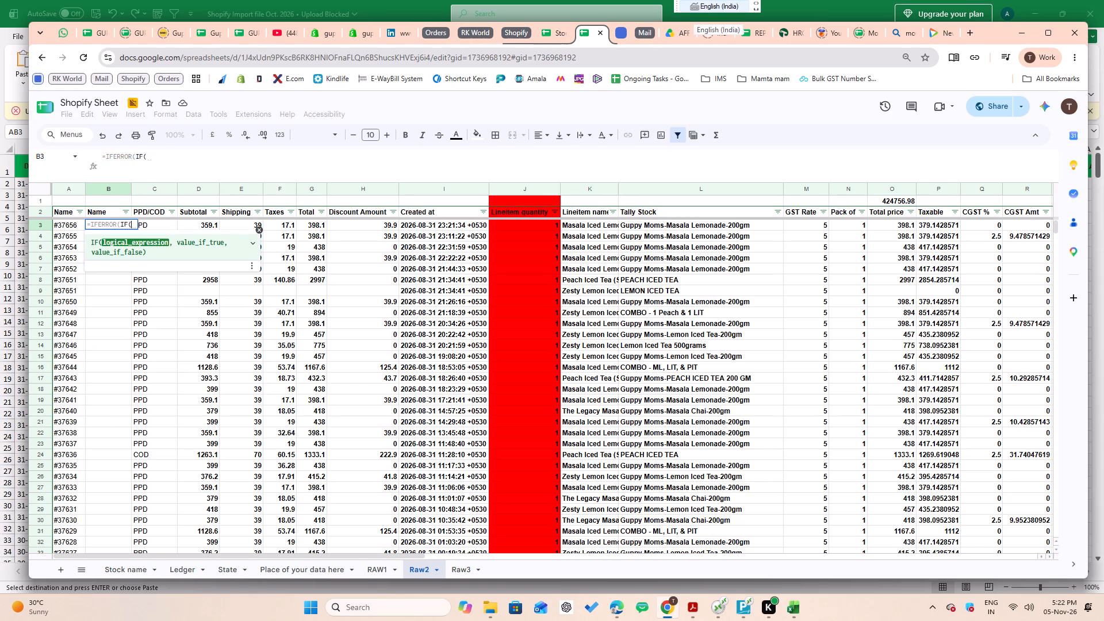
{"action": "type", "text": "isnum"}
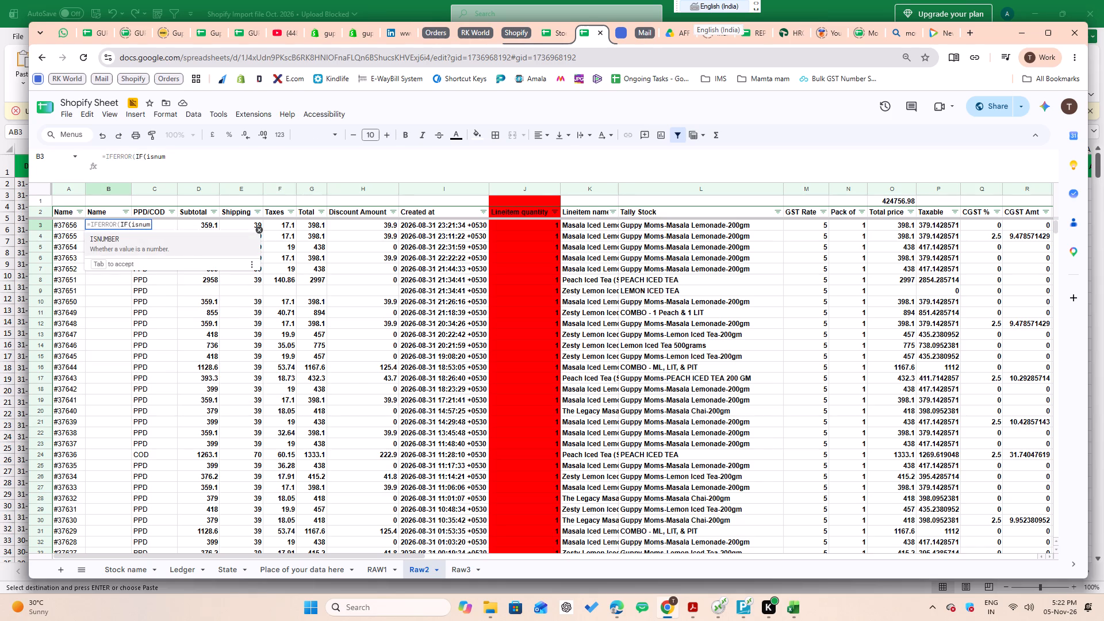
{"action": "key", "text": "Tab"}
{"action": "type", "text": "seacr"}
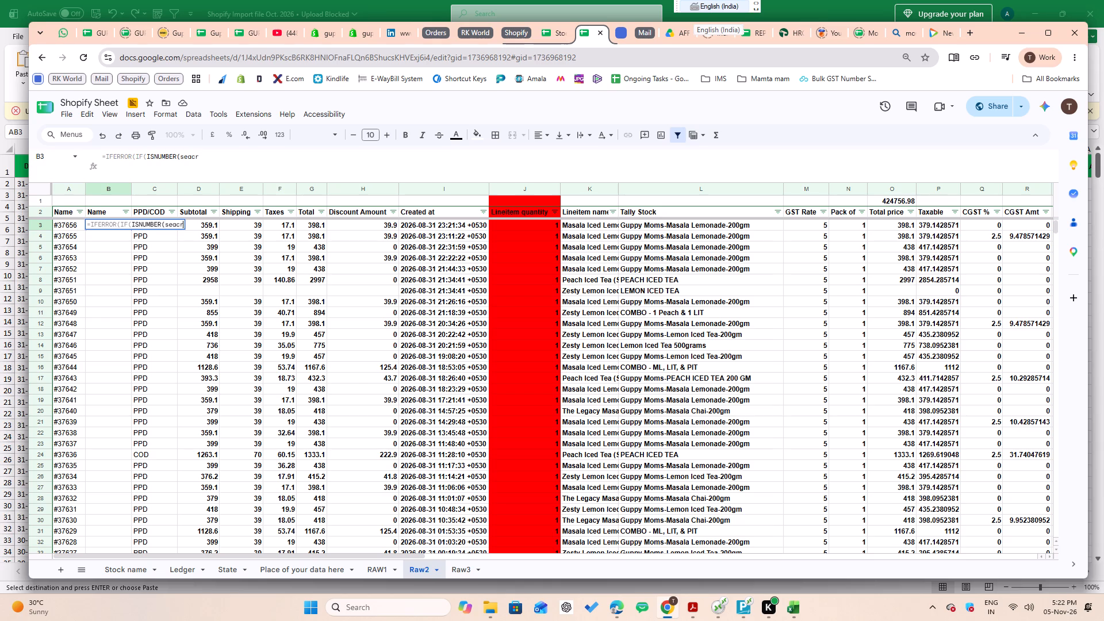
{"action": "key", "text": "BackSpace"}
{"action": "key", "text": "BackSpace"}
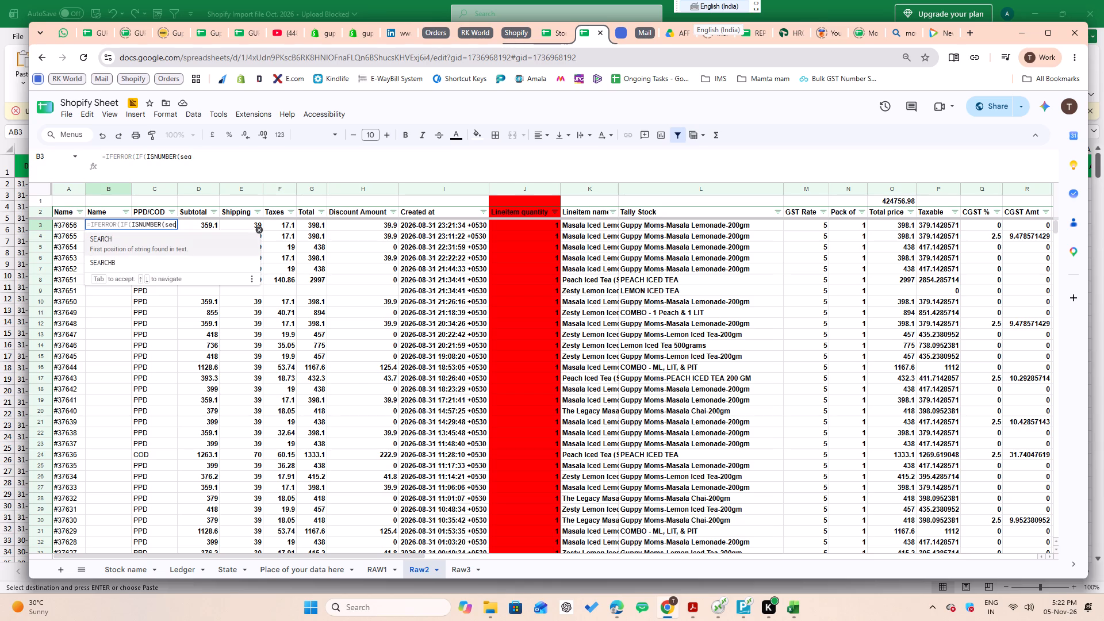
{"action": "type", "text": "rch"}
{"action": "key", "text": "Tab"}
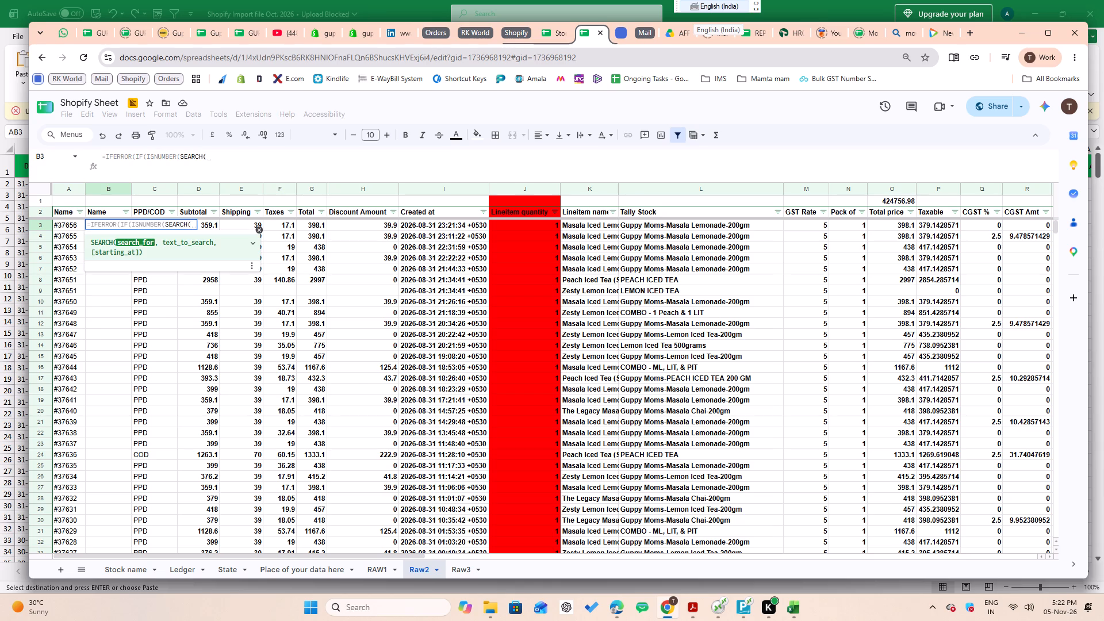
Complete the first condition to search for "Guppy" in Tally Stock cell L3 and return A3&"G" if true.
{"action": "key", "text": "shift+quotedbl"}
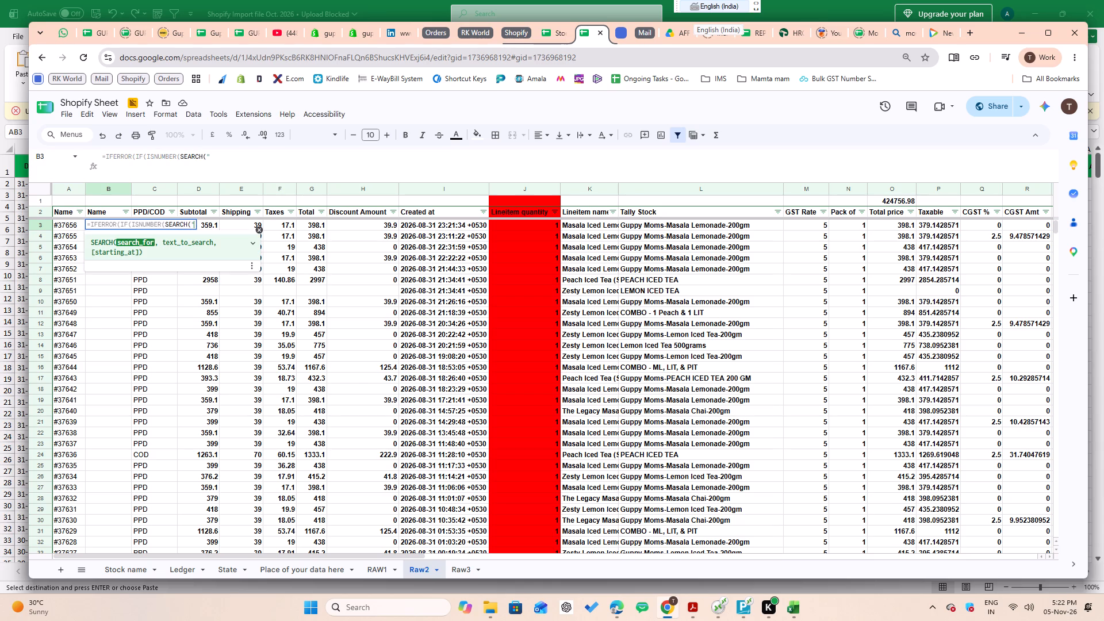
{"action": "type", "text": "Gy"}
{"action": "key", "text": "BackSpace"}
{"action": "type", "text": "uppy"}
{"action": "key", "text": "shift+quotedbl"}
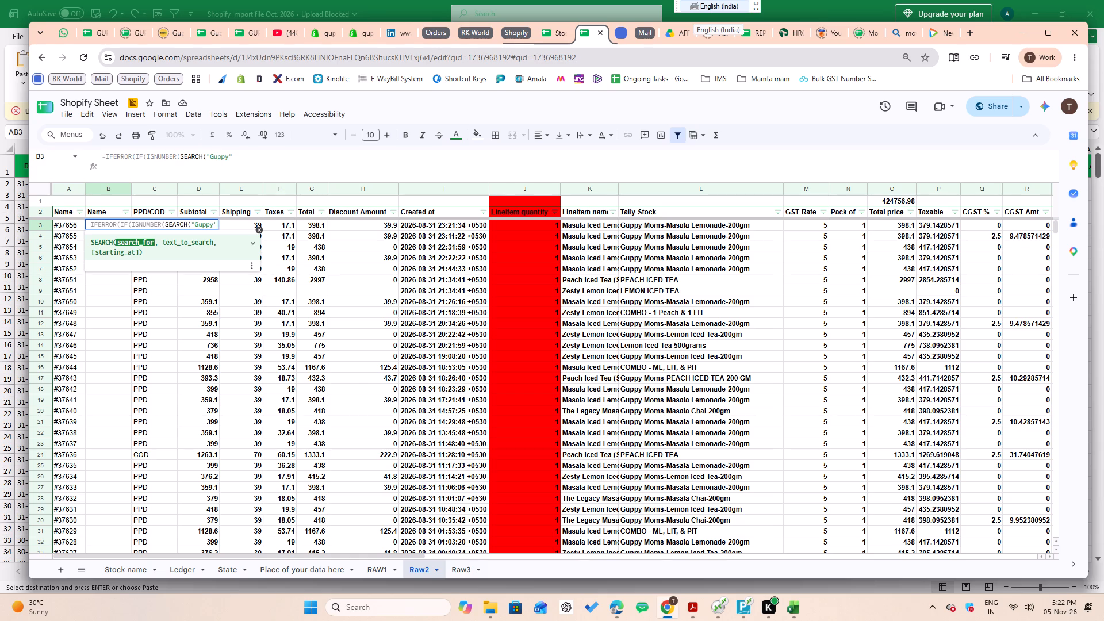
{"action": "key", "text": "comma"}
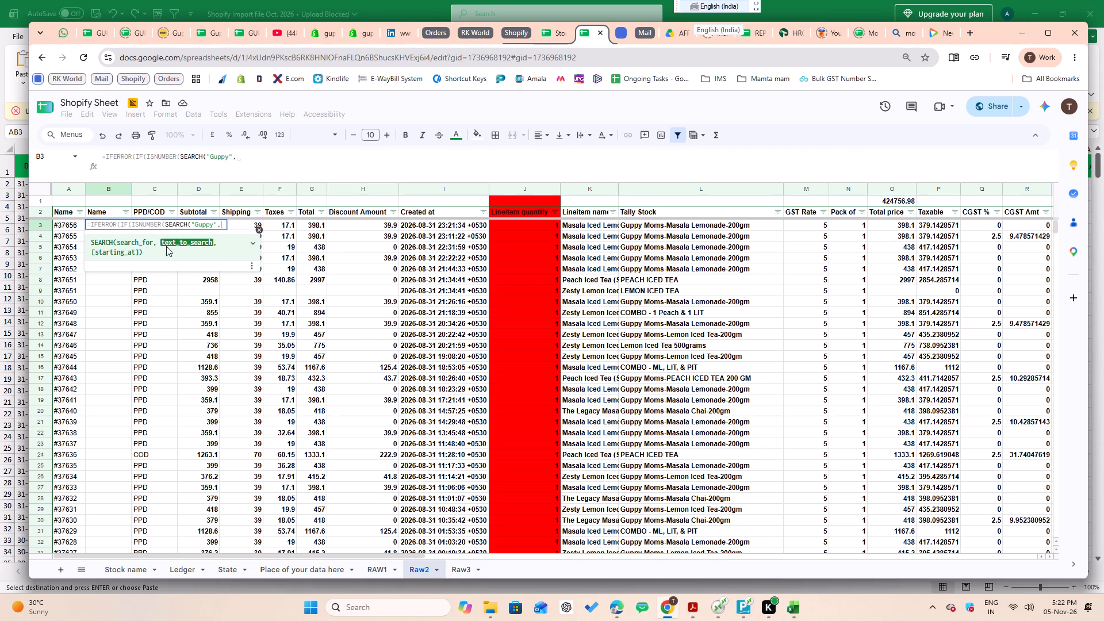
{"action": "left_click", "coordinate": [651, 224]}
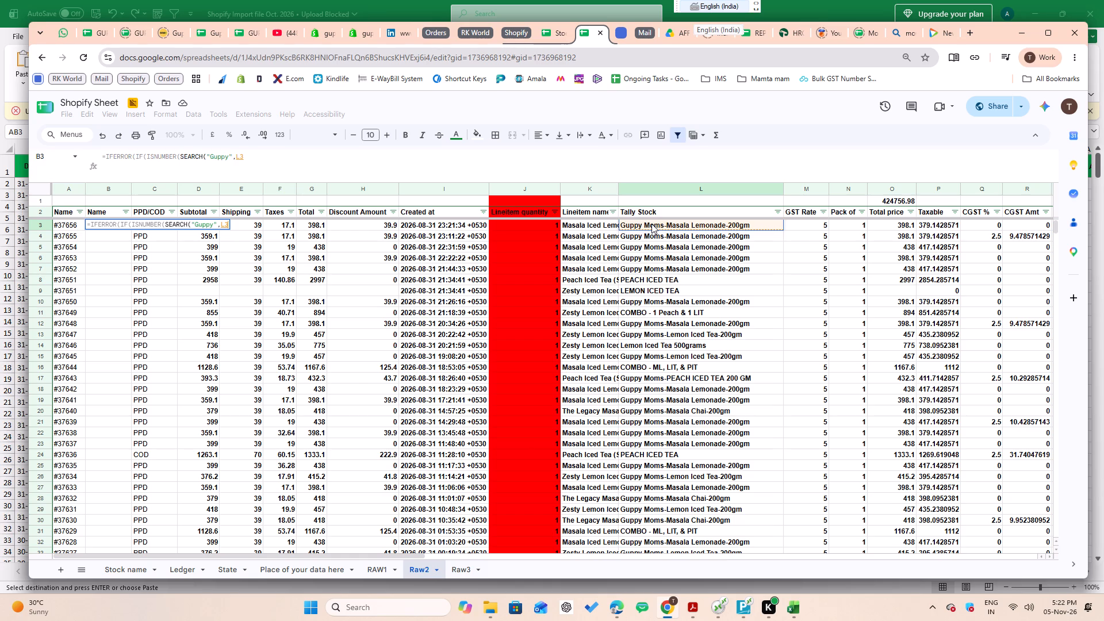
{"action": "key", "text": "shift+parenright"}
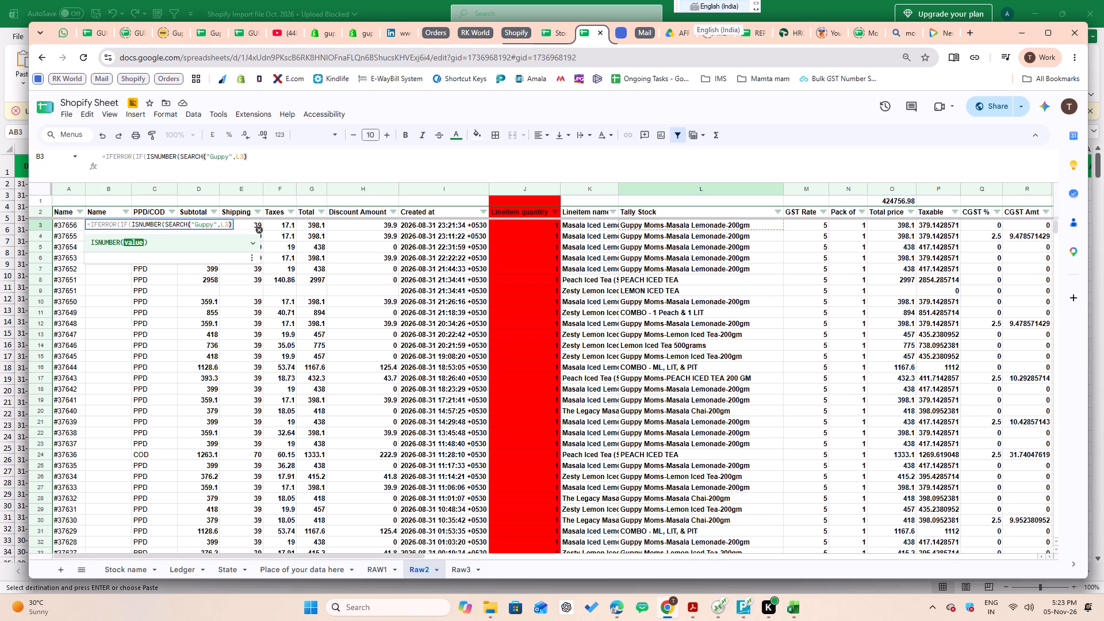
{"action": "key", "text": "shift+parenright"}
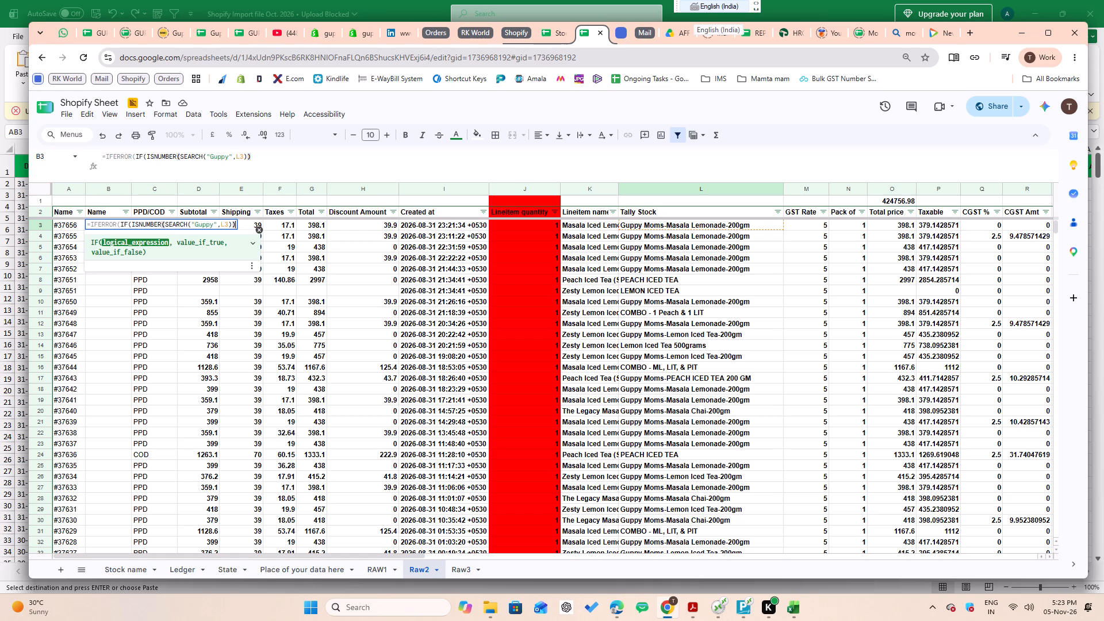
{"action": "key", "text": "comma"}
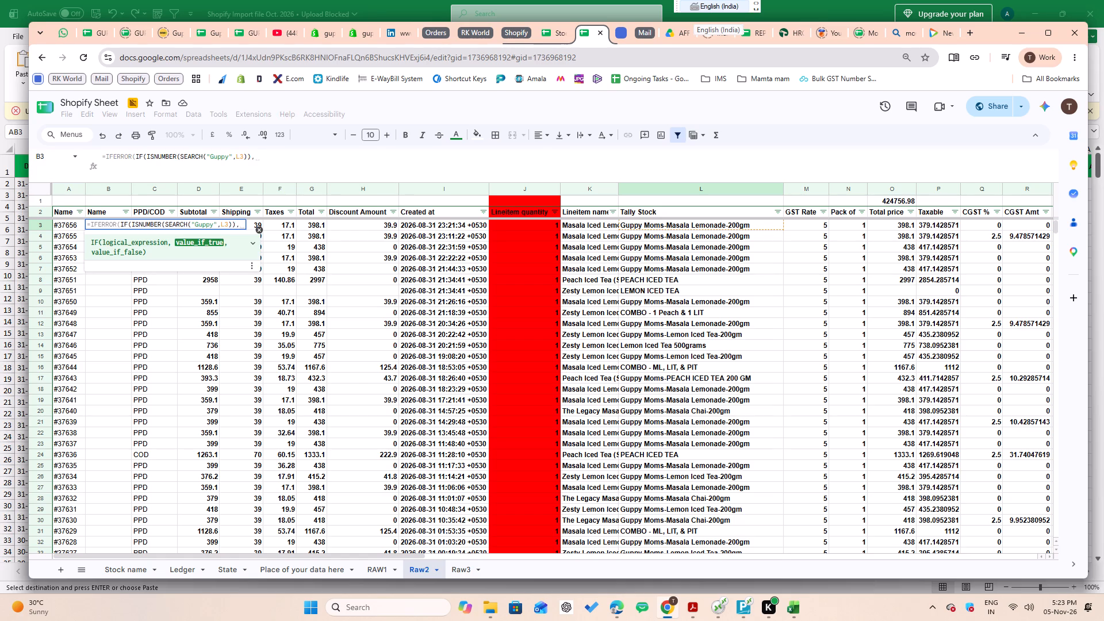
{"action": "key", "text": "Left"}
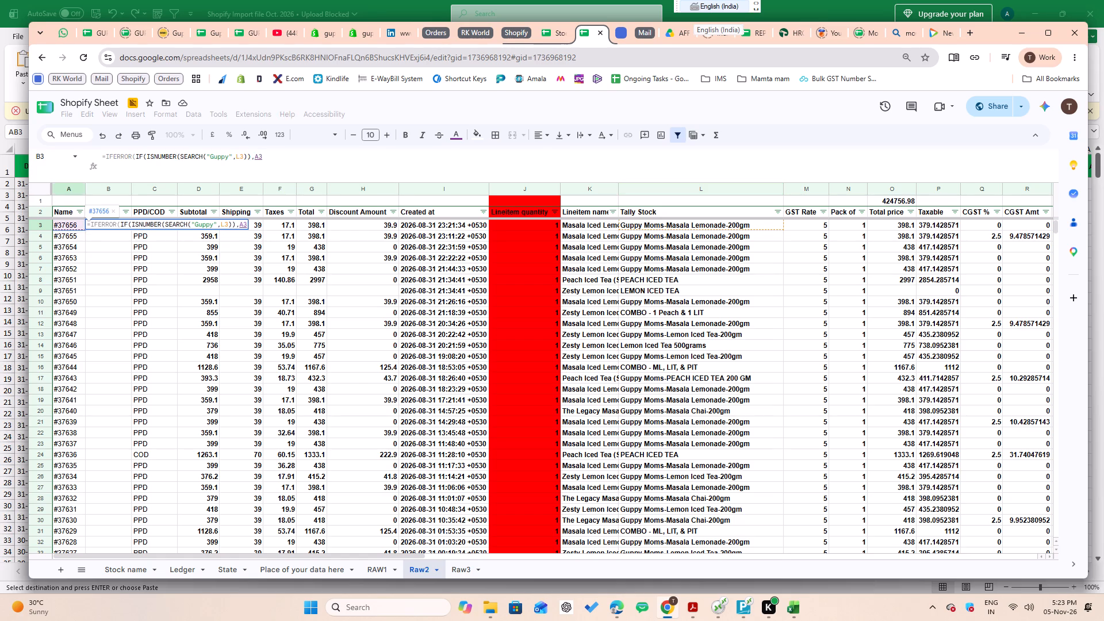
{"action": "key", "text": "shift+ampersand"}
{"action": "type", "text": "\"G\""}
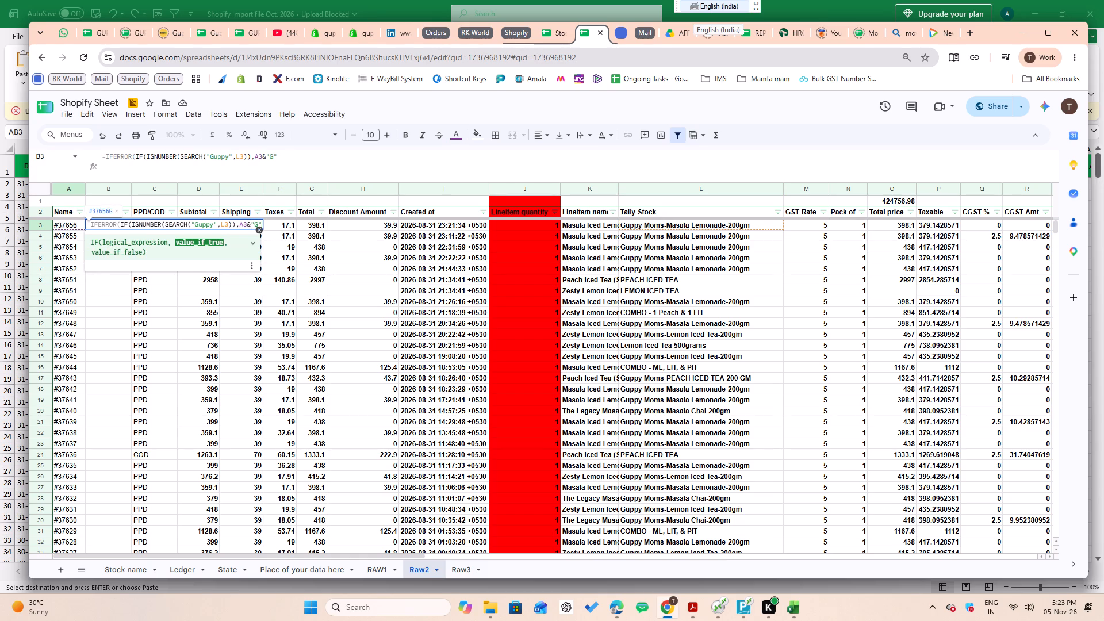
Add a nested IF as the false branch, testing ISNUMBER(SEARCH("Tea",L3)) on the Tally Stock cell.
{"action": "key", "text": "comma"}
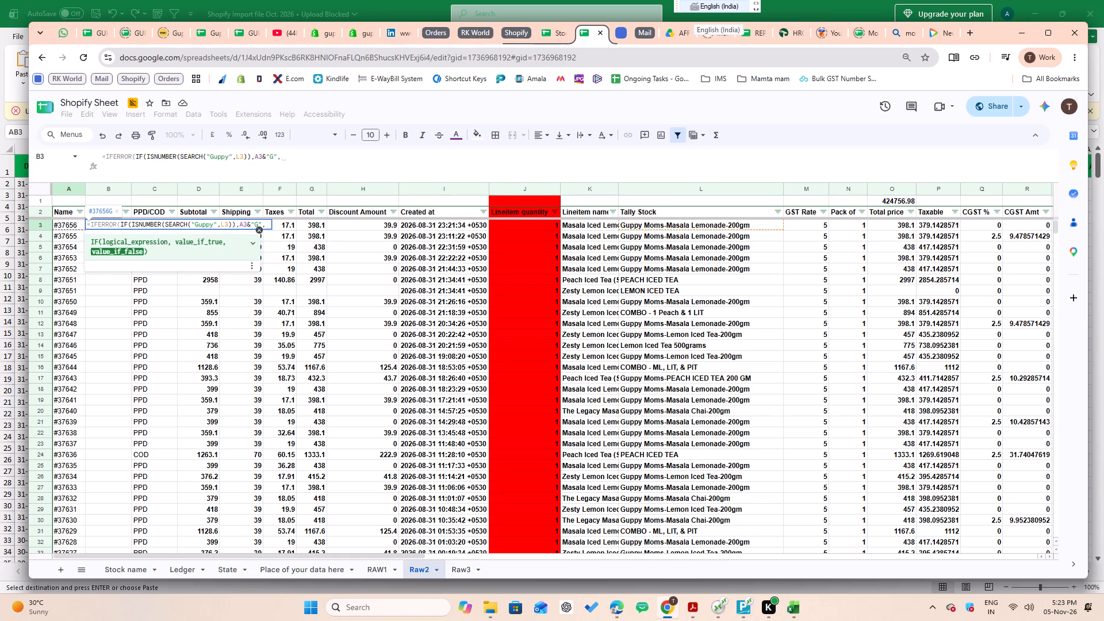
{"action": "type", "text": "if"}
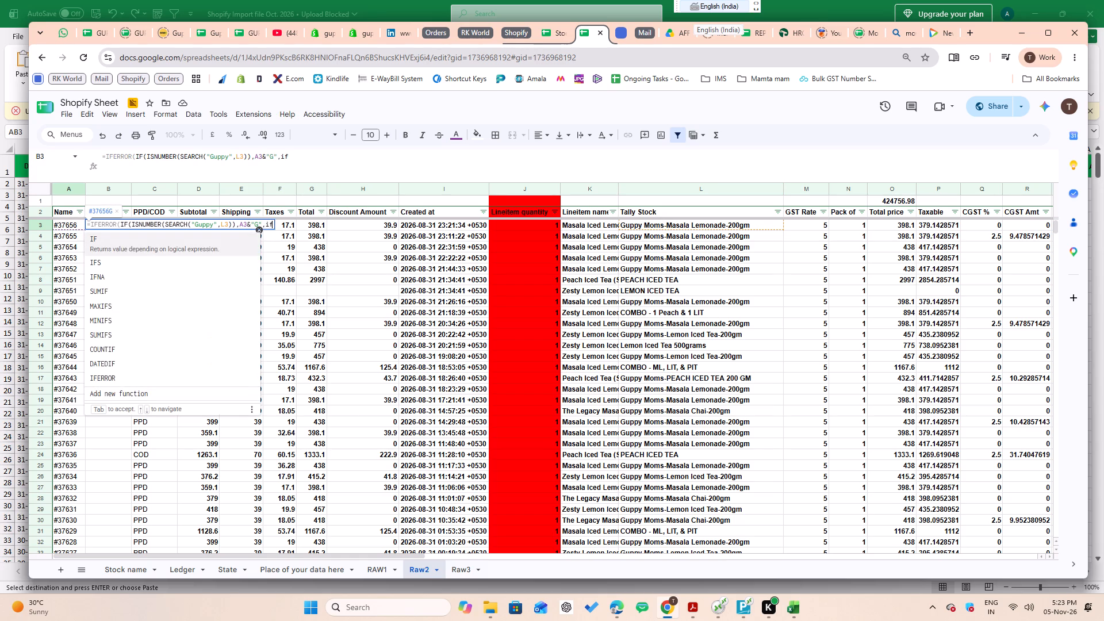
{"action": "key", "text": "Tab"}
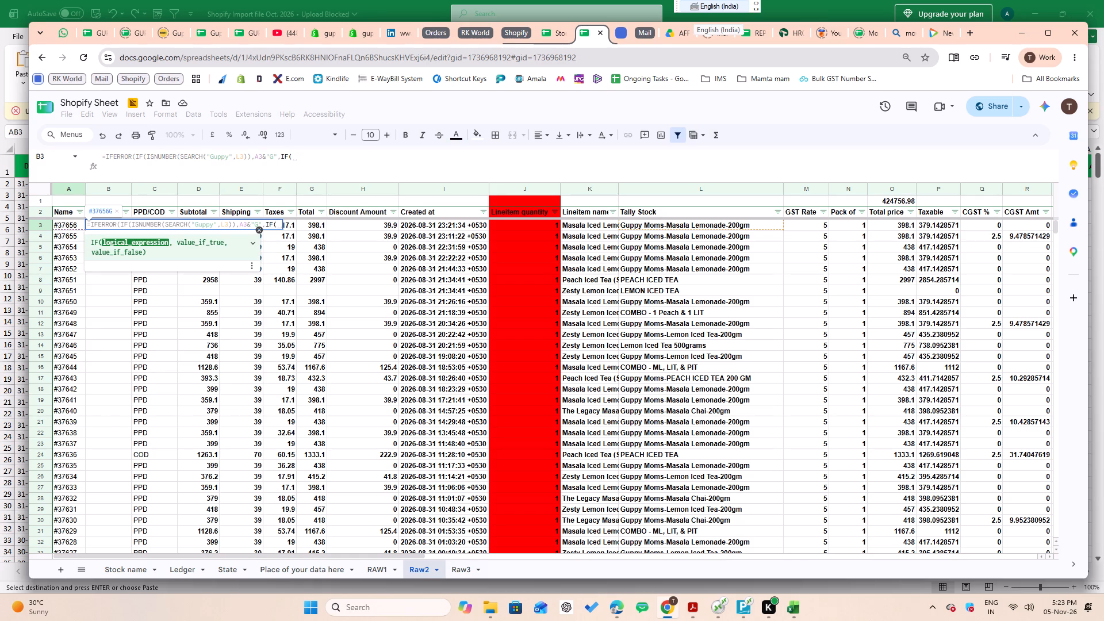
{"action": "type", "text": "isnu"}
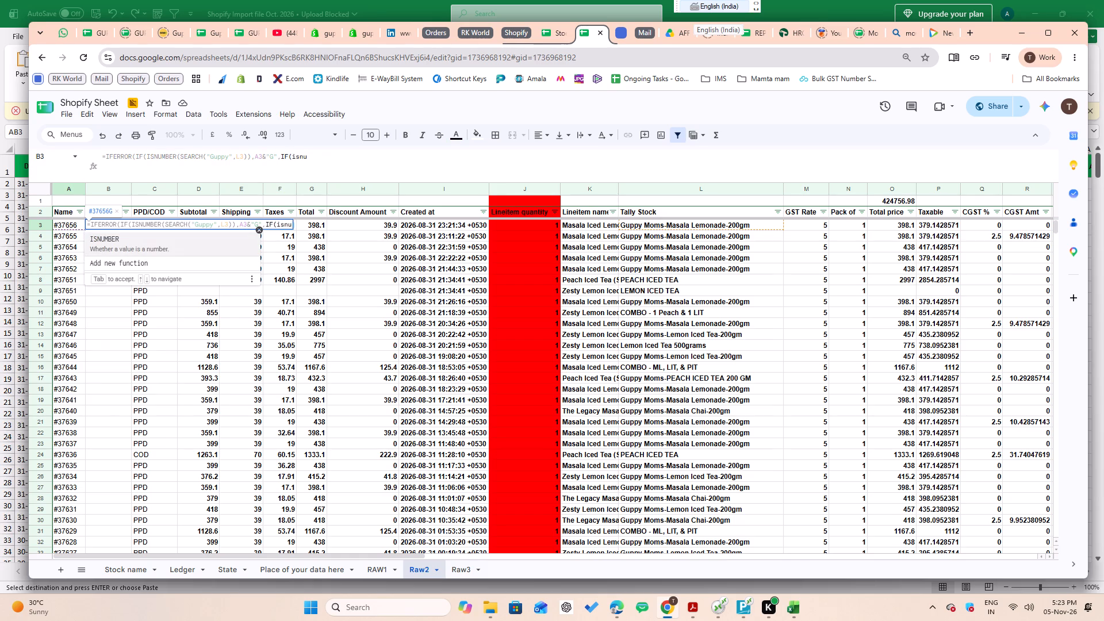
{"action": "key", "text": "Tab"}
{"action": "type", "text": "sea"}
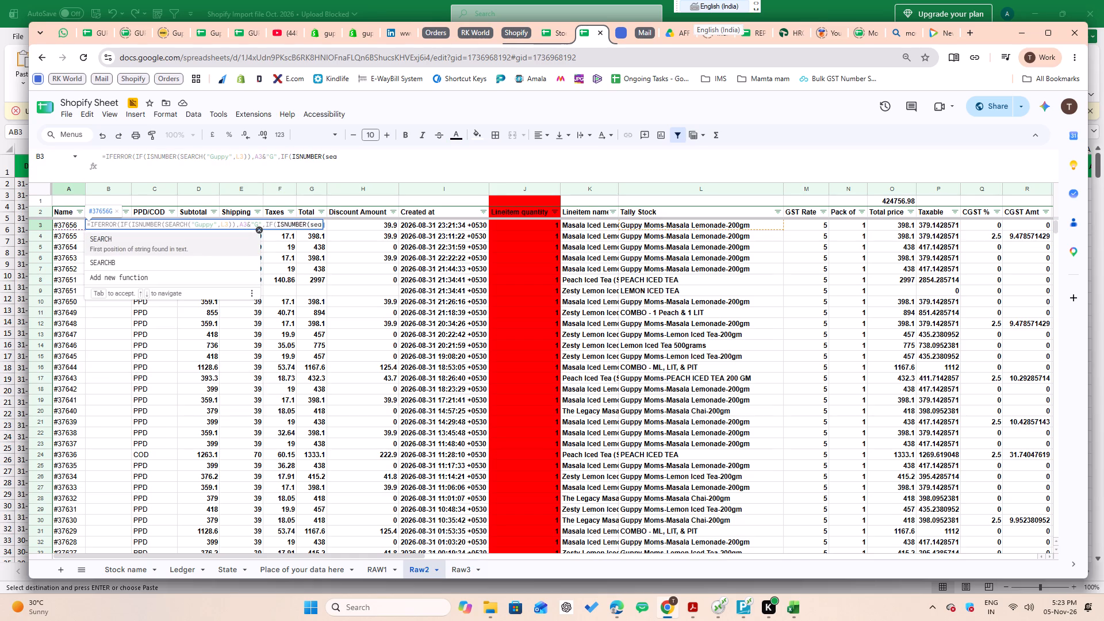
{"action": "type", "text": "rc"}
{"action": "key", "text": "Tab"}
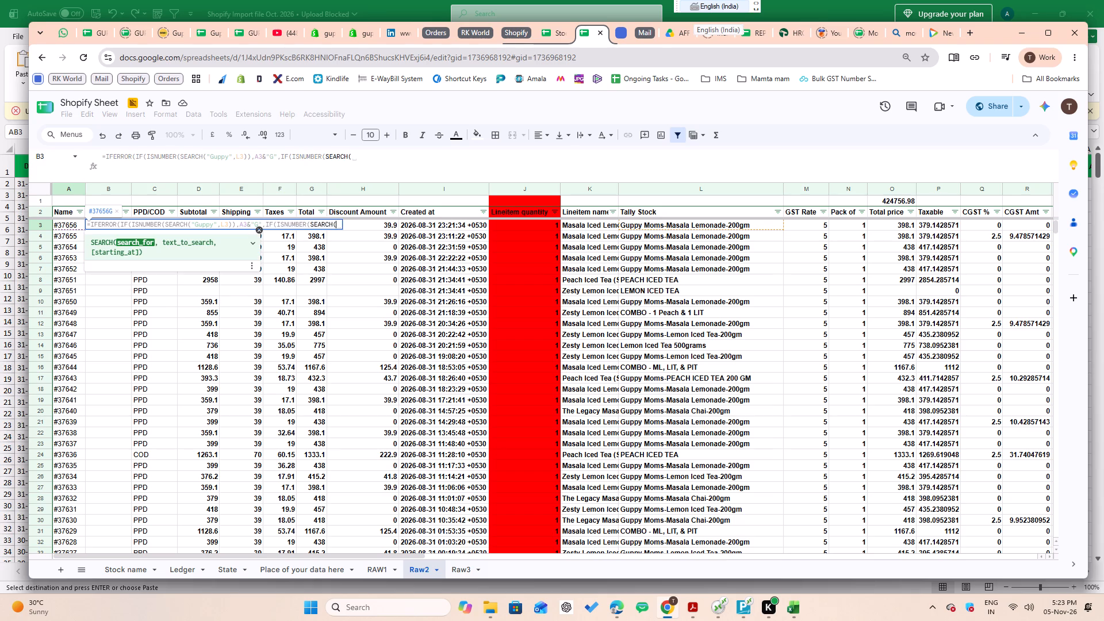
{"action": "type", "text": "Tea"}
{"action": "key", "text": "BackSpace"}
{"action": "key", "text": "BackSpace"}
{"action": "key", "text": "BackSpace"}
{"action": "type", "text": "\"Tea"}
{"action": "type", "text": "\","}
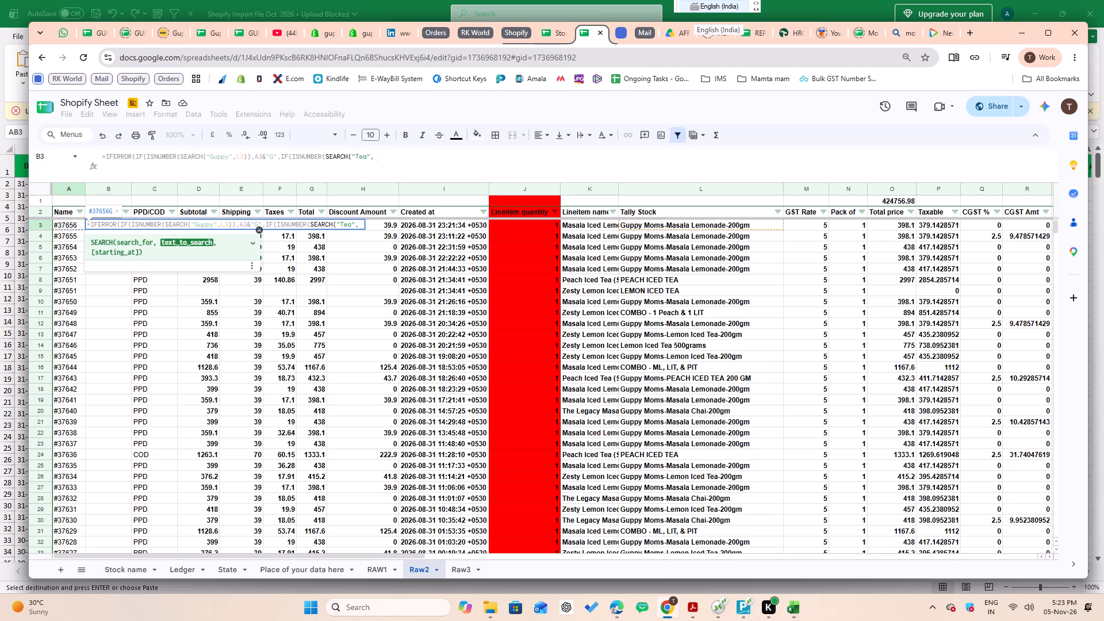
{"action": "left_click", "coordinate": [696, 226]}
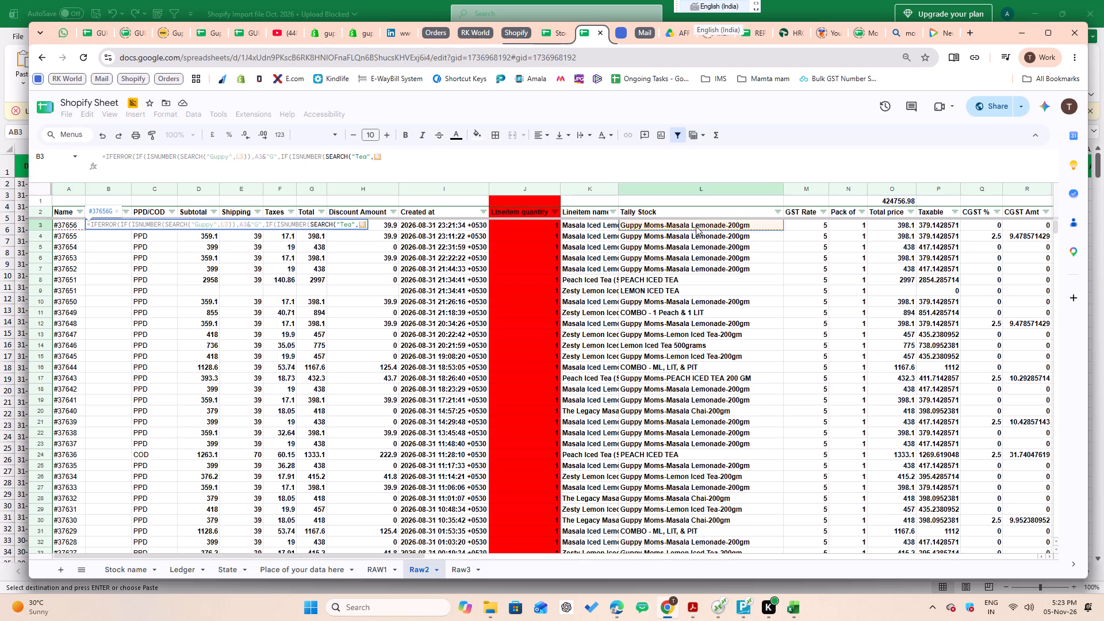
{"action": "key", "text": "shift+parenright"}
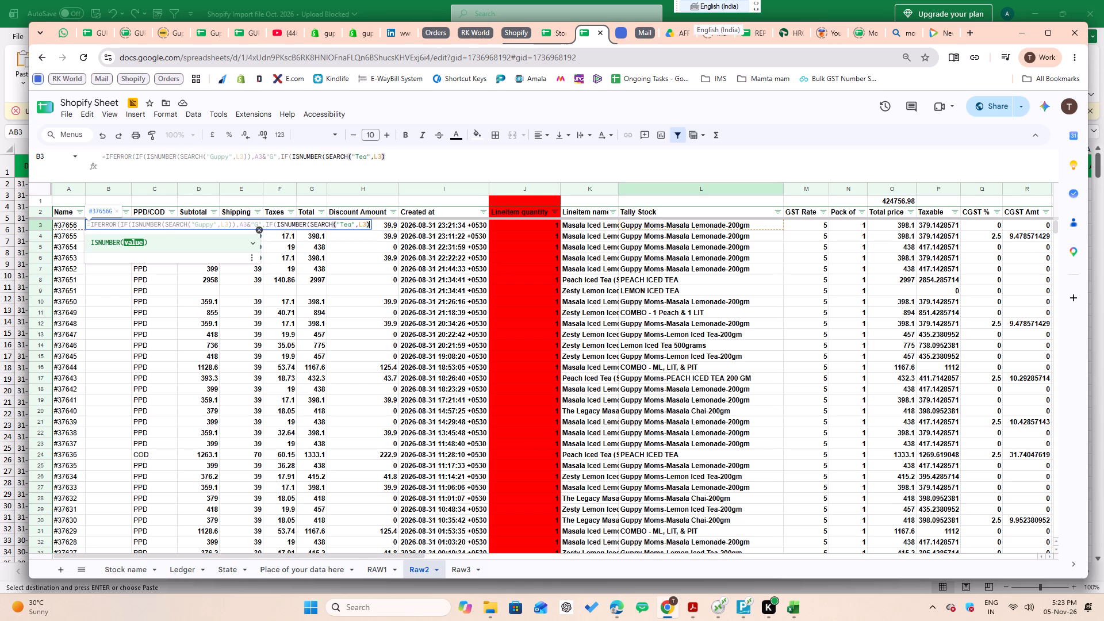
{"action": "key", "text": "shift+parenright"}
Set the nested IF's true value to A3&"G", close it, and add a comma for another argument.
{"action": "key", "text": "comma"}
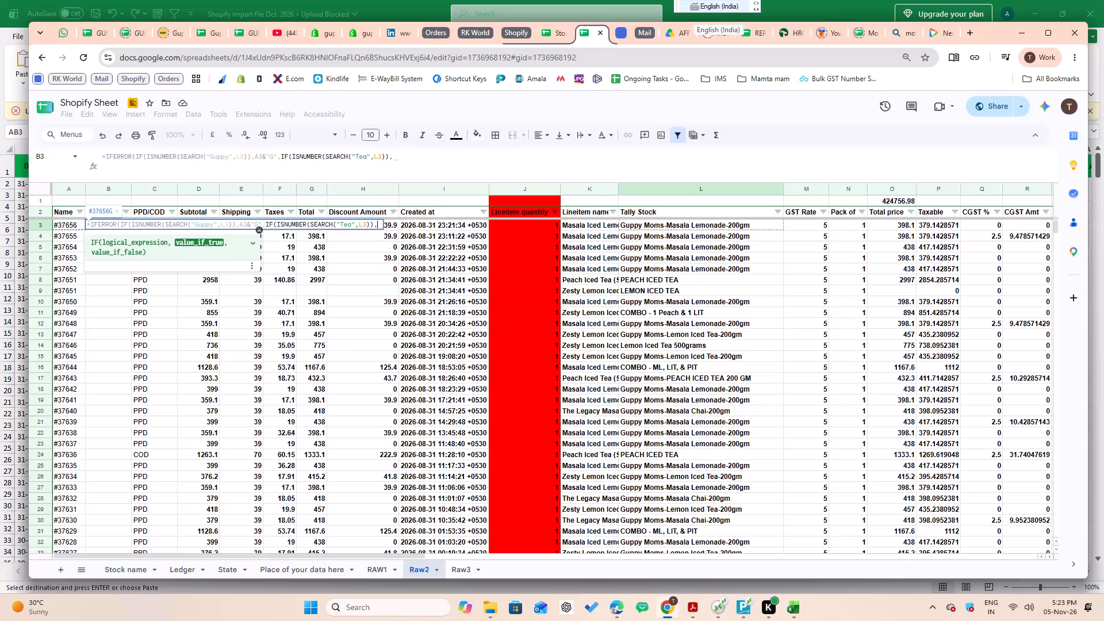
{"action": "key", "text": "shift+quotedbl"}
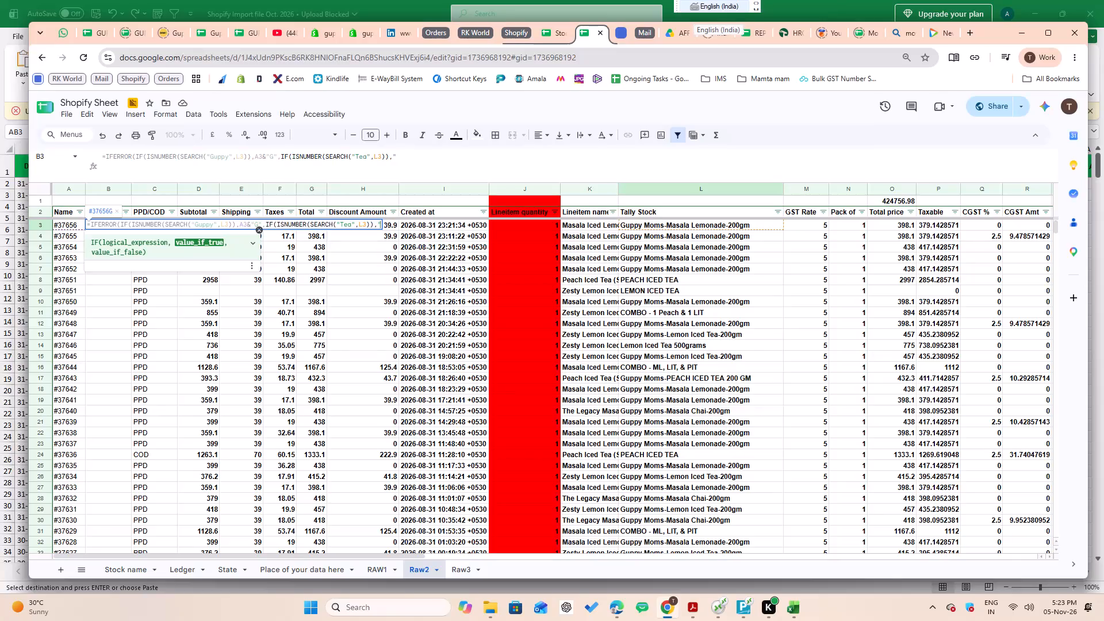
{"action": "key", "text": "BackSpace"}
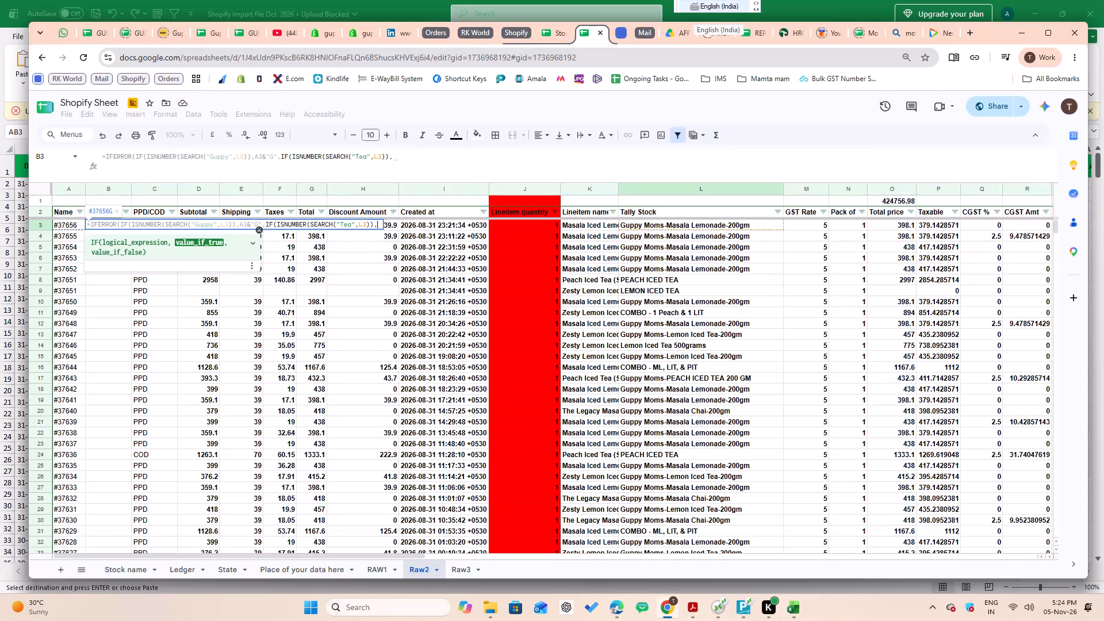
{"action": "key", "text": "Left"}
{"action": "type", "text": "&\"G\""}
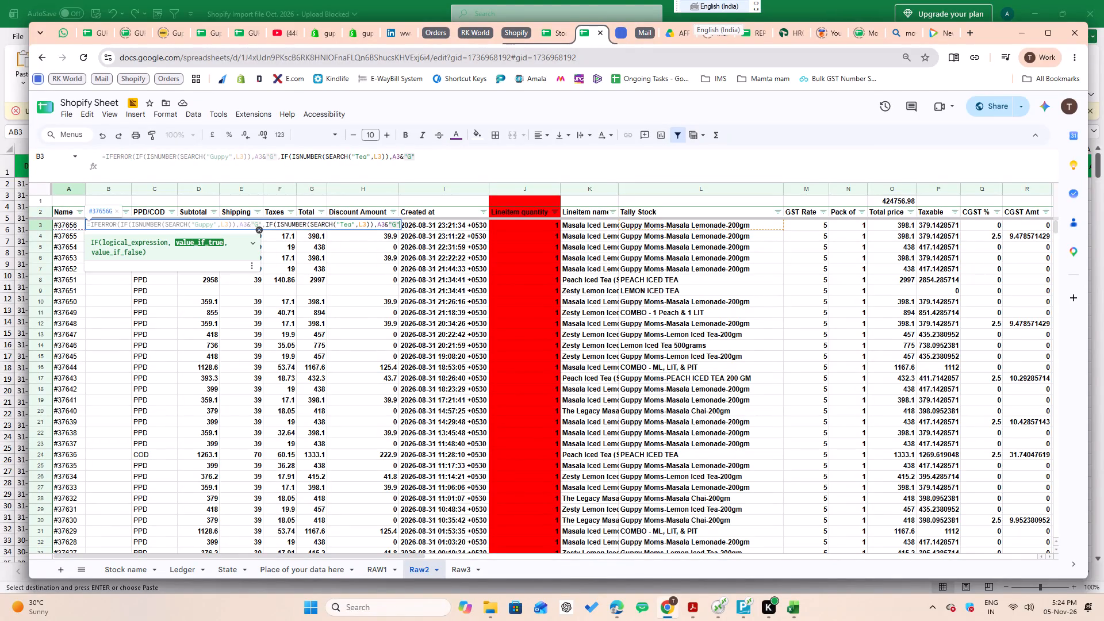
{"action": "key", "text": "shift+parenright"}
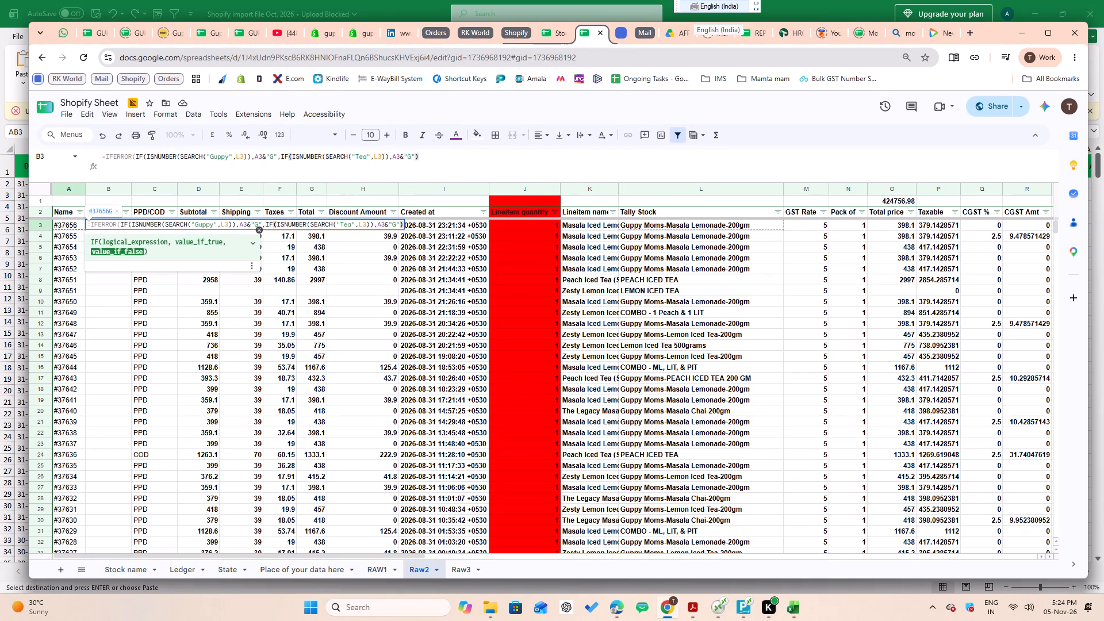
{"action": "key", "text": "comma"}
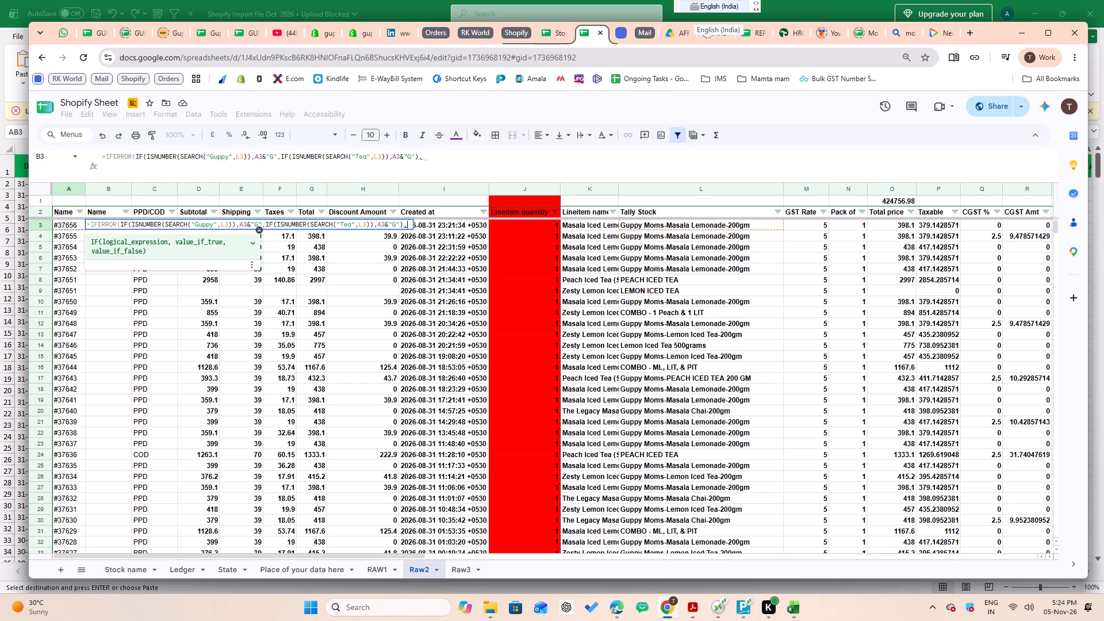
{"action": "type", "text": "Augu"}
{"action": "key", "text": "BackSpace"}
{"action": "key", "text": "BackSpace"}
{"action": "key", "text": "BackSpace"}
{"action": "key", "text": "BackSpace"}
Add another IF to the B3 formula, testing ISNUMBER(SEARCH("August",L3)) on the Tally Stock cell.
{"action": "type", "text": "if"}
{"action": "key", "text": "Tab"}
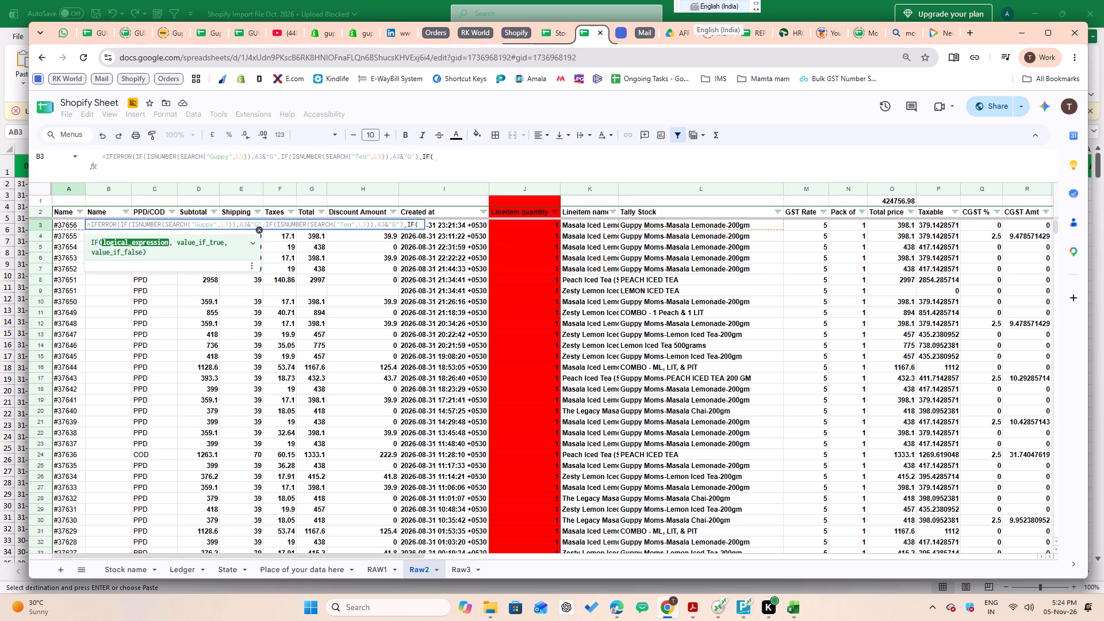
{"action": "type", "text": "isnu"}
{"action": "key", "text": "Tab"}
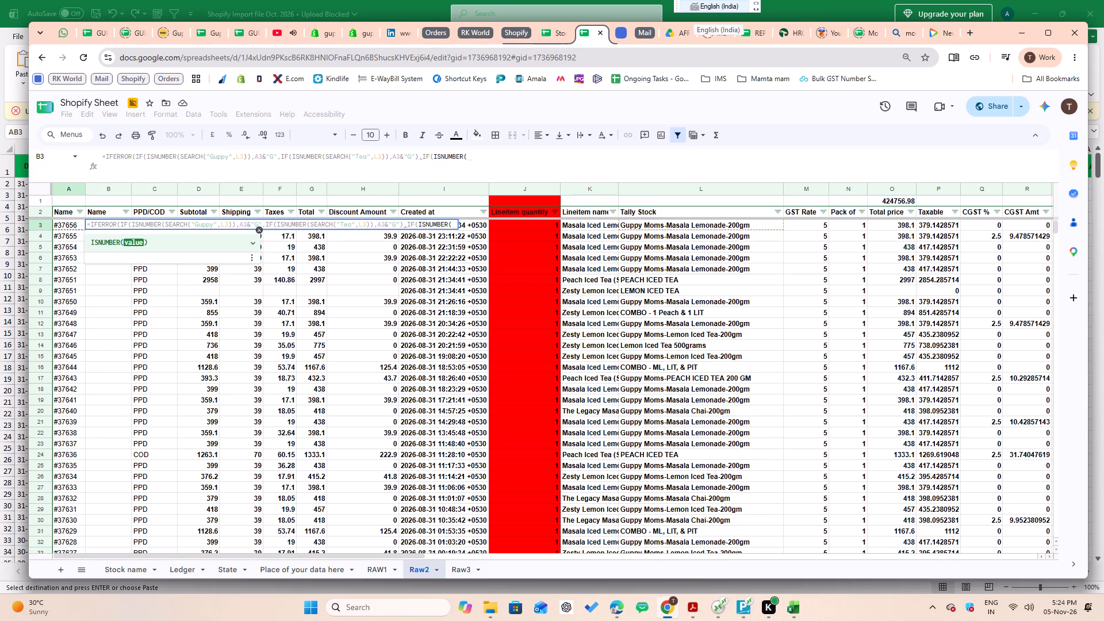
{"action": "type", "text": "sear"}
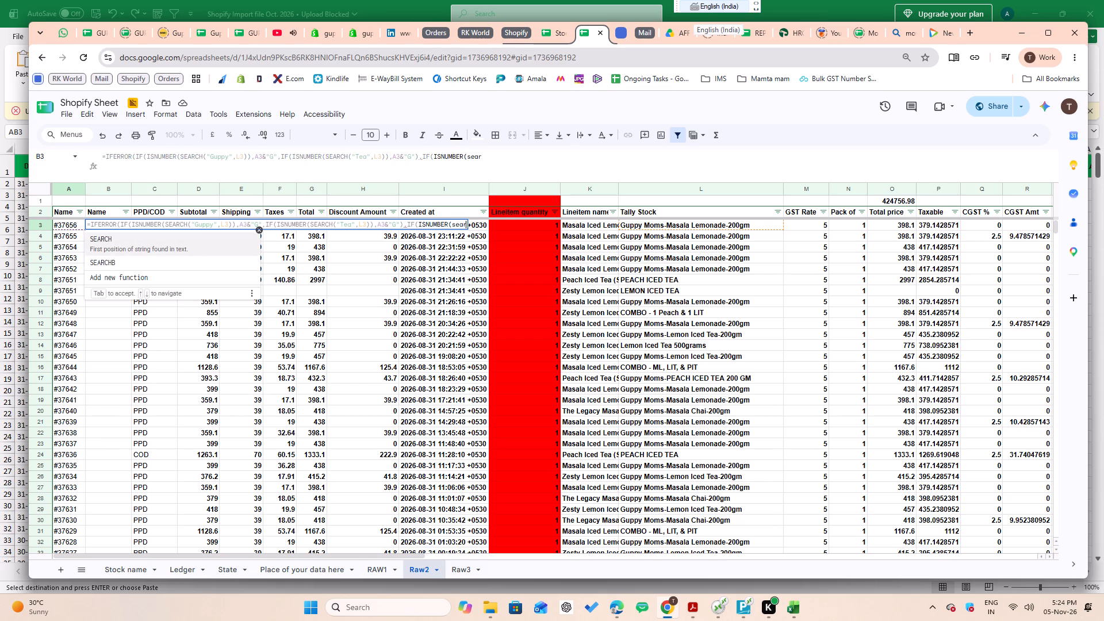
{"action": "key", "text": "Tab"}
{"action": "type", "text": "\"August"}
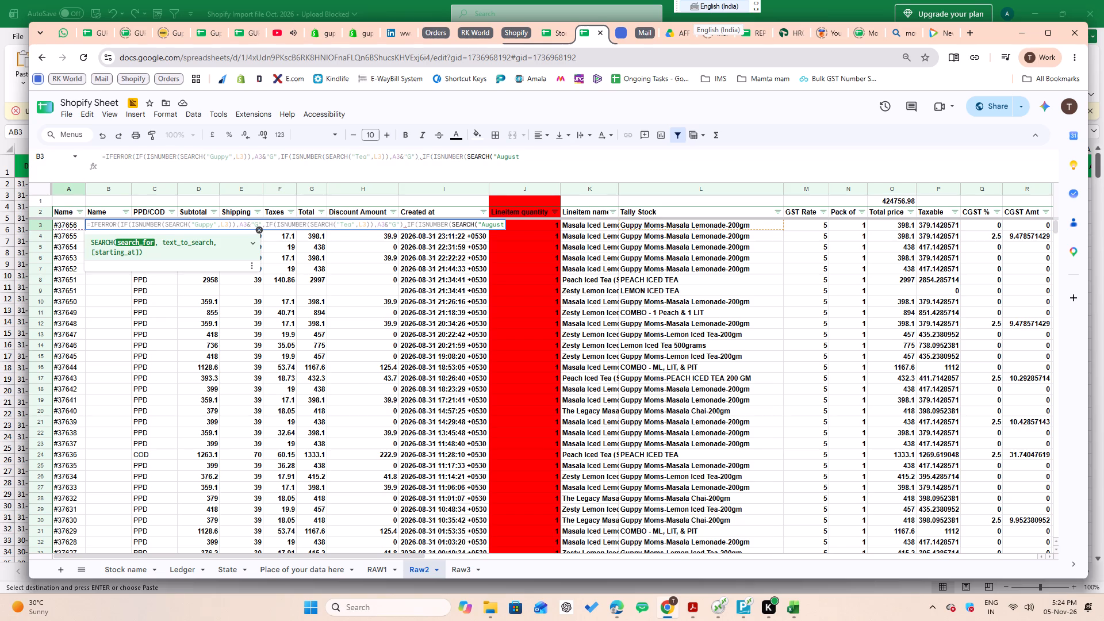
{"action": "key", "text": "shift+quotedbl"}
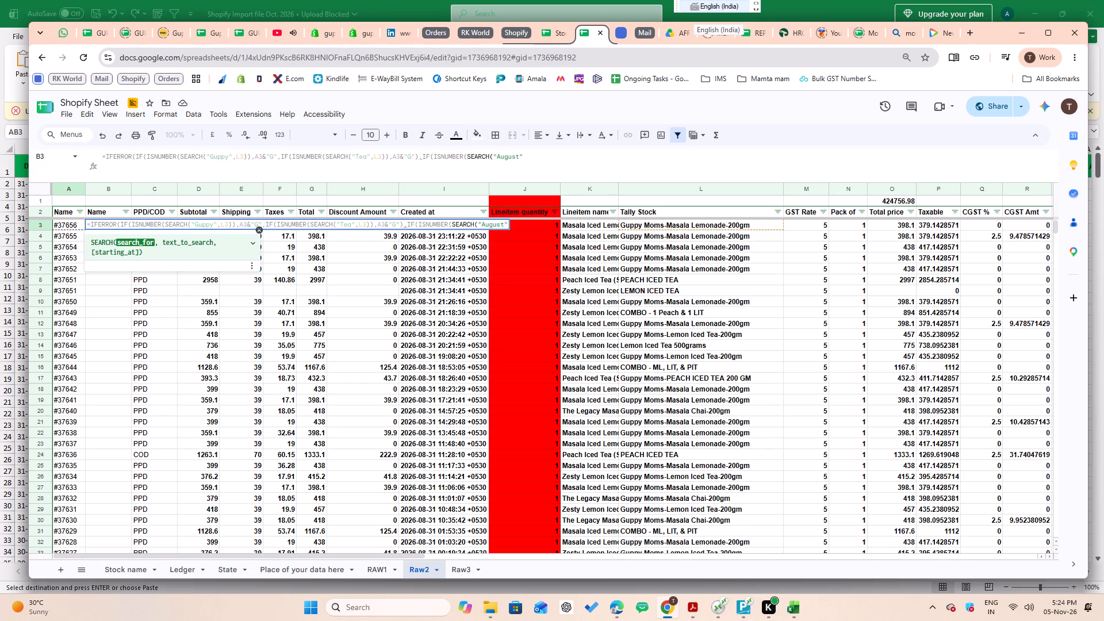
{"action": "key", "text": "comma"}
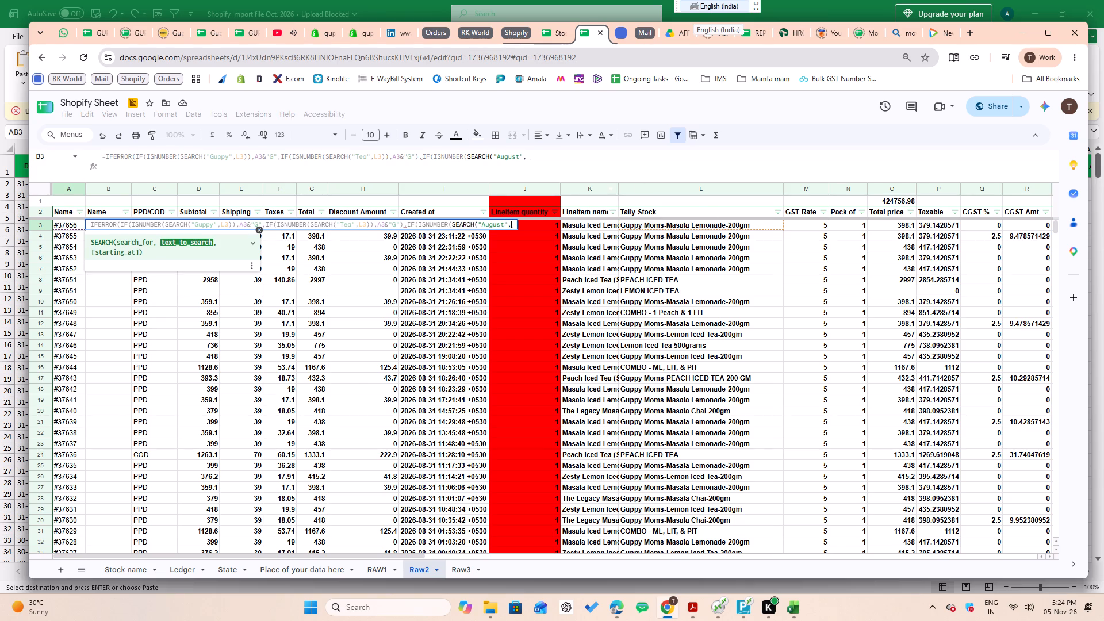
{"action": "left_click", "coordinate": [679, 224]}
{"action": "type", "text": "))"}
{"action": "key", "text": "comma"}
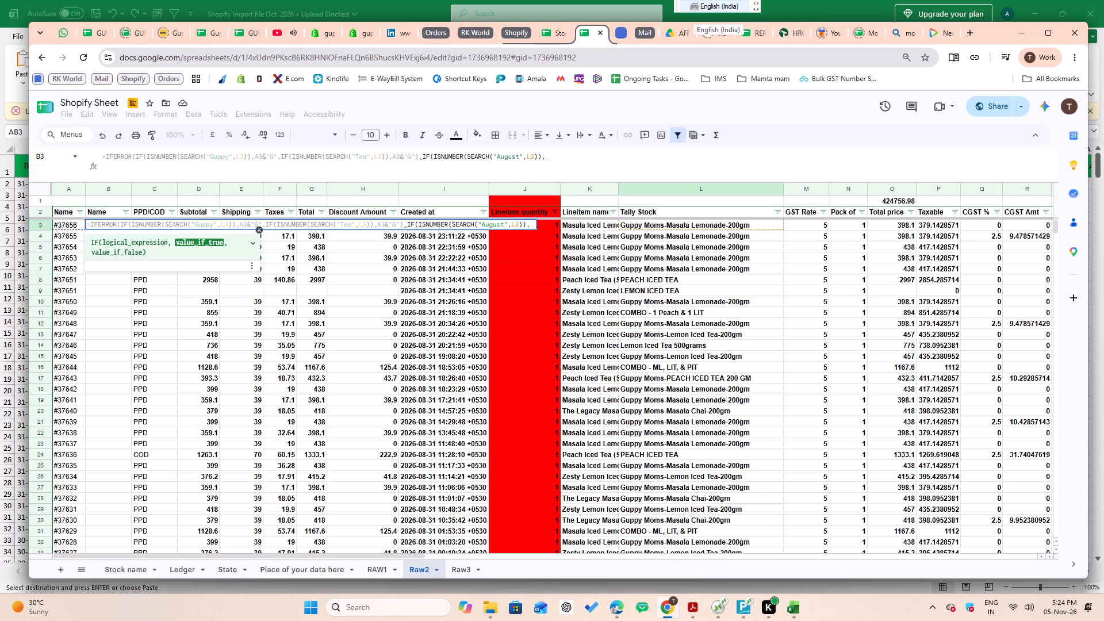
Set the "August" condition's true value to A3&"A", close all open brackets, and enter the formula in B3.
{"action": "key", "text": "Left"}
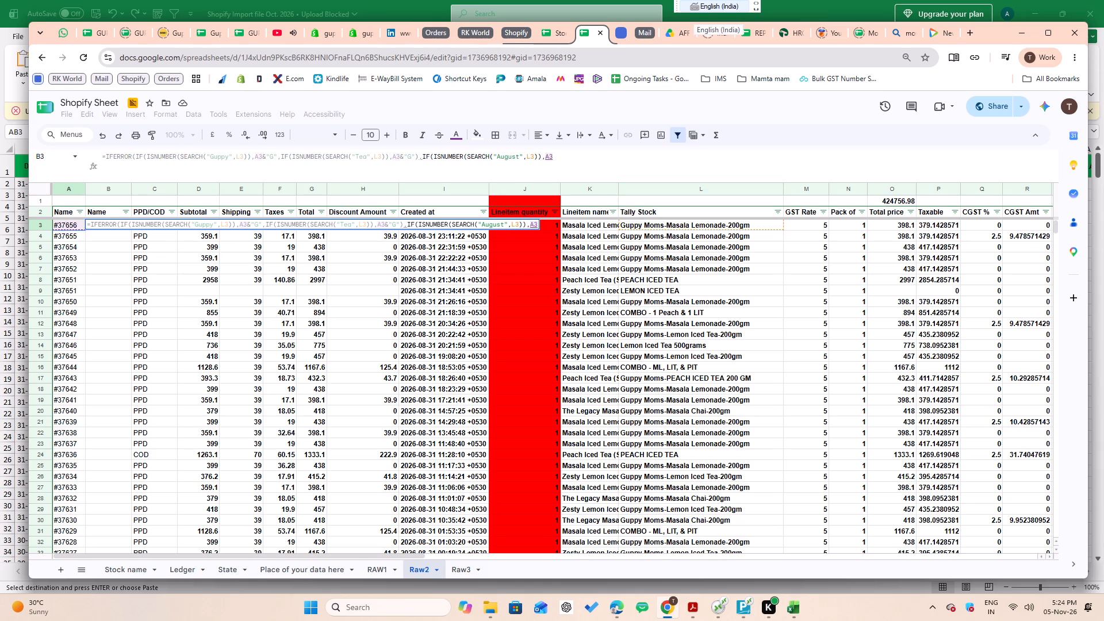
{"action": "type", "text": "&\"A\""}
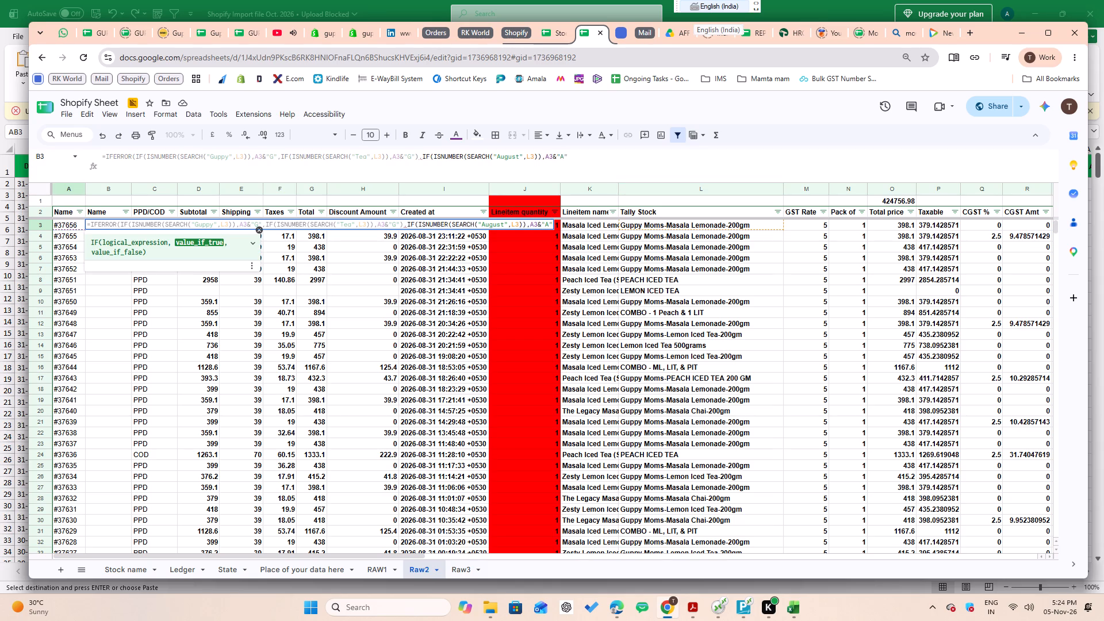
{"action": "type", "text": "))"}
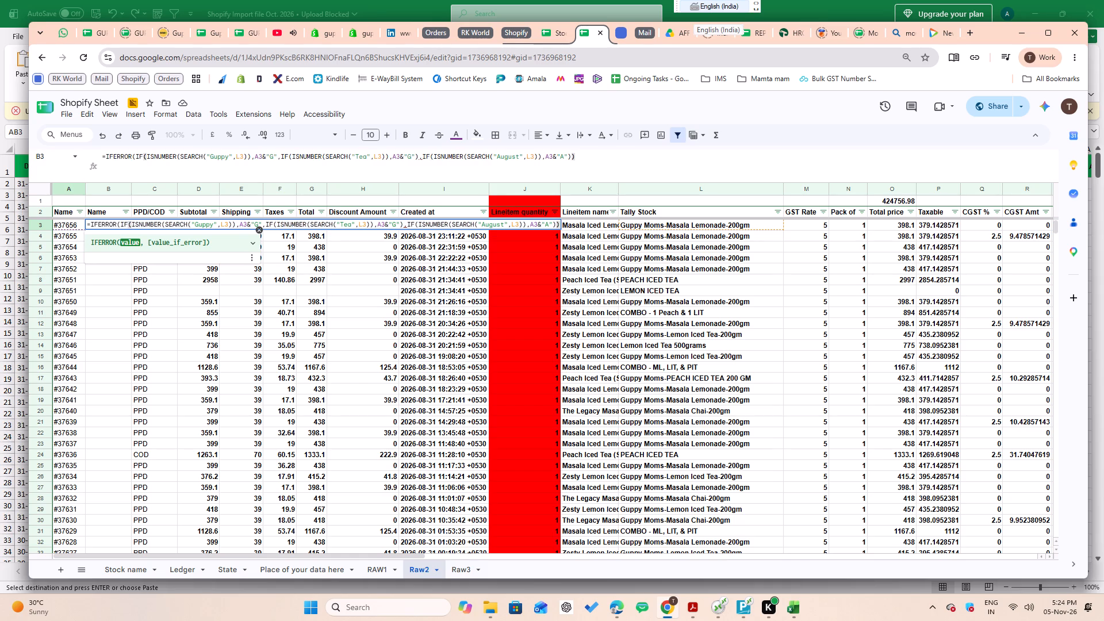
{"action": "key", "text": "shift+parenright"}
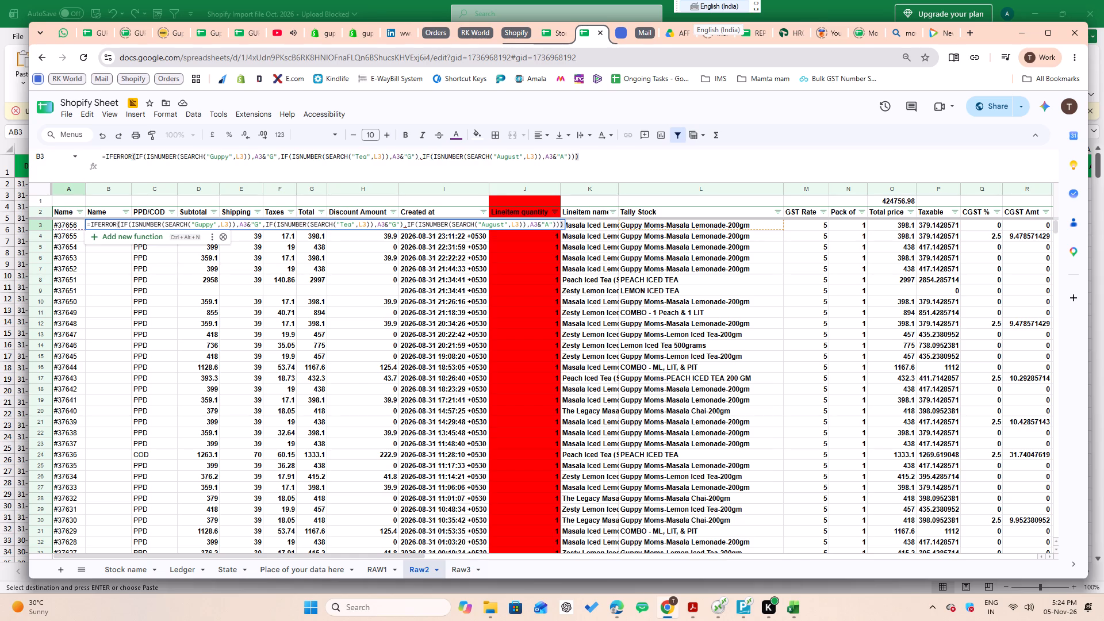
{"action": "key", "text": "Return"}
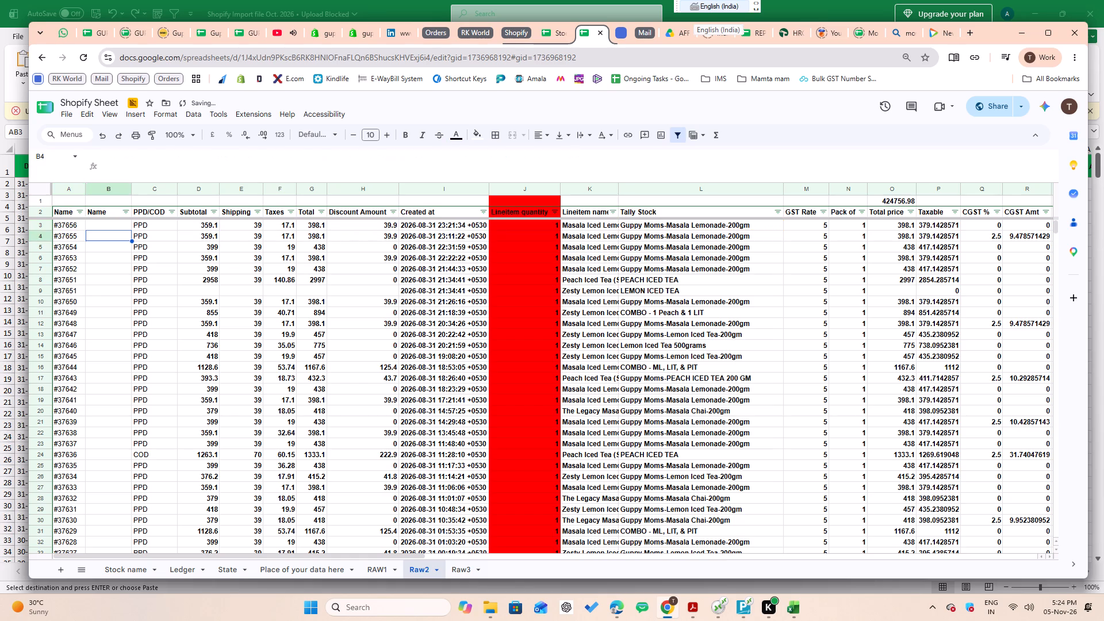
{"action": "key", "text": "Up"}
{"action": "key", "text": "Up"}
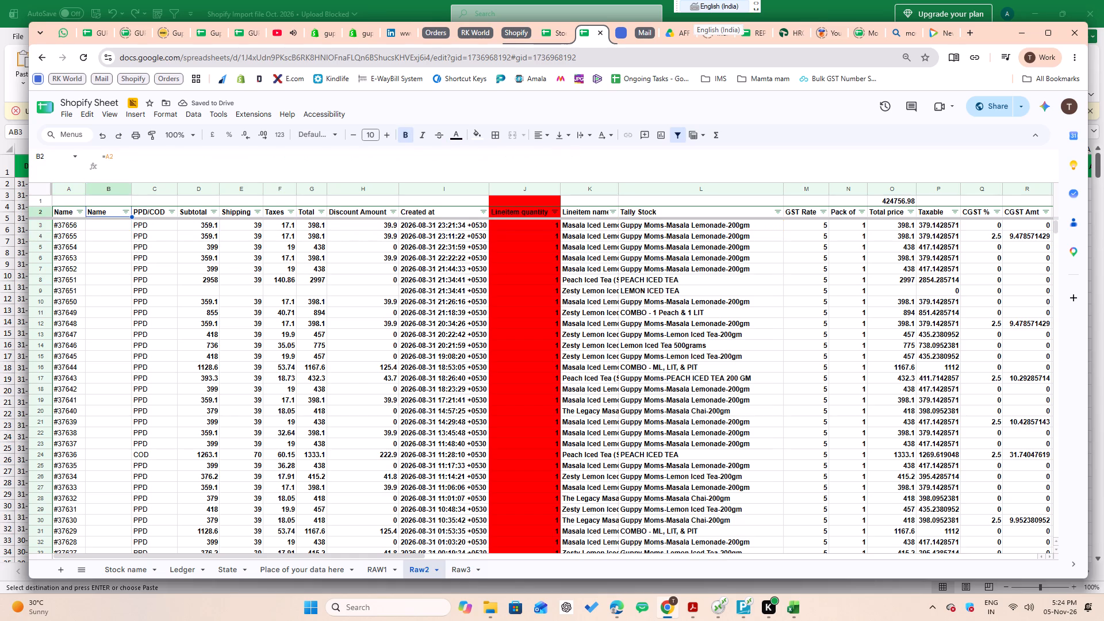
{"action": "key", "text": "Down"}
{"action": "key", "text": "Down"}
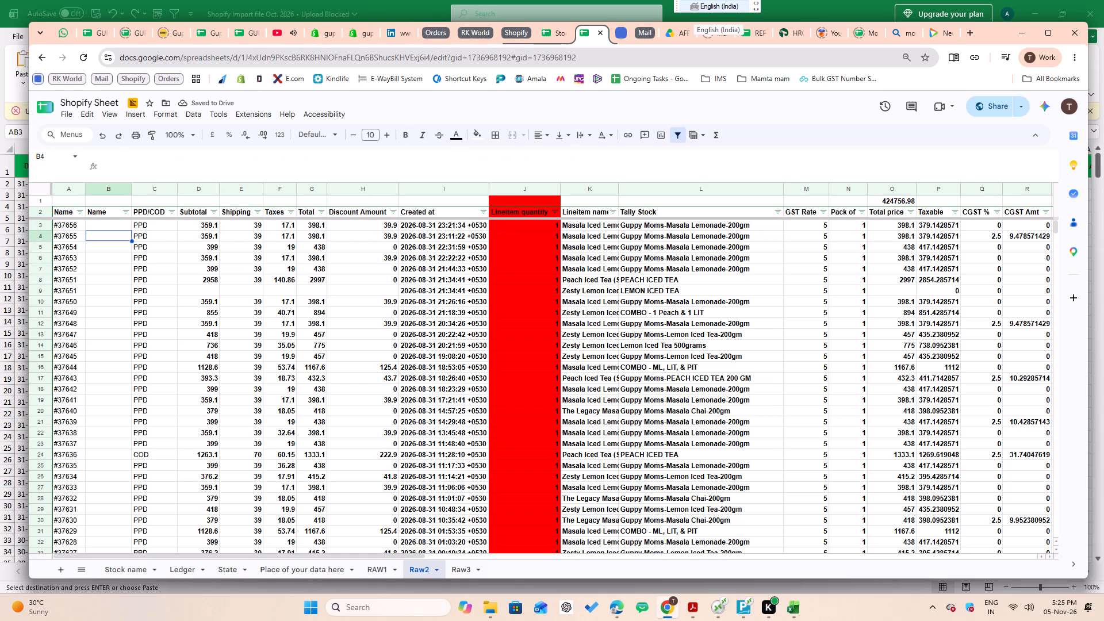
{"action": "key", "text": "Left"}
{"action": "key", "text": "Up"}
{"action": "key", "text": "Right"}
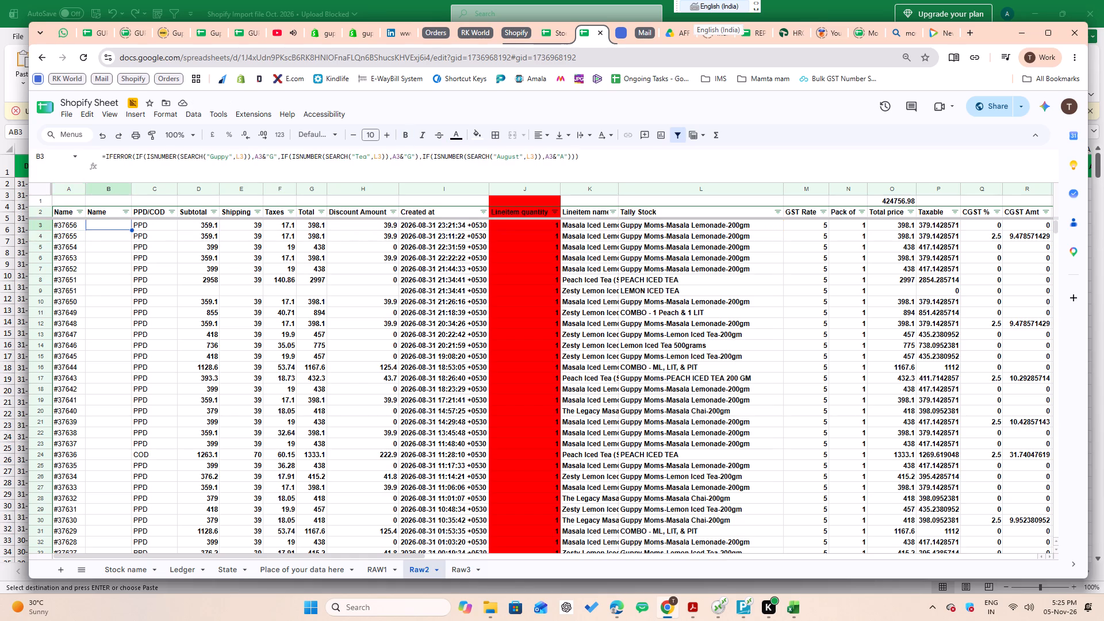
Fill the B3 formula down the new Name column through row 1001.
{"action": "key", "text": "Left"}
{"action": "key", "text": "ctrl+Down"}
{"action": "key", "text": "Down"}
{"action": "key", "text": "Down"}
{"action": "key", "text": "ctrl+Down"}
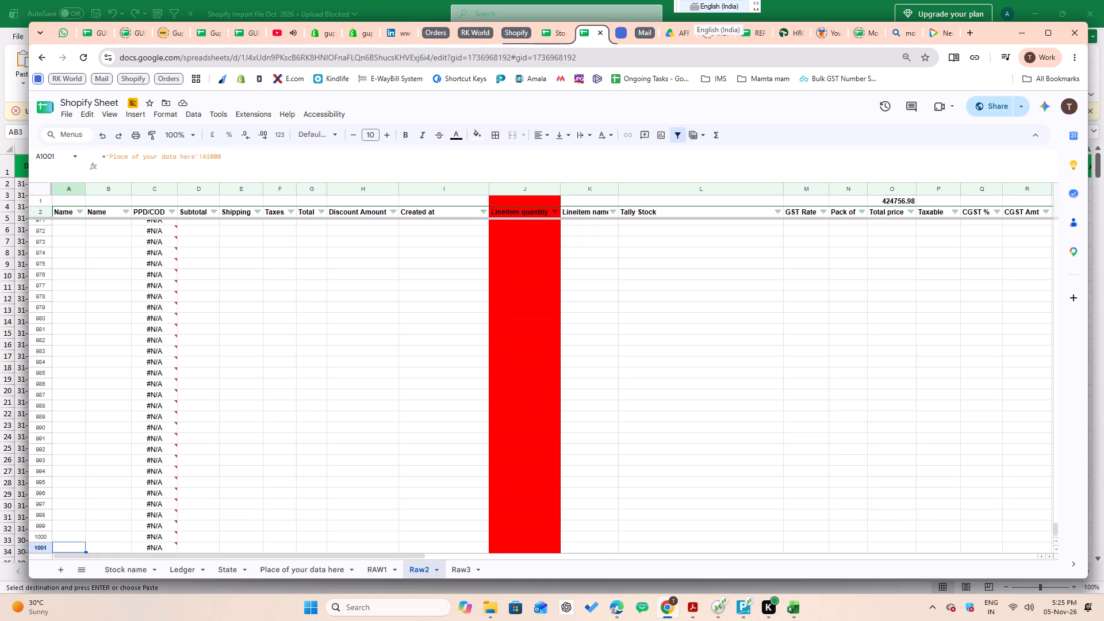
{"action": "key", "text": "Down"}
{"action": "key", "text": "Down"}
{"action": "key", "text": "Right"}
{"action": "key", "text": "ctrl+shift+Up"}
{"action": "key", "text": "shift+Up"}
{"action": "key", "text": "shift+Up"}
{"action": "key", "text": "shift+Up"}
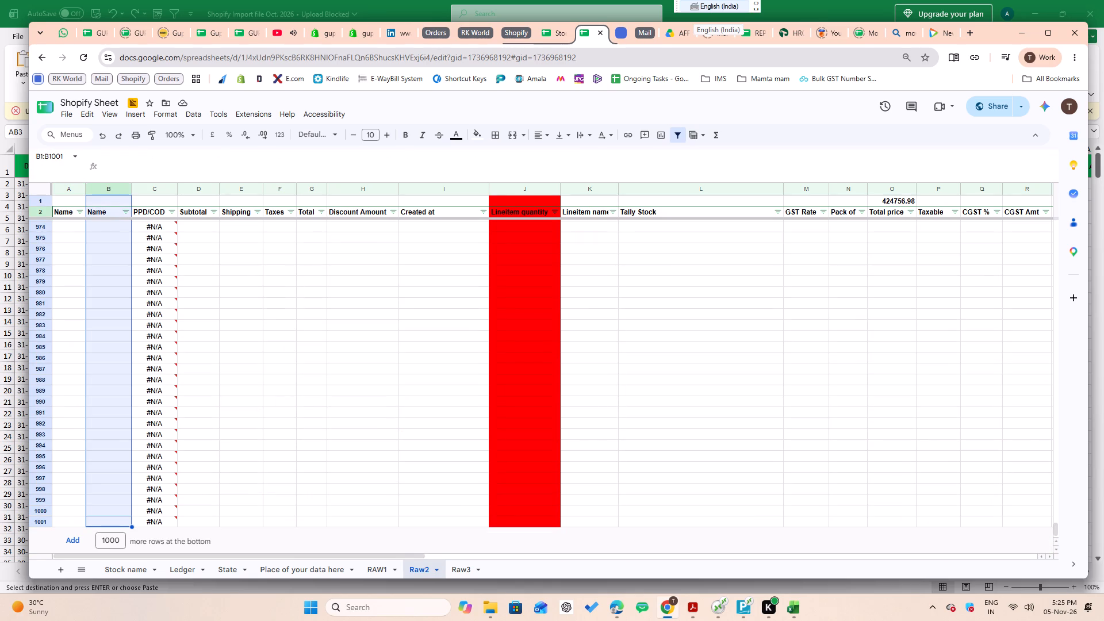
{"action": "key", "text": "ctrl+shift+Down"}
{"action": "key", "text": "shift+Down"}
{"action": "key", "text": "shift+Down"}
{"action": "key", "text": "shift+Up"}
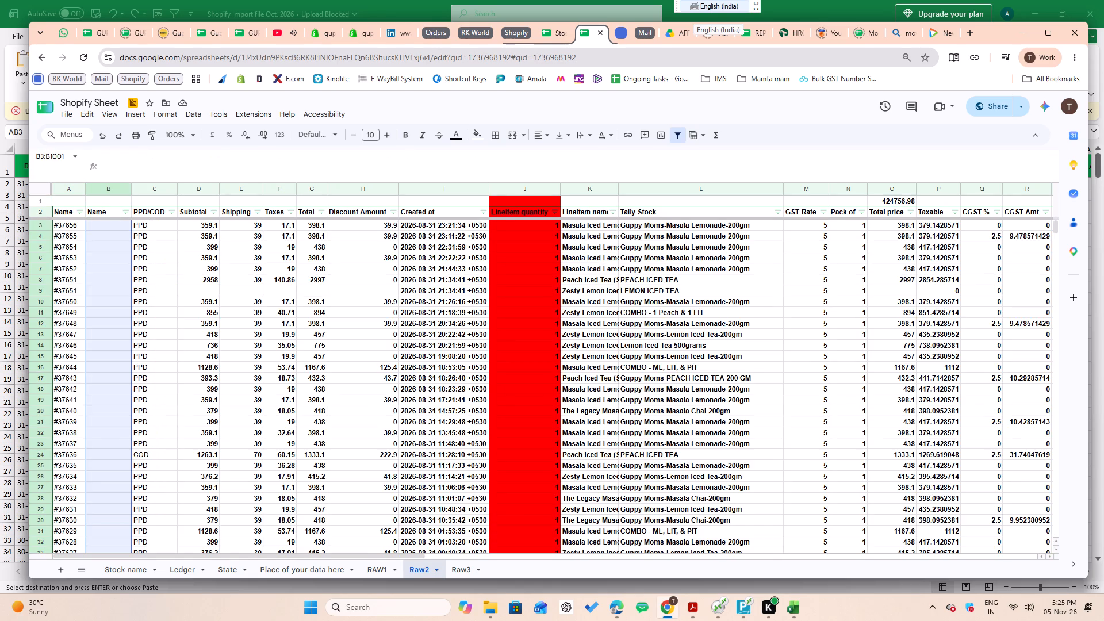
{"action": "key", "text": "ctrl+d"}
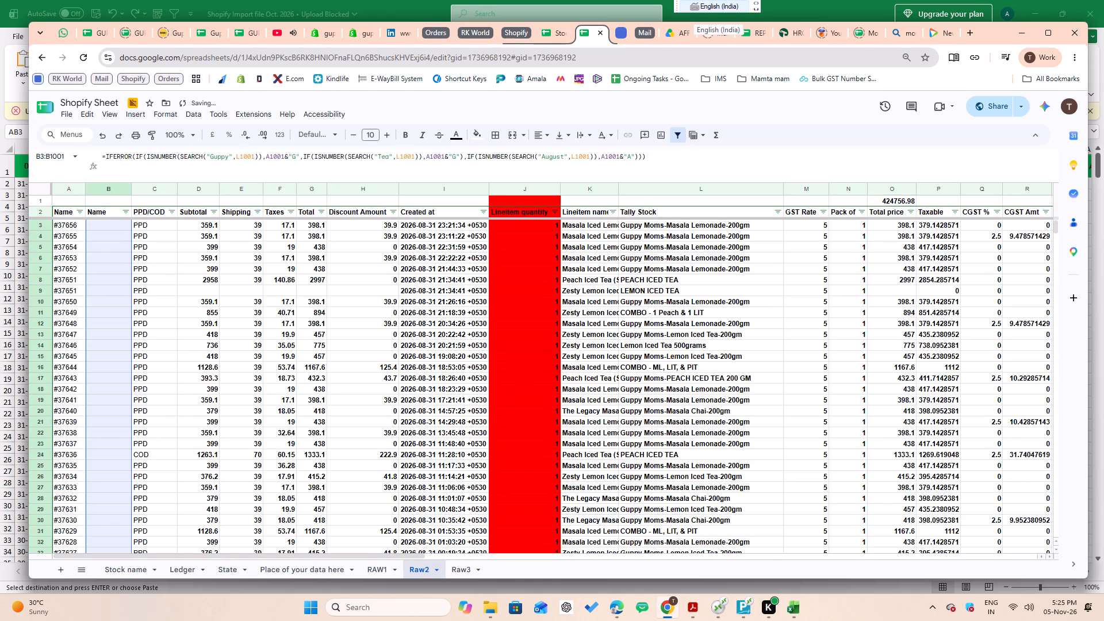
{"action": "key", "text": "Down"}
{"action": "key", "text": "ctrl+Up"}
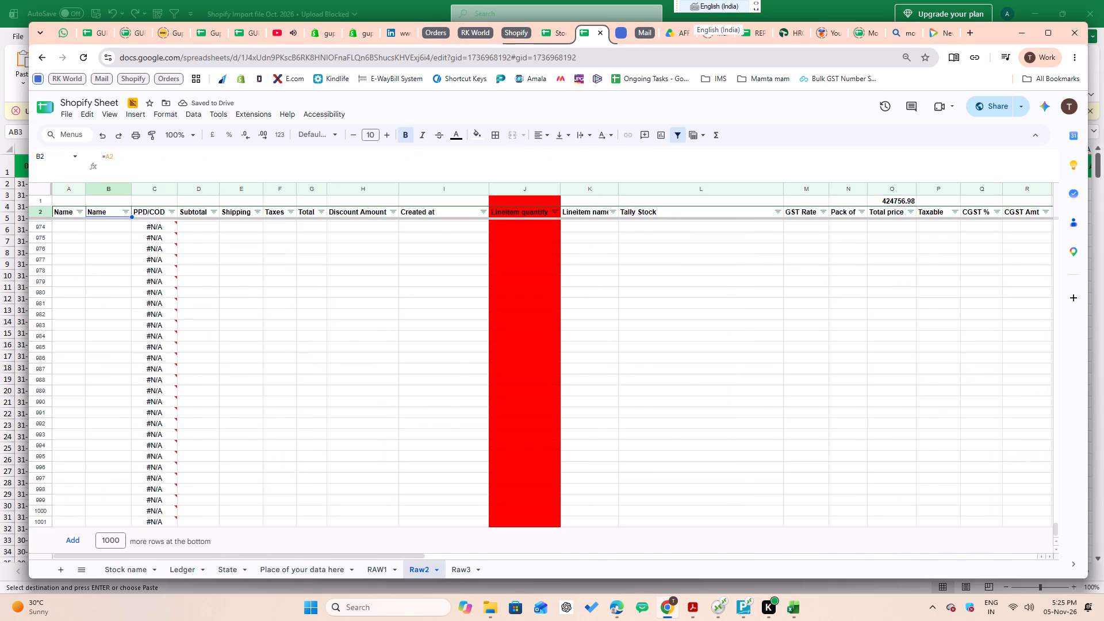
{"action": "key", "text": "Down"}
{"action": "key", "text": "Down"}
{"action": "key", "text": "Up"}
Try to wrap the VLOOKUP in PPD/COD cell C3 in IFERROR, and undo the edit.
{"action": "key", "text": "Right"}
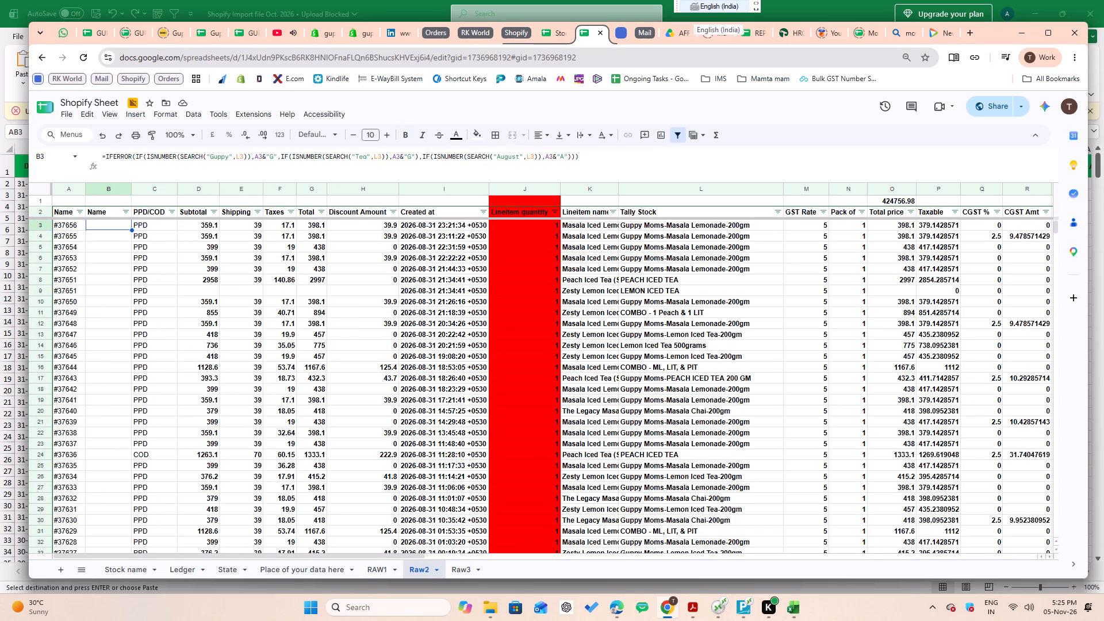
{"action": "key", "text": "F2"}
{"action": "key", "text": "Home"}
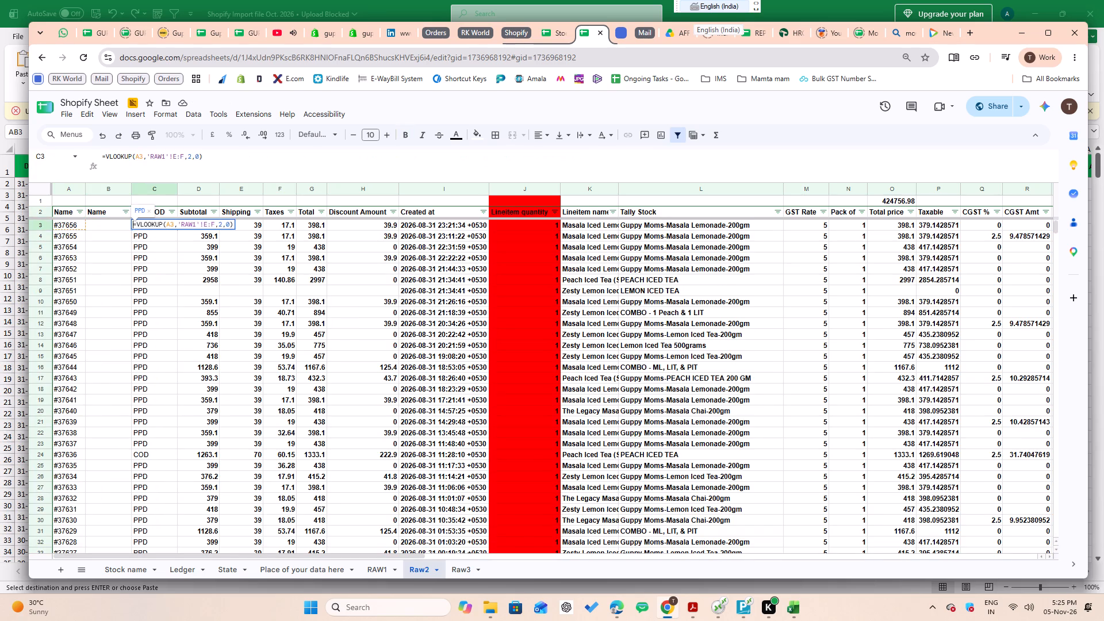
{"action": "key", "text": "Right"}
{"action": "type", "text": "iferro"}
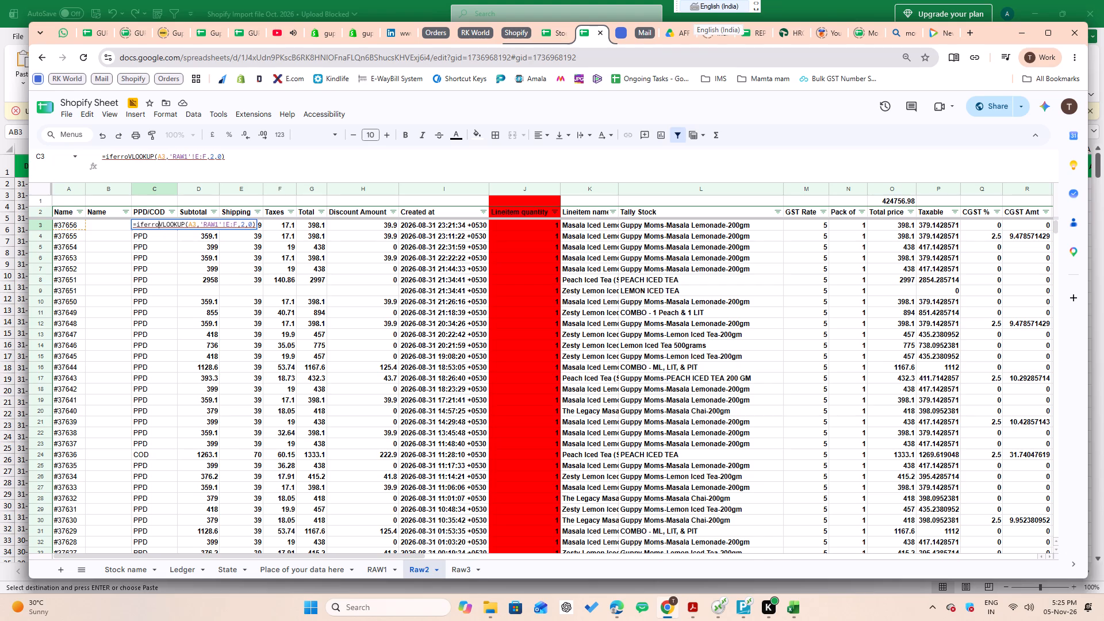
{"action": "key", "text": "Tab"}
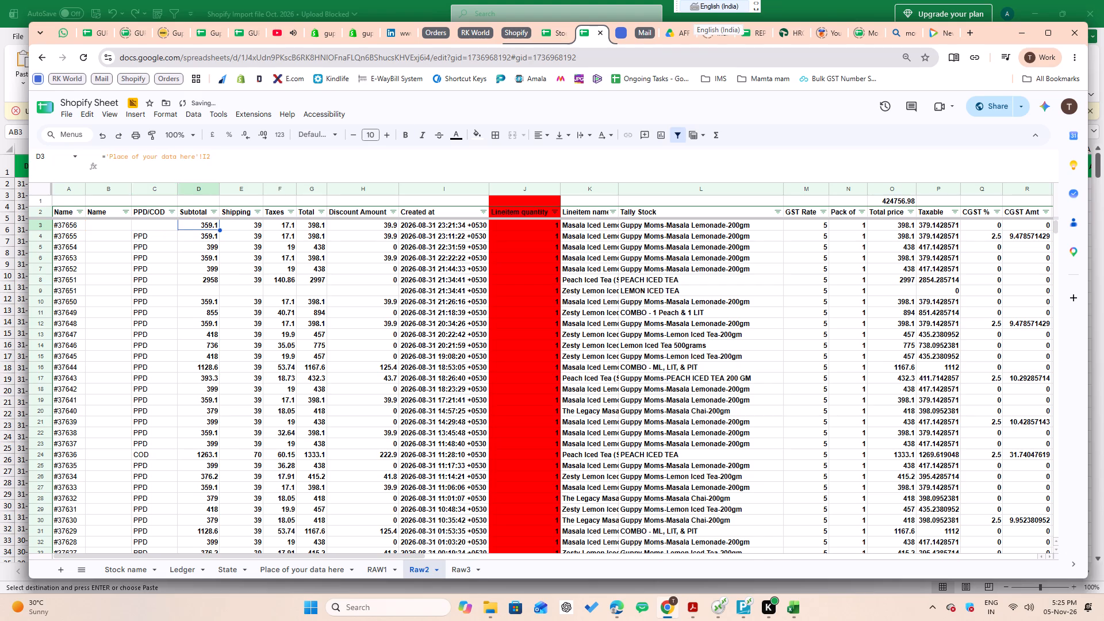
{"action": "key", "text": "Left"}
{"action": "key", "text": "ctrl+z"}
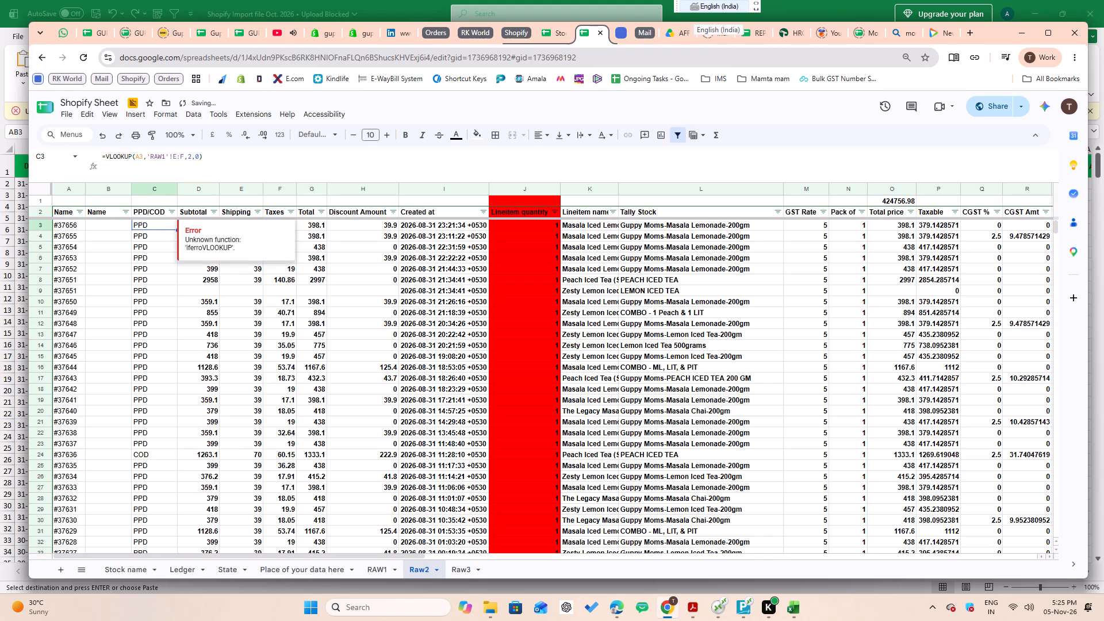
Wrap the VLOOKUP formula in PPD/COD cell C3 in IFERROR, with no fallback value.
{"action": "key", "text": "F2"}
{"action": "key", "text": "ctrl+Left"}
{"action": "key", "text": "ctrl+Left"}
{"action": "key", "text": "ctrl+Left"}
{"action": "key", "text": "ctrl+Left"}
{"action": "key", "text": "ctrl+Left"}
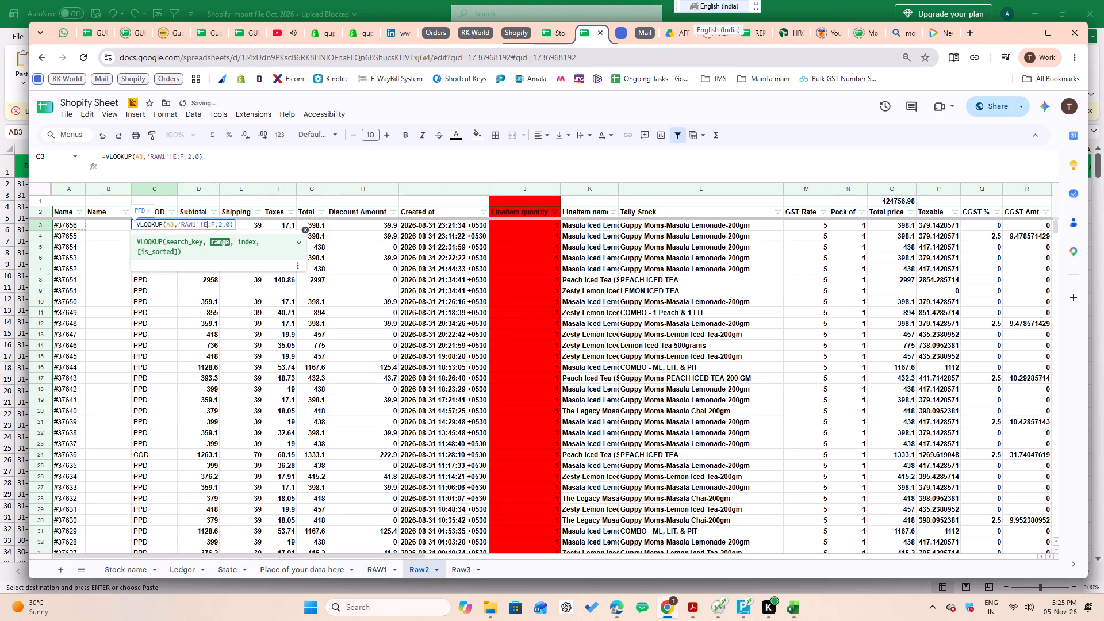
{"action": "key", "text": "ctrl+Left"}
{"action": "key", "text": "ctrl+Left"}
{"action": "key", "text": "ctrl+Left"}
{"action": "key", "text": "ctrl+Left"}
{"action": "key", "text": "ctrl+Left"}
{"action": "key", "text": "ctrl+Left"}
{"action": "key", "text": "ctrl+Left"}
{"action": "key", "text": "ctrl+Left"}
{"action": "key", "text": "ctrl+Right"}
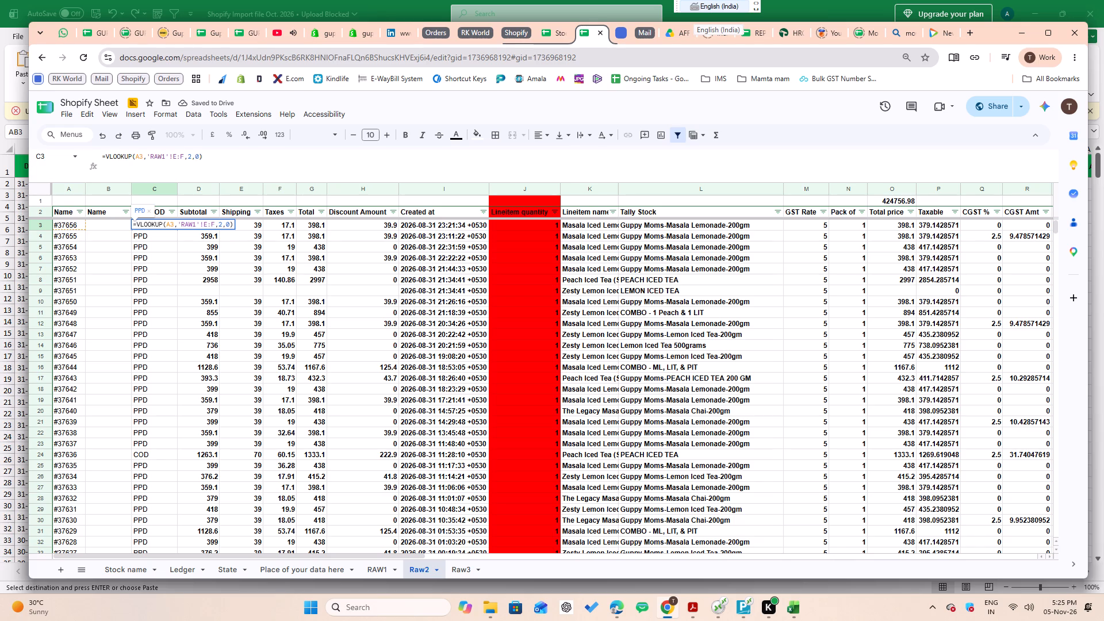
{"action": "type", "text": "iferror("}
{"action": "key", "text": "End"}
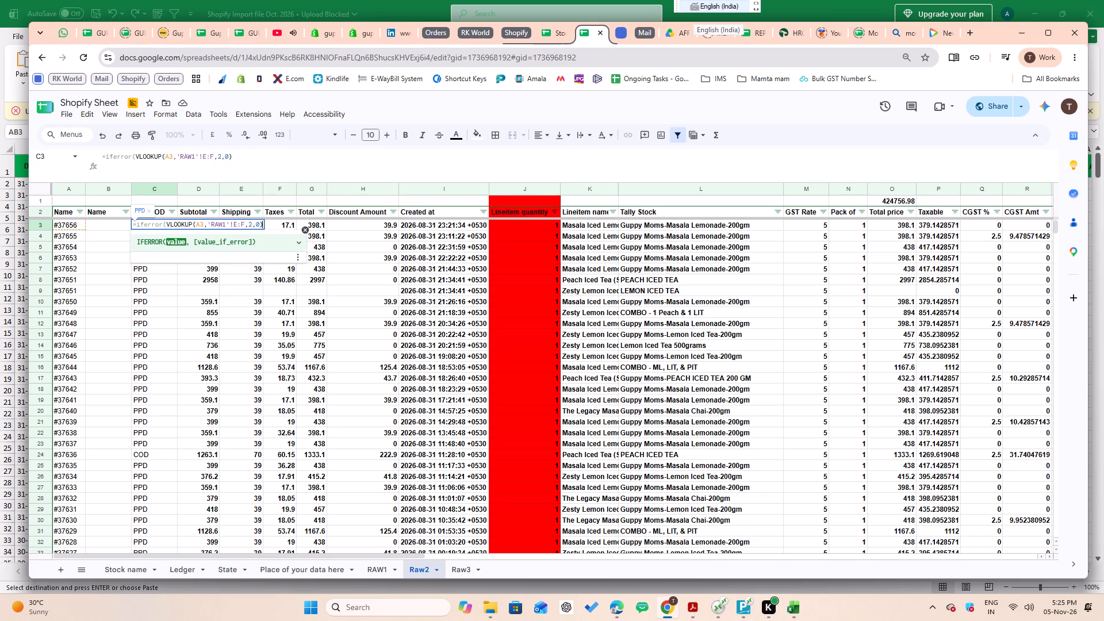
{"action": "key", "text": "shift+parenright"}
{"action": "key", "text": "Return"}
Fill the C3 IFERROR formula down the PPD/COD column through row 1001.
{"action": "key", "text": "Up"}
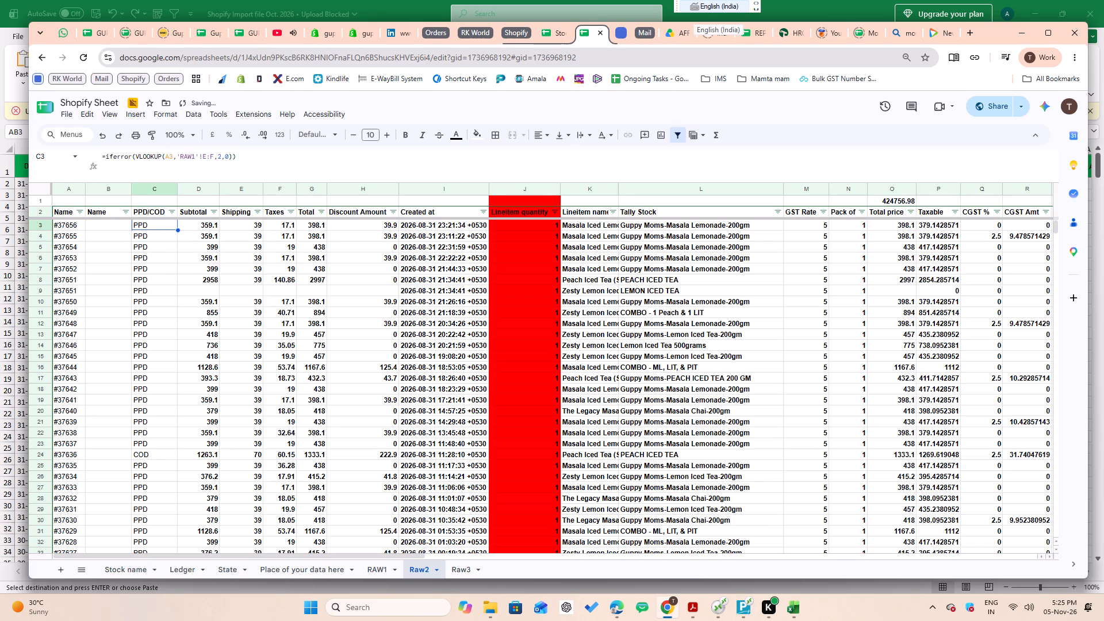
{"action": "key", "text": "Up"}
{"action": "key", "text": "Down"}
{"action": "key", "text": "ctrl+shift+Down"}
{"action": "key", "text": "ctrl+shift+Down"}
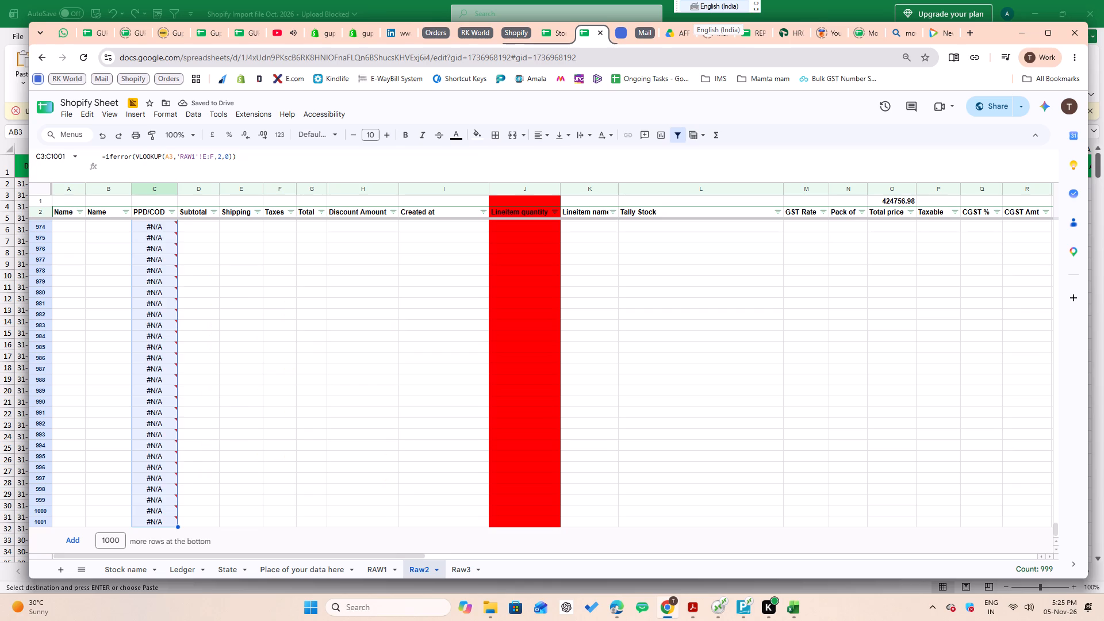
{"action": "key", "text": "ctrl+d"}
Examine the PPD/COD column's filled formulas and results around rows 141 to 143.
{"action": "key", "text": "Up"}
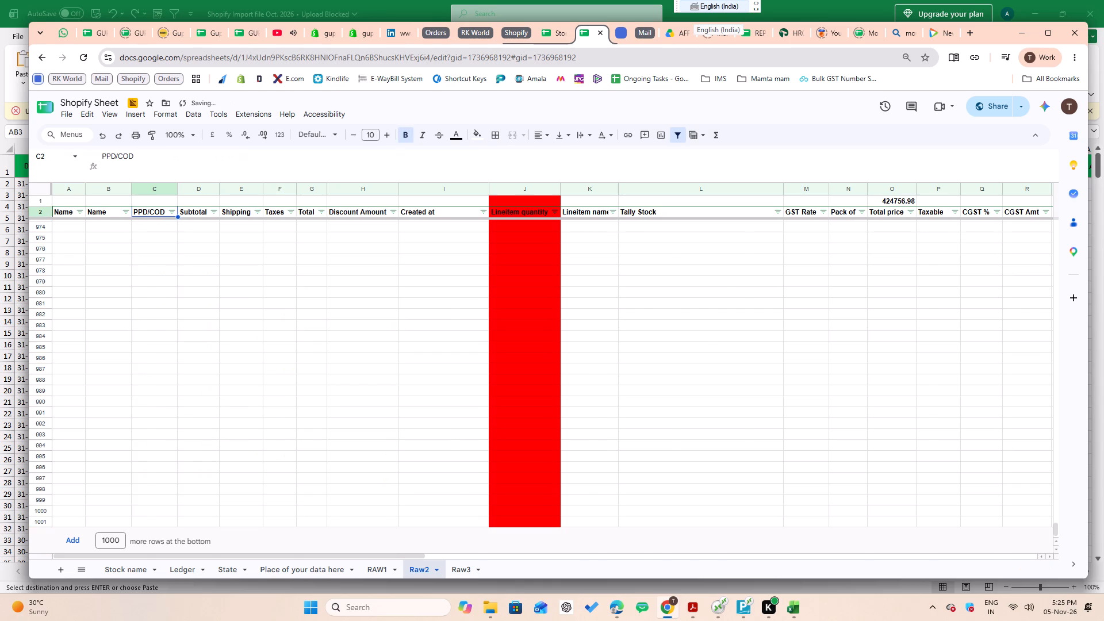
{"action": "key", "text": "Down"}
{"action": "key", "text": "ctrl+Down"}
{"action": "key", "text": "Down"}
{"action": "key", "text": "Down"}
{"action": "key", "text": "Up"}
{"action": "key", "text": "Up"}
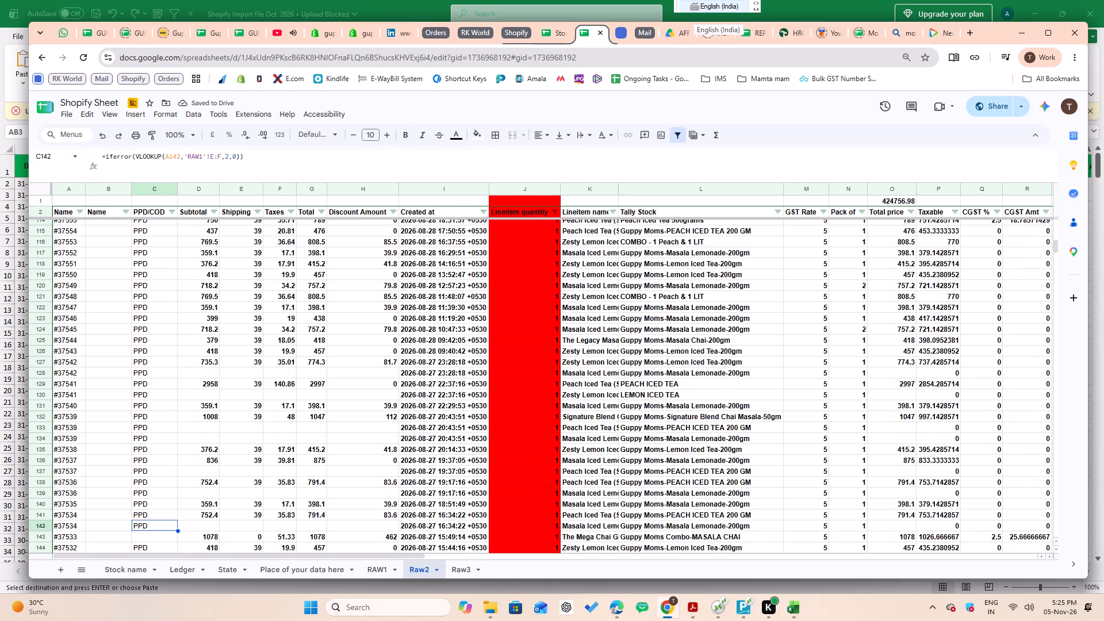
{"action": "key", "text": "Up"}
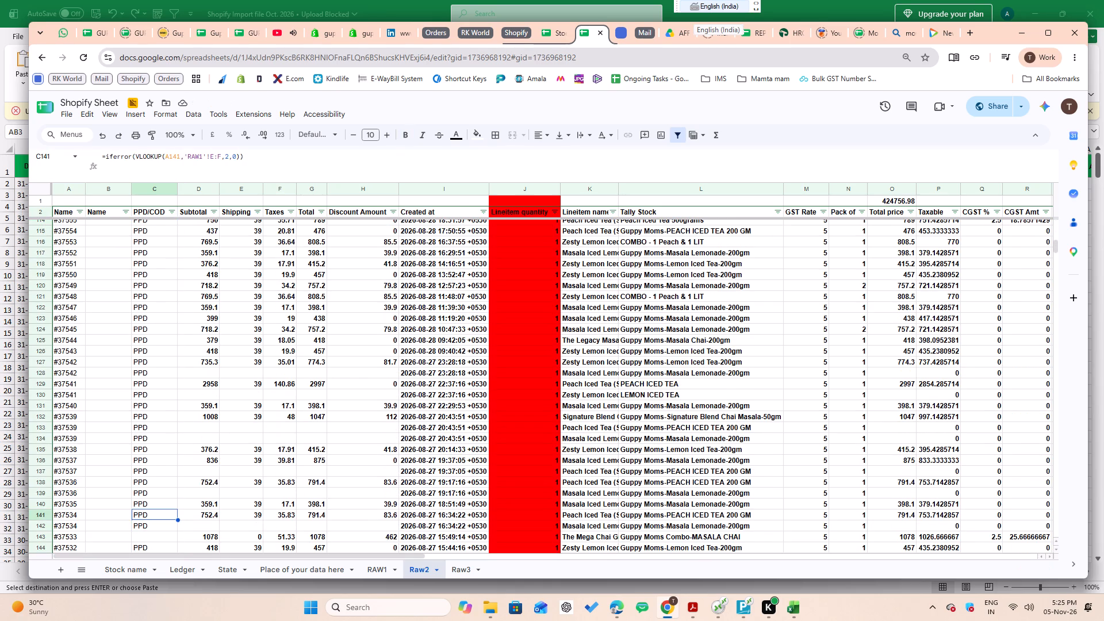
{"action": "key", "text": "Down"}
{"action": "key", "text": "Down"}
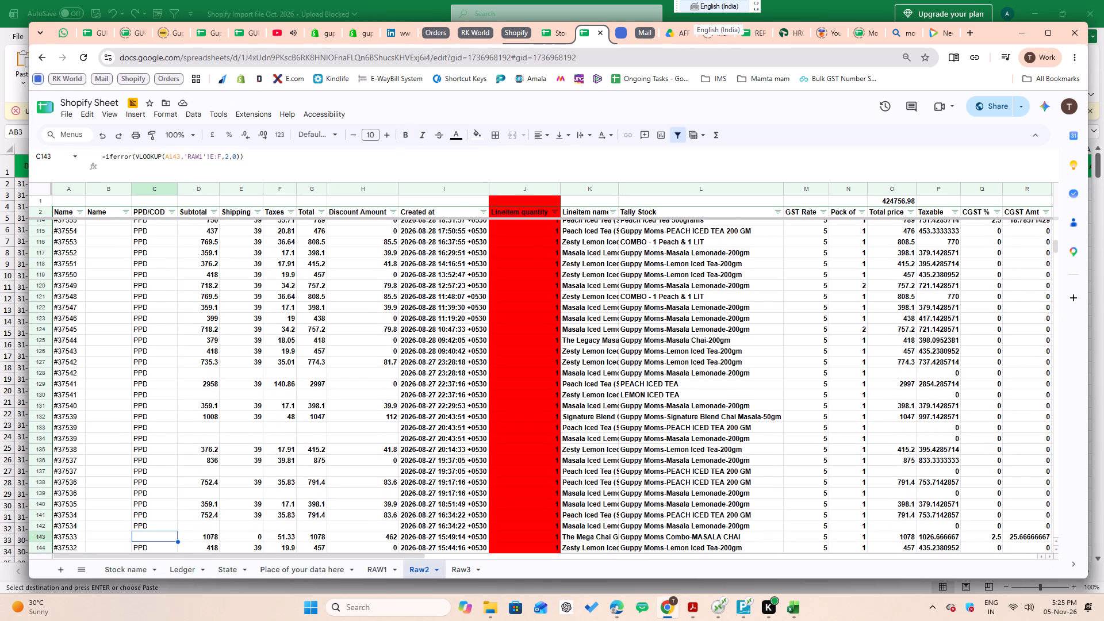
Examine the PPD/COD column from the header down to row 143, and the suffix formula in Name cell B3.
{"action": "key", "text": "ctrl+Up"}
{"action": "key", "text": "ctrl+Down"}
{"action": "key", "text": "ctrl+Up"}
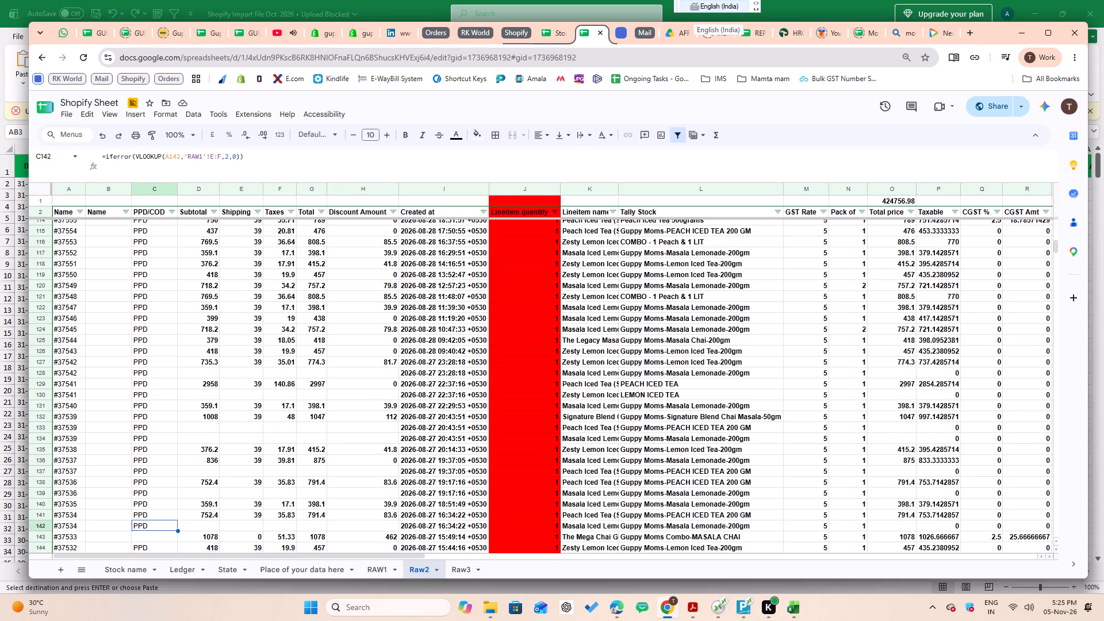
{"action": "key", "text": "ctrl+Up"}
{"action": "key", "text": "ctrl+Down"}
{"action": "key", "text": "ctrl+Down"}
{"action": "key", "text": "ctrl+Up"}
{"action": "key", "text": "ctrl+Up"}
{"action": "key", "text": "ctrl+Up"}
{"action": "key", "text": "ctrl+Up"}
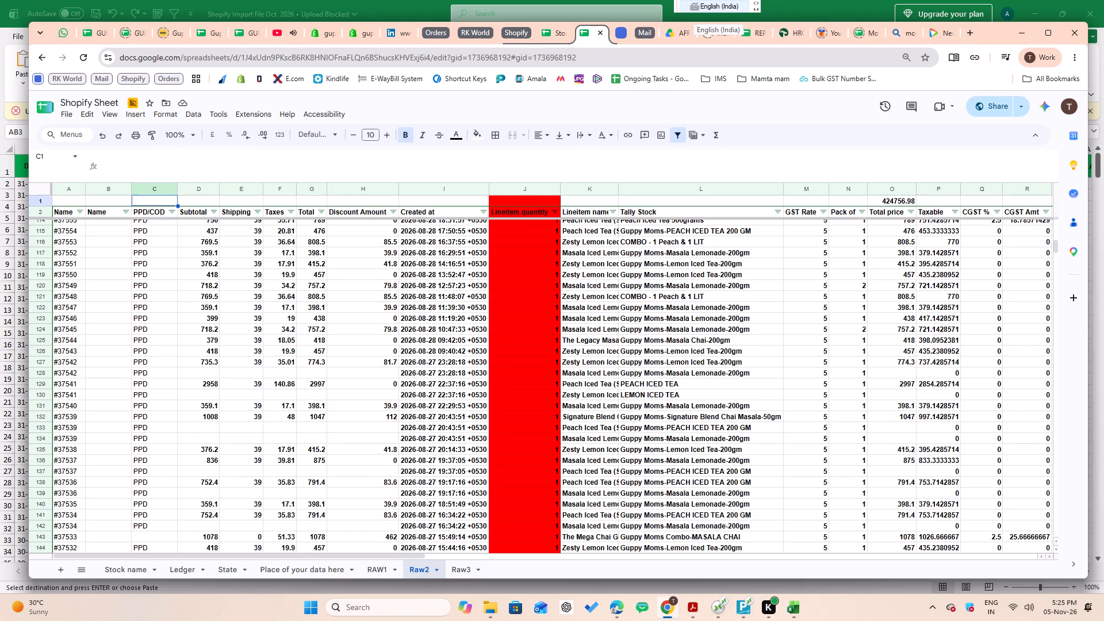
{"action": "key", "text": "Down"}
{"action": "key", "text": "Down"}
{"action": "key", "text": "ctrl+Down"}
{"action": "key", "text": "Down"}
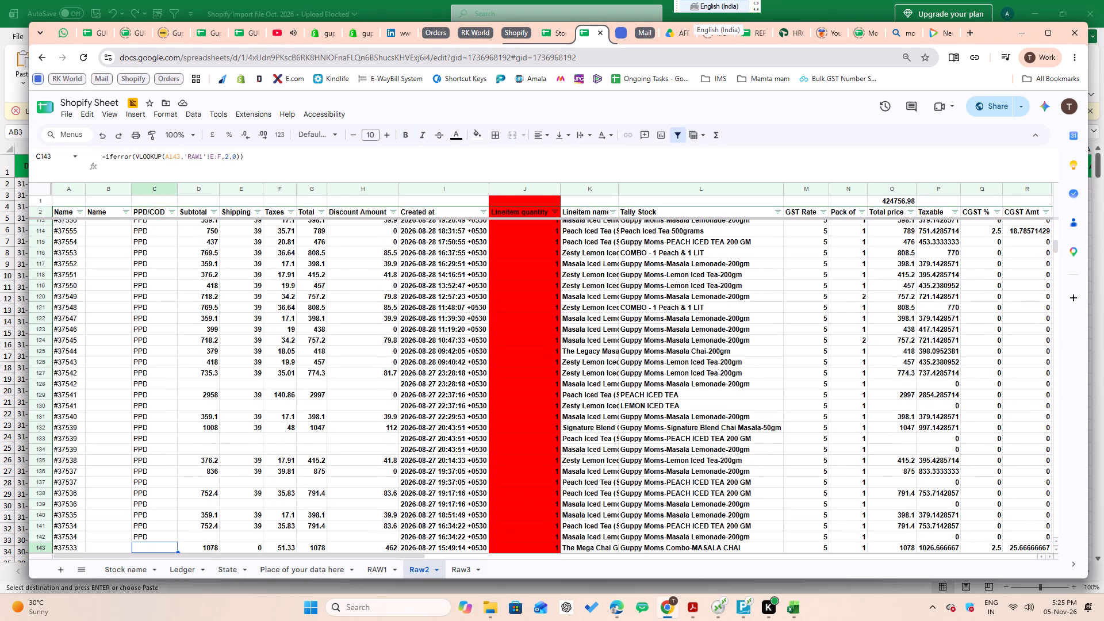
{"action": "key", "text": "Up"}
{"action": "key", "text": "ctrl+Up"}
{"action": "key", "text": "Down"}
{"action": "key", "text": "Up"}
{"action": "key", "text": "Left"}
{"action": "key", "text": "Down"}
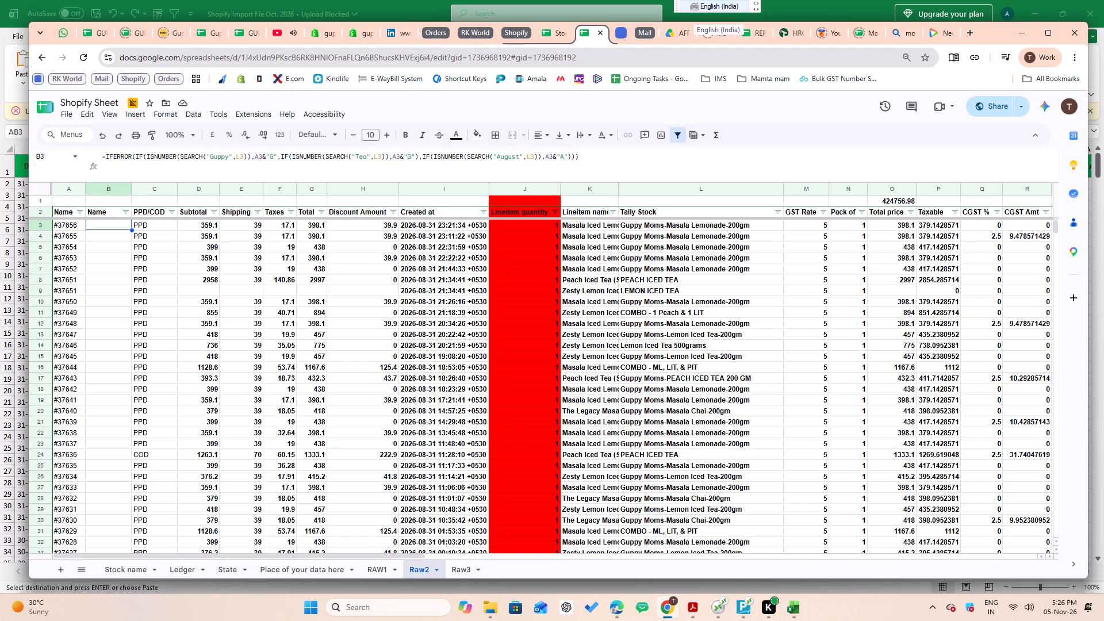
{"action": "key", "text": "Up"}
{"action": "key", "text": "Down"}
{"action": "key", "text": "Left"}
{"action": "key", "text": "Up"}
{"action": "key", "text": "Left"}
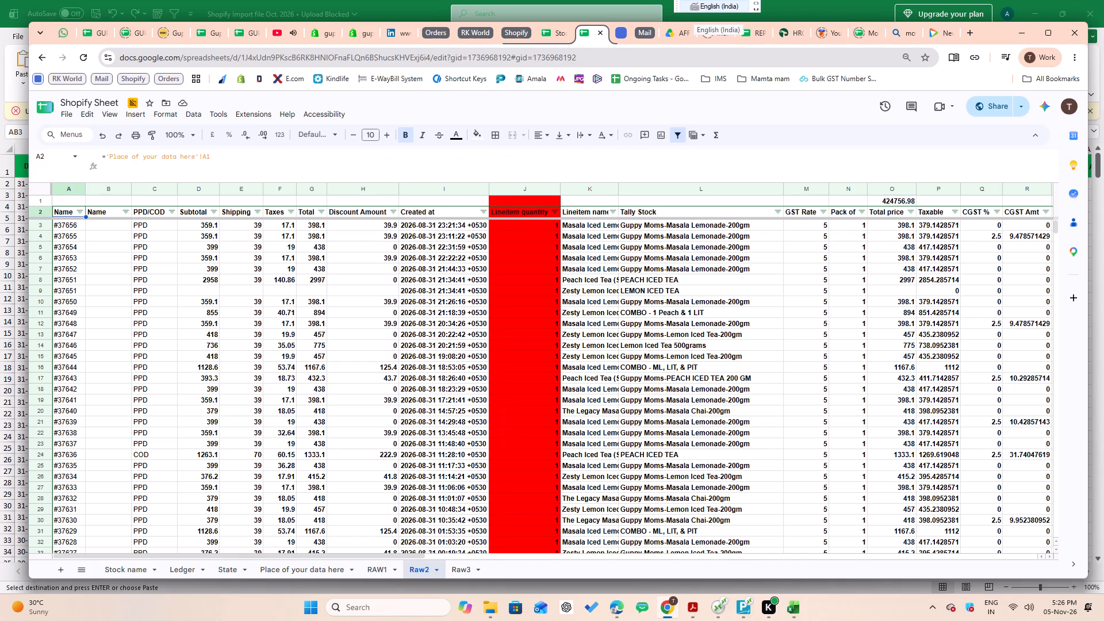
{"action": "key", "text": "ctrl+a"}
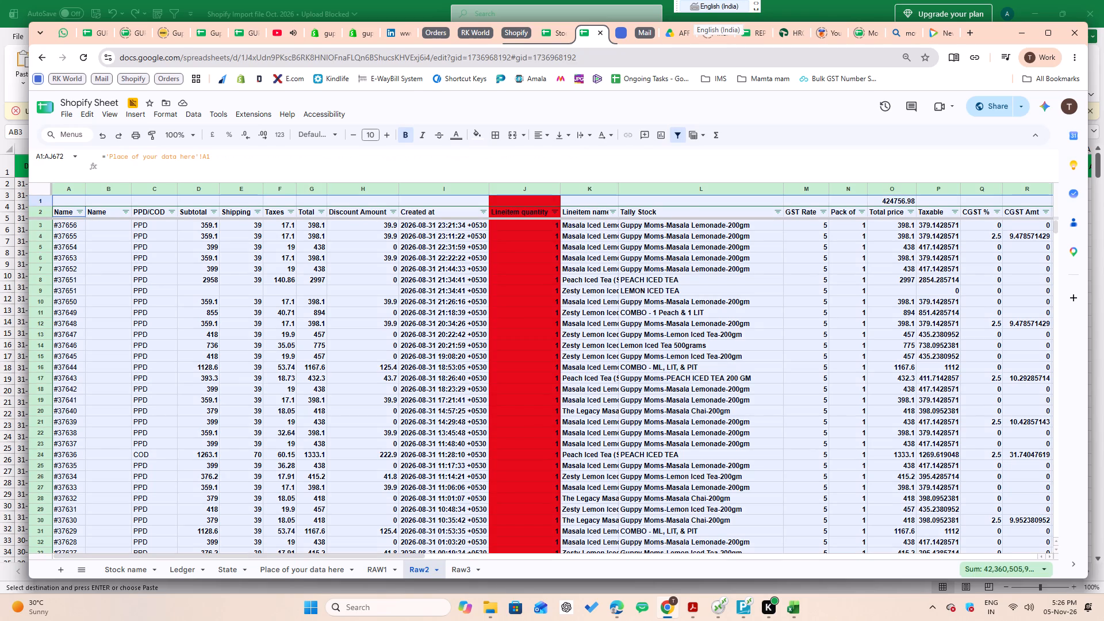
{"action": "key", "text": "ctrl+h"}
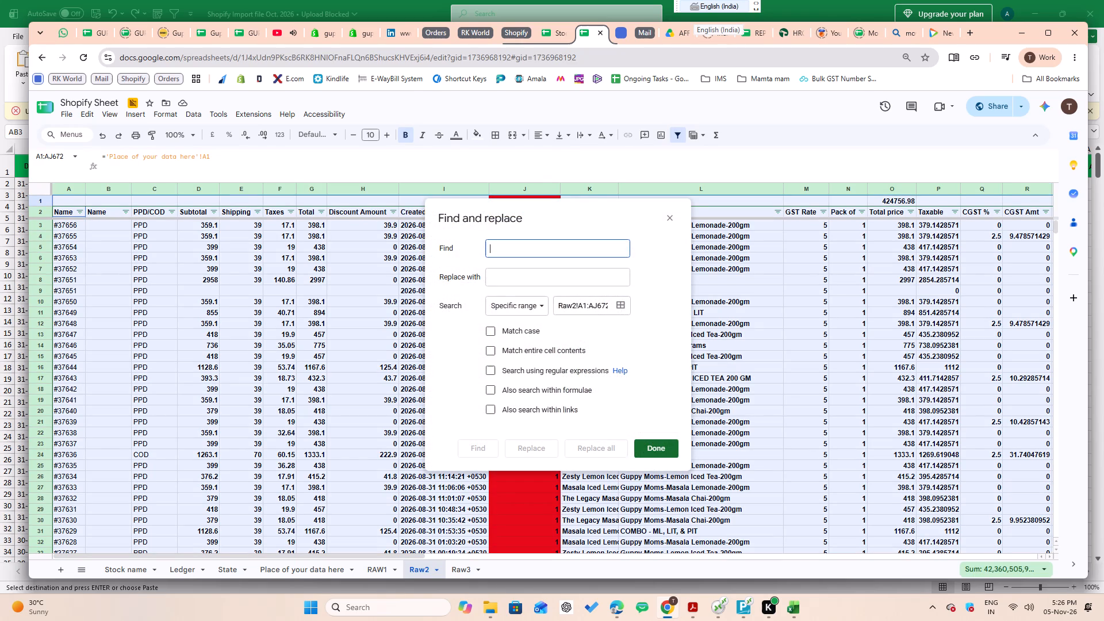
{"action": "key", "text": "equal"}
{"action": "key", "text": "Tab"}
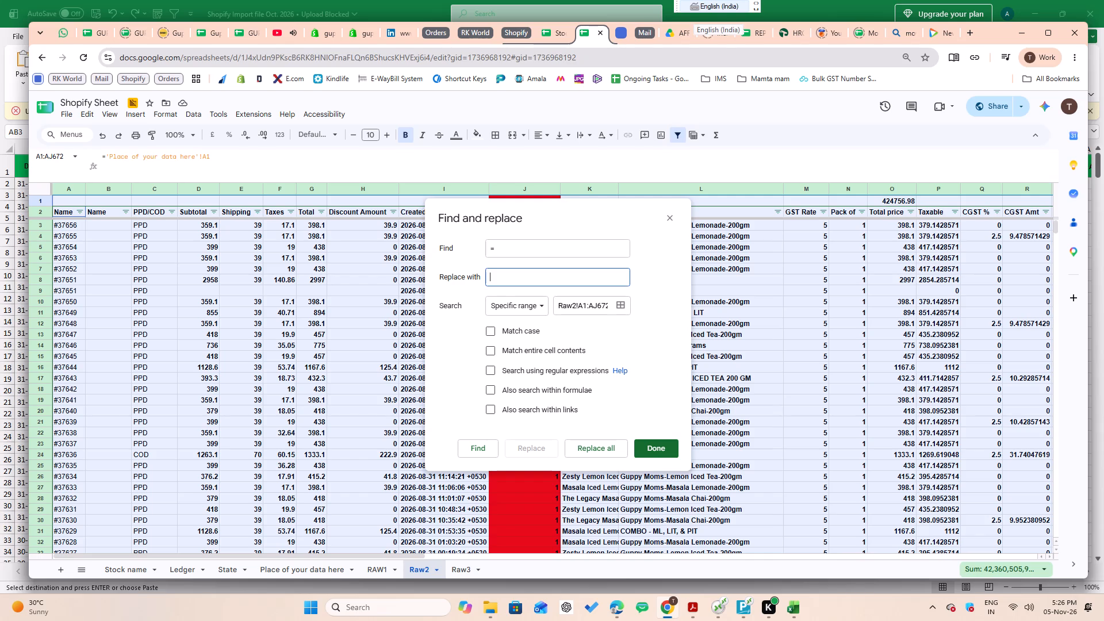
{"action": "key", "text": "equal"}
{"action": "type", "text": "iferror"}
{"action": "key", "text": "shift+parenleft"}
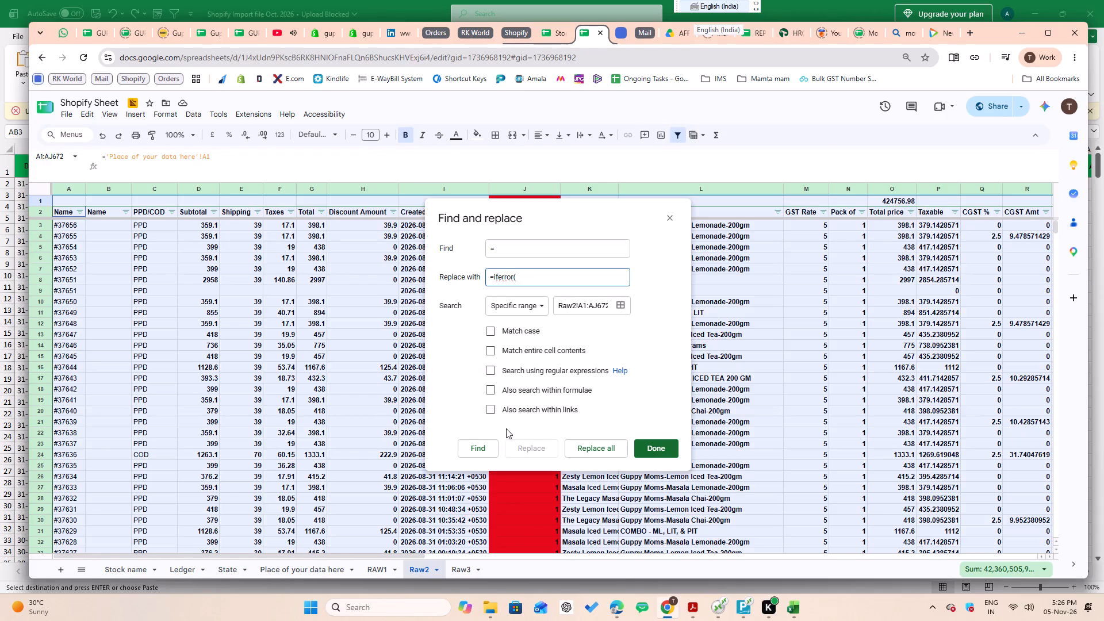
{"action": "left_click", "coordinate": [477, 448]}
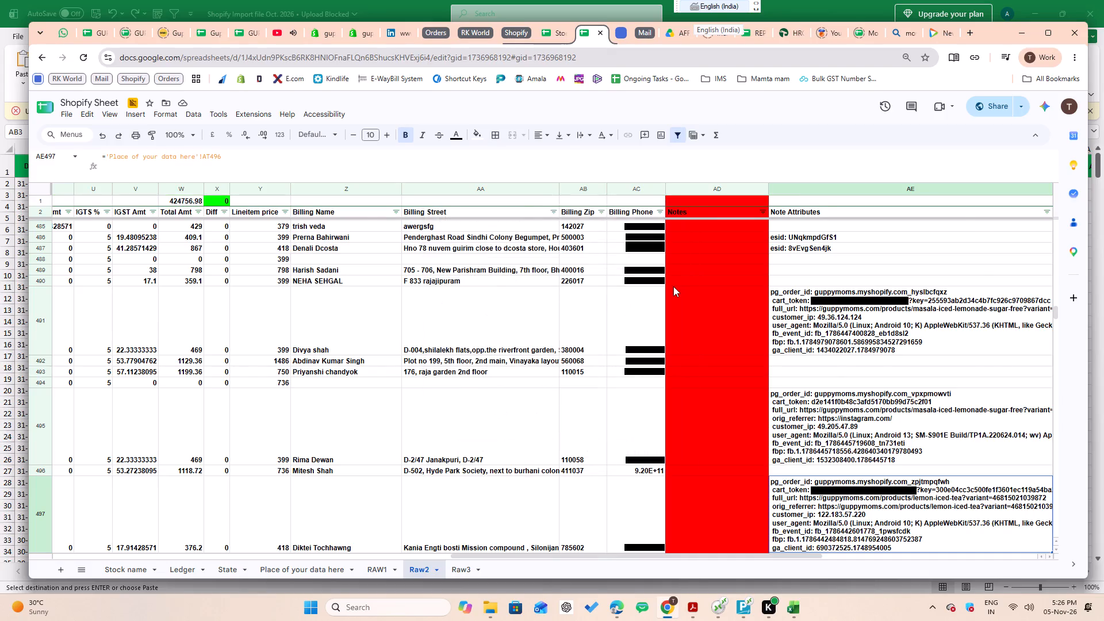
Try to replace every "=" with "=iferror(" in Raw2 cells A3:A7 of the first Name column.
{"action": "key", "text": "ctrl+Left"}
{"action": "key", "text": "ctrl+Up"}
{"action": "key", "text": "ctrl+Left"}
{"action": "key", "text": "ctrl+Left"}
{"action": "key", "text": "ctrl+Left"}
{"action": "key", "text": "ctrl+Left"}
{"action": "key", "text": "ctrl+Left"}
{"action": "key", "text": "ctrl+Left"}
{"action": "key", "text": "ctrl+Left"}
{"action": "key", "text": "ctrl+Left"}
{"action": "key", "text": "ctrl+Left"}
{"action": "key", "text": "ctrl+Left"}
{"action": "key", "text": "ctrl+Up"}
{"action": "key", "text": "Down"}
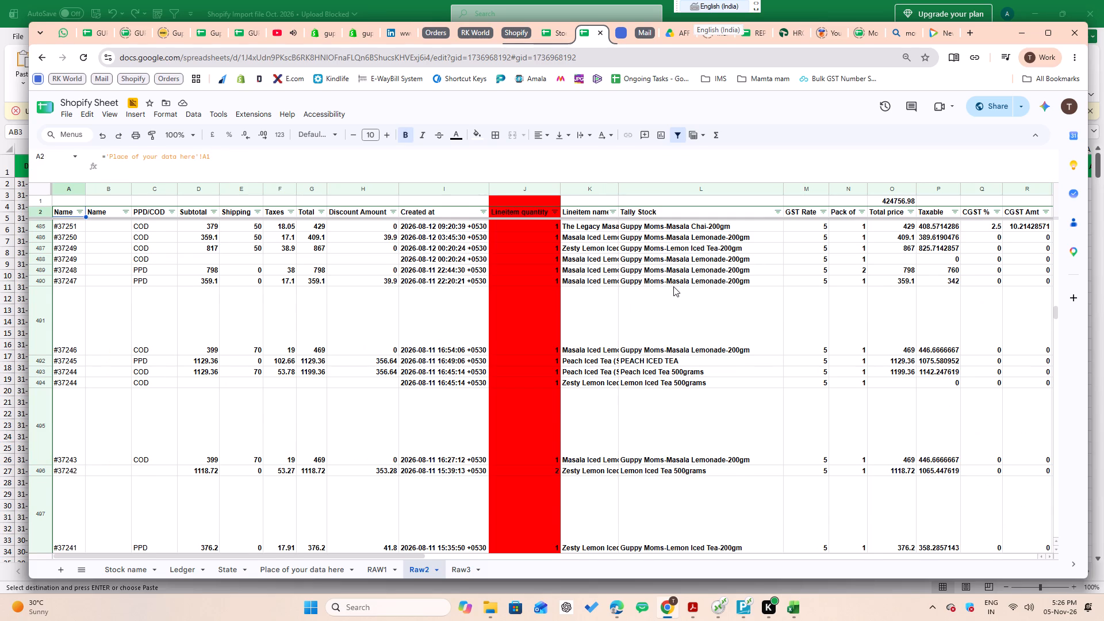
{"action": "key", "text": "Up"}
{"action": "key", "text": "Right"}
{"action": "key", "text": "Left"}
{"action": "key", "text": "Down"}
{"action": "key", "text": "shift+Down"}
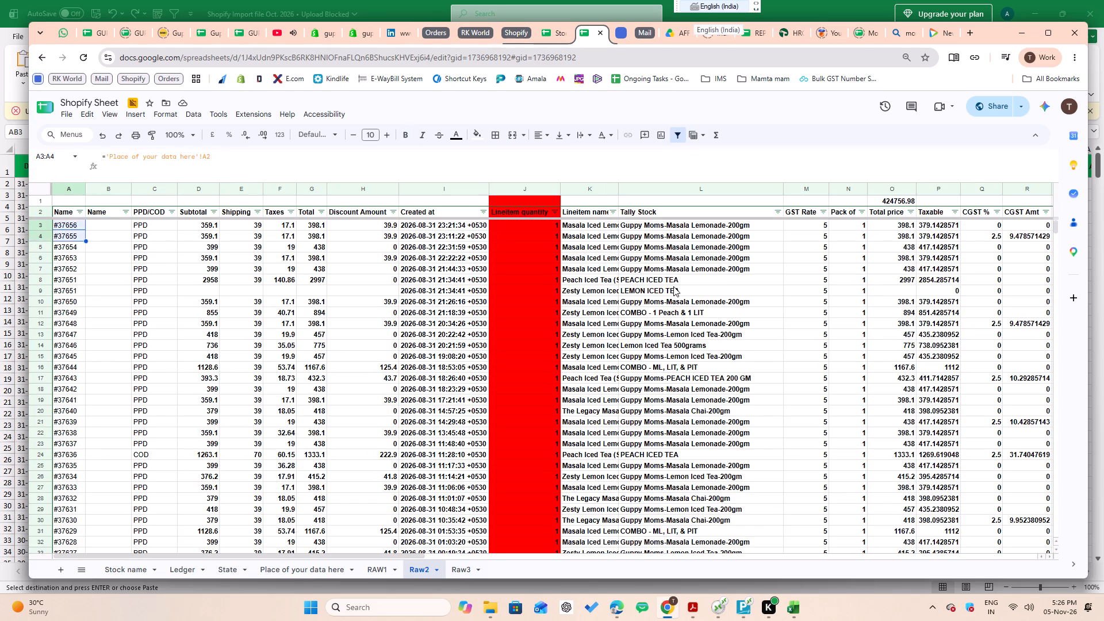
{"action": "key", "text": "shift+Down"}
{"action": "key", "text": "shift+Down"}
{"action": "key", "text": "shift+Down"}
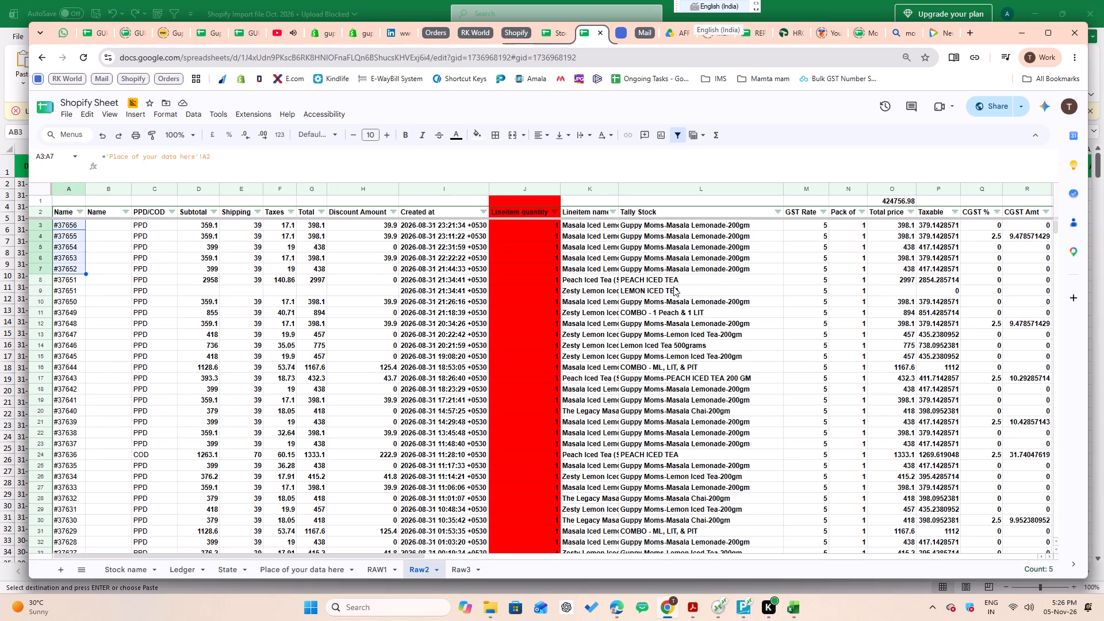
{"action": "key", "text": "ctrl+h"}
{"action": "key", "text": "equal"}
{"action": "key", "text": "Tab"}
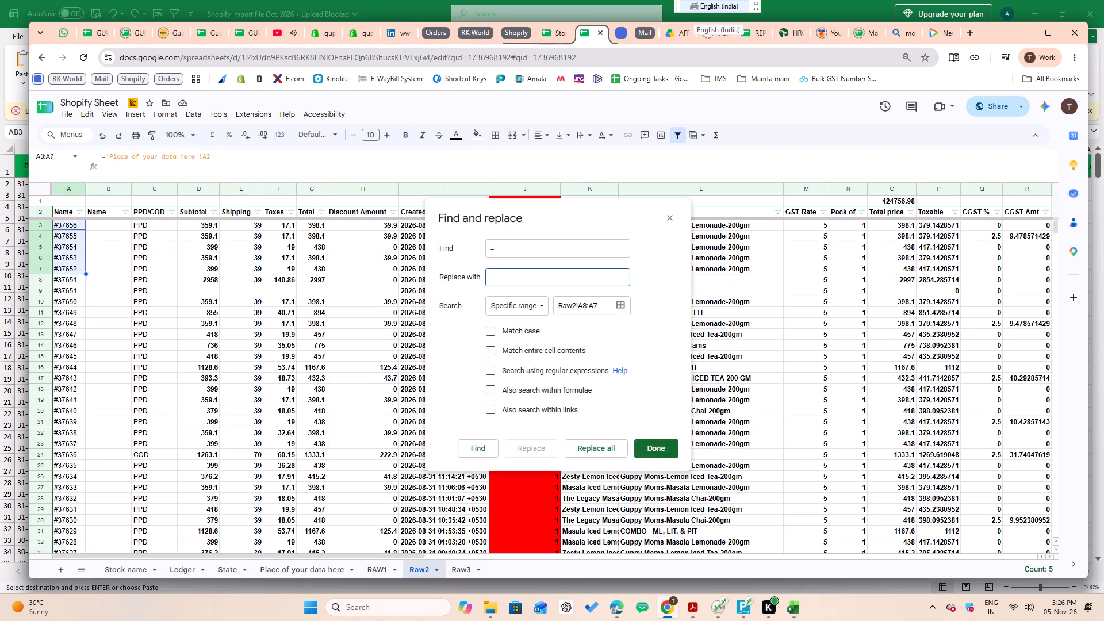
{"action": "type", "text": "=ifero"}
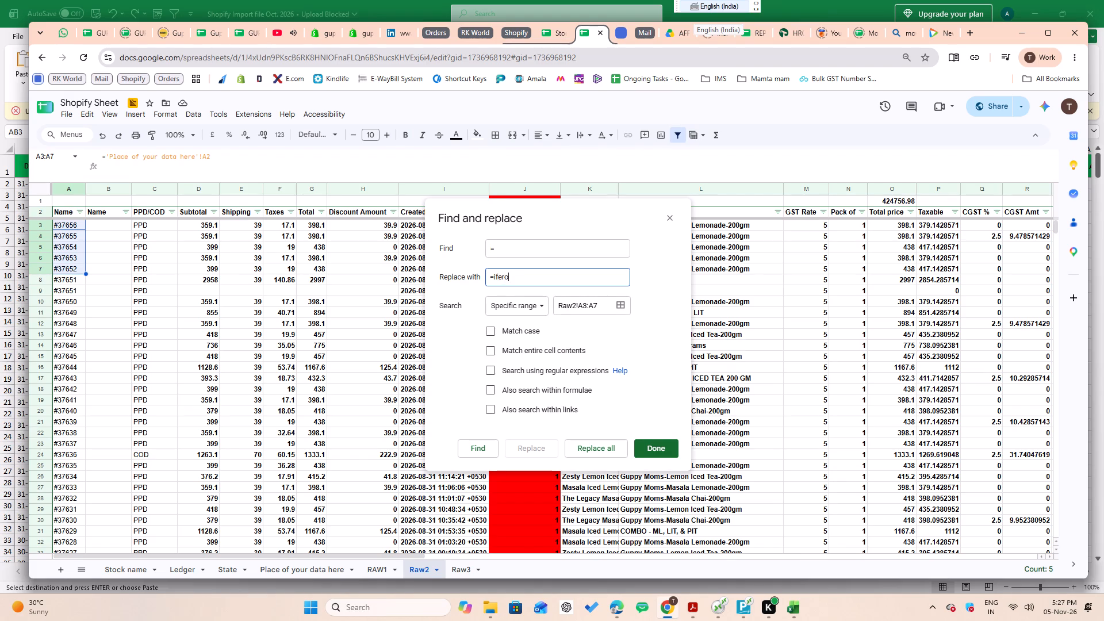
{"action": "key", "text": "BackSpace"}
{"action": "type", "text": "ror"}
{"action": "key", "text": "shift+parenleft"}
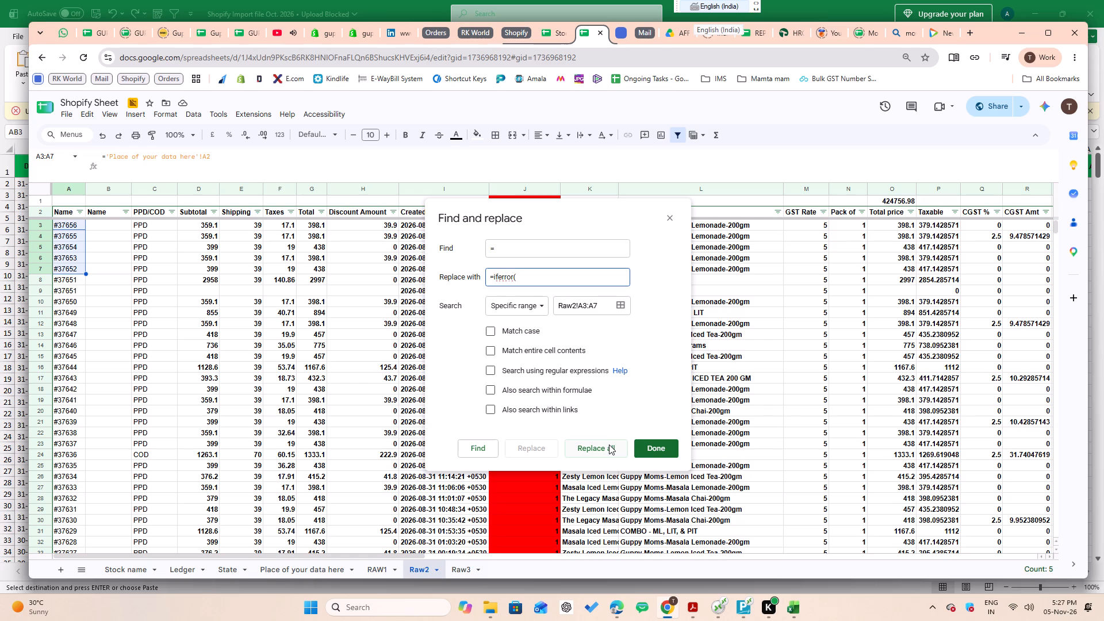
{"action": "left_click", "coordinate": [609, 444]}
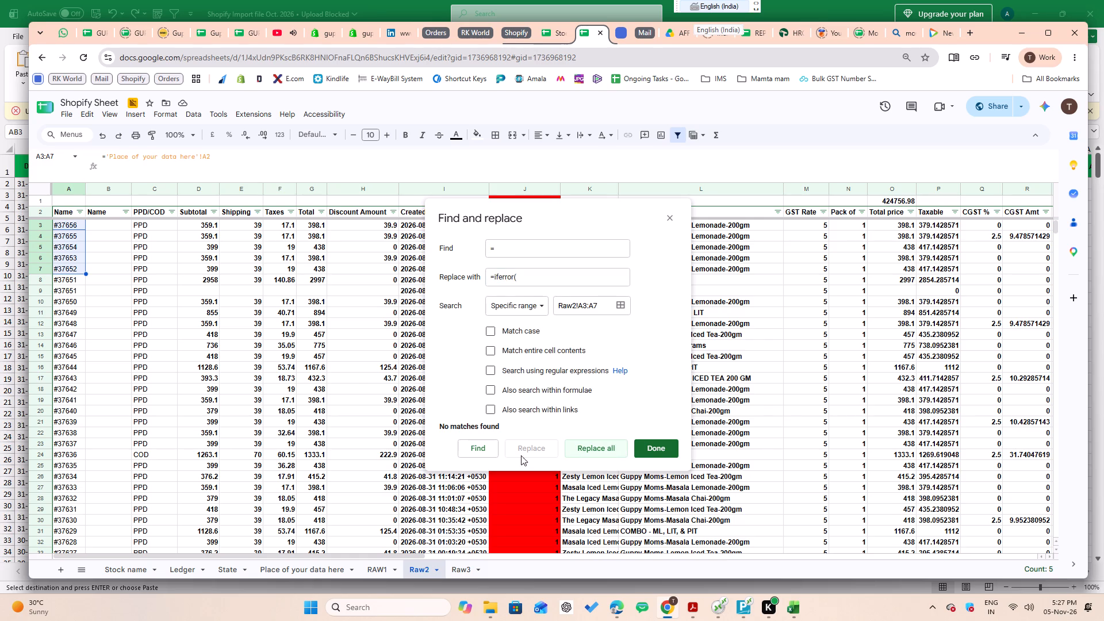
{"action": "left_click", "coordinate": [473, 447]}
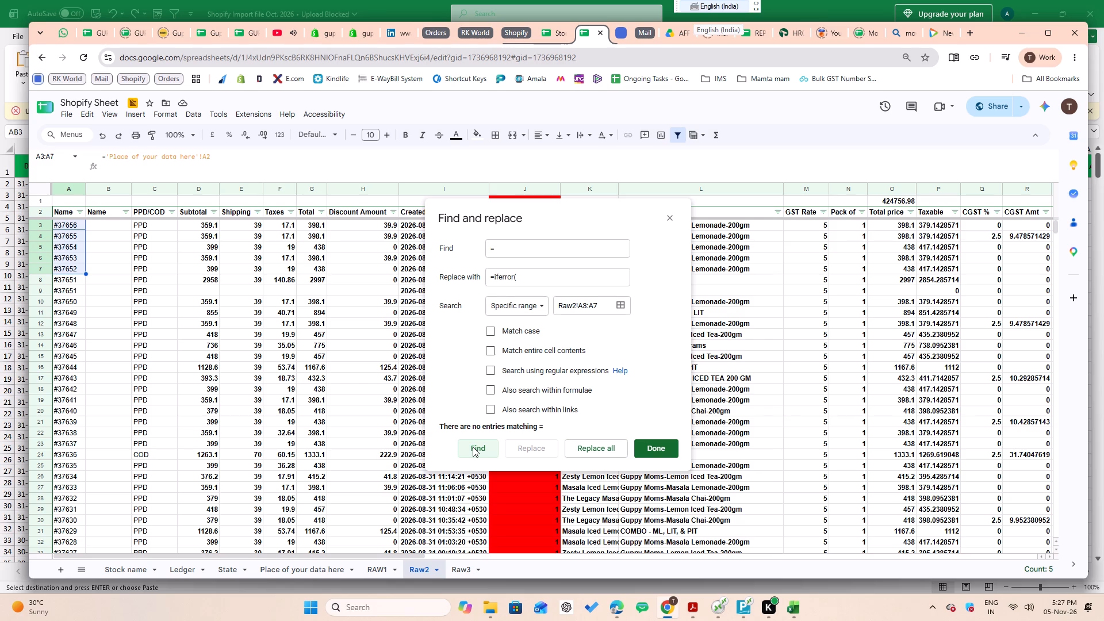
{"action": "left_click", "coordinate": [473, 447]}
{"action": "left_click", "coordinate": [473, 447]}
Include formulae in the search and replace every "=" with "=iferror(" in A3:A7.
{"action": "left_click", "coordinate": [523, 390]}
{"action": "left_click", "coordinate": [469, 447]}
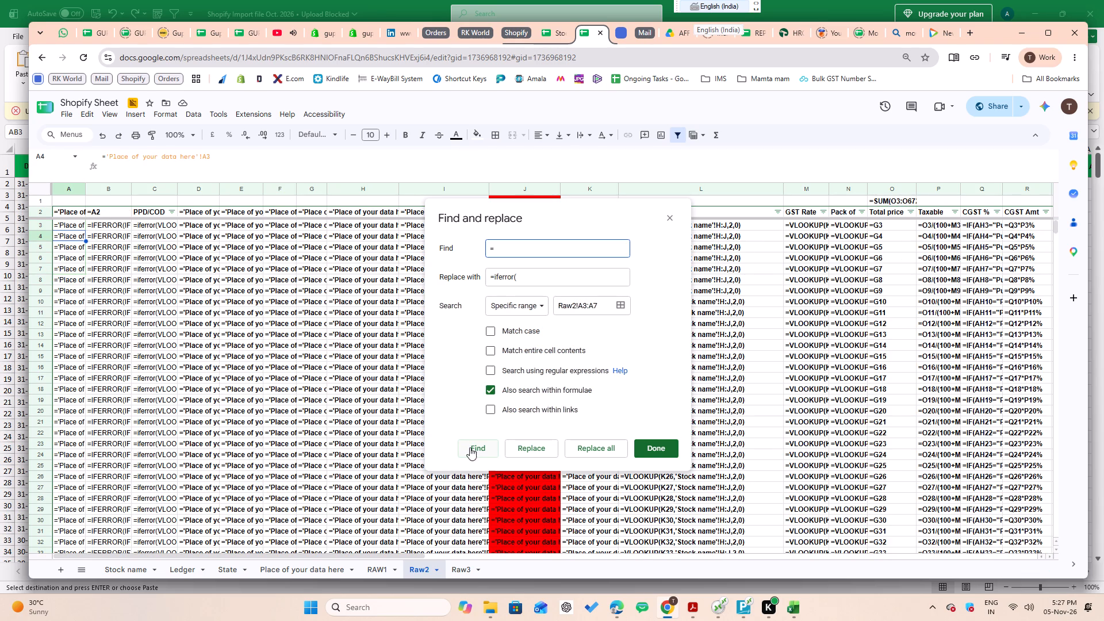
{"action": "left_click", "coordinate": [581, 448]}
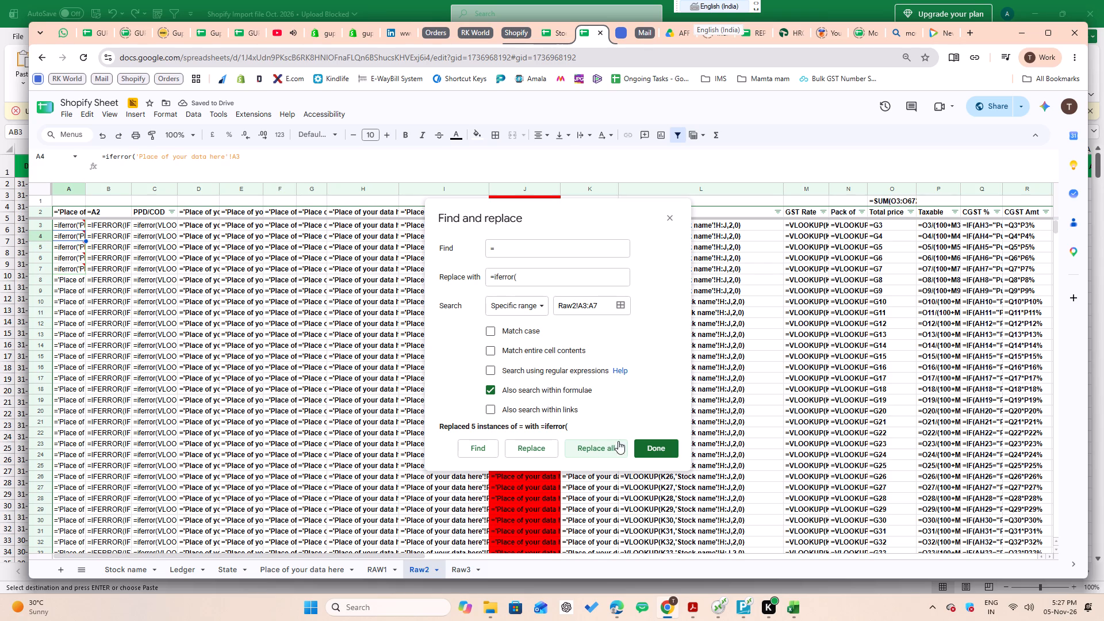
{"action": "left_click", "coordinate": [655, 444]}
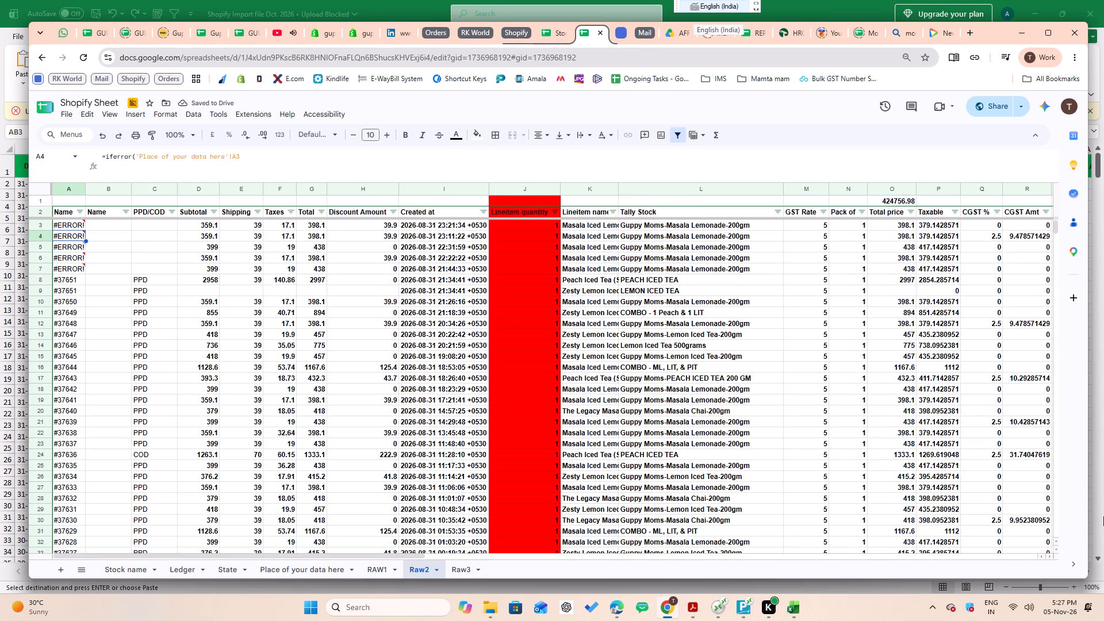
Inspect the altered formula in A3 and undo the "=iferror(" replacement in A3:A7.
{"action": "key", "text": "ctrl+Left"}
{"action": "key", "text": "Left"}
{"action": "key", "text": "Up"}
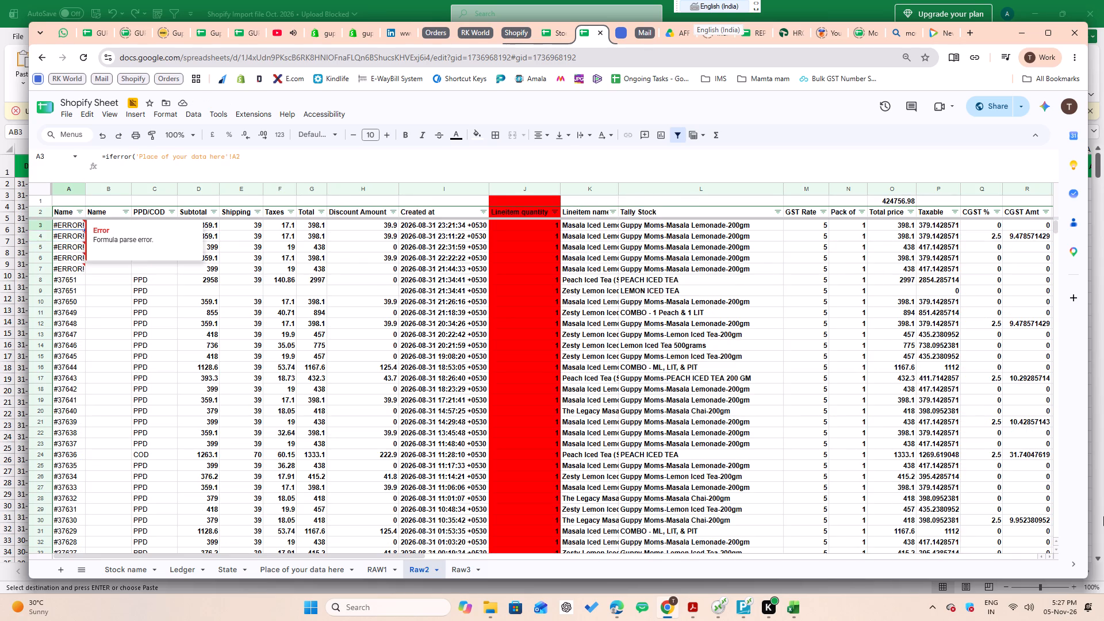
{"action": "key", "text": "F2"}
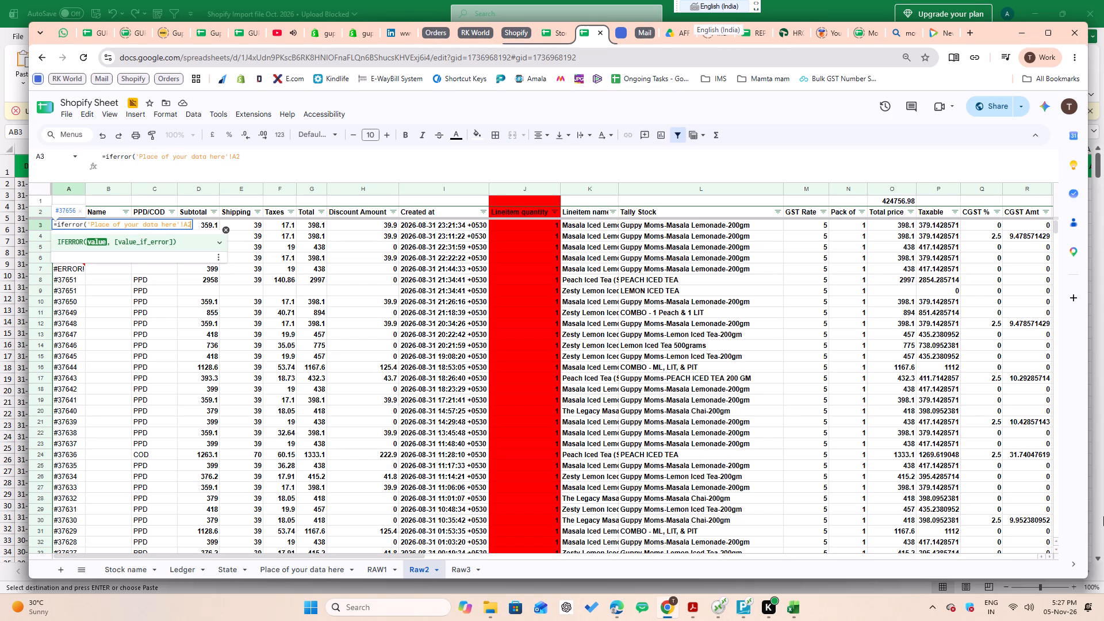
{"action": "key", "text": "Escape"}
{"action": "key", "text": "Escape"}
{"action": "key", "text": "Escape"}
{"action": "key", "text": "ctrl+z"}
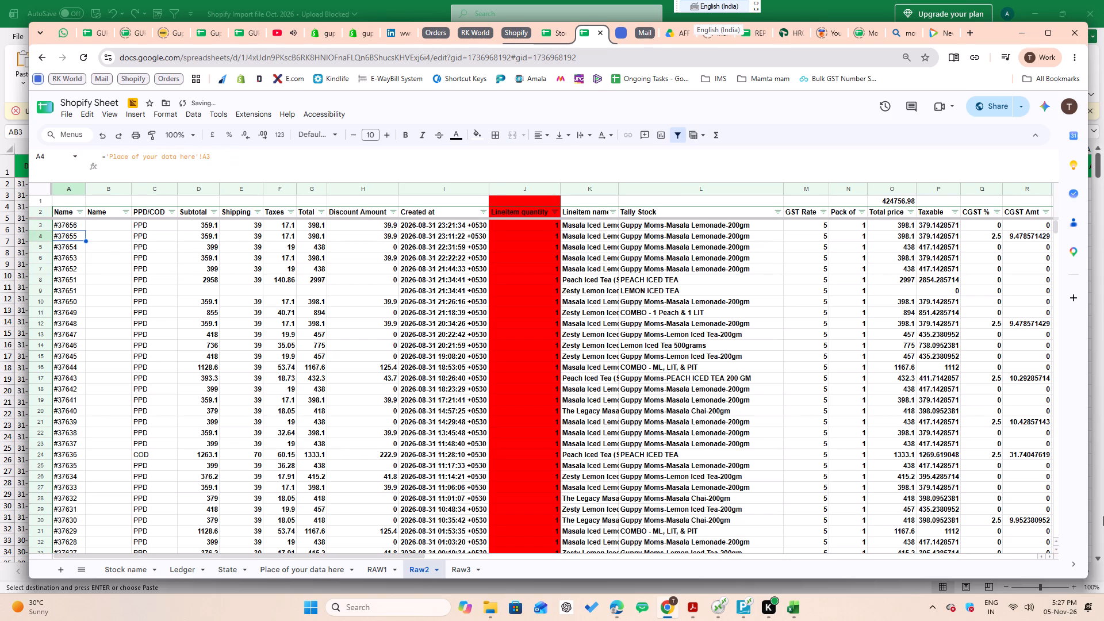
Examine the order-number suffix formula in Name cell B3, leaving the cell unedited.
{"action": "key", "text": "Up"}
{"action": "key", "text": "Up"}
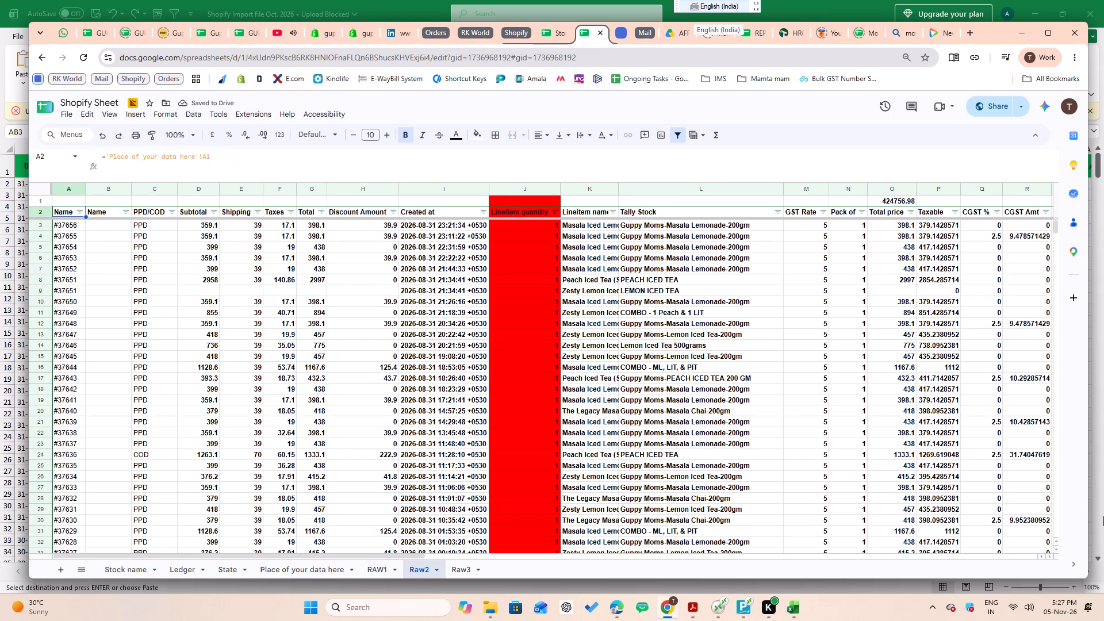
{"action": "key", "text": "Up"}
{"action": "key", "text": "Right"}
{"action": "key", "text": "Down"}
{"action": "key", "text": "Down"}
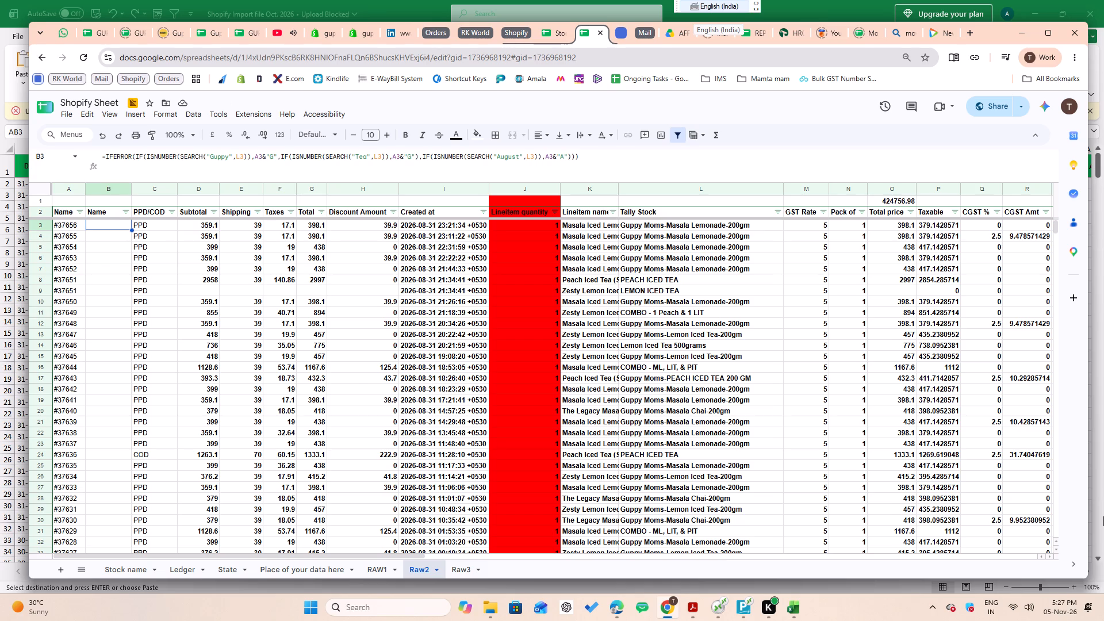
{"action": "key", "text": "Up"}
{"action": "key", "text": "Down"}
{"action": "key", "text": "equal"}
{"action": "key", "text": "Escape"}
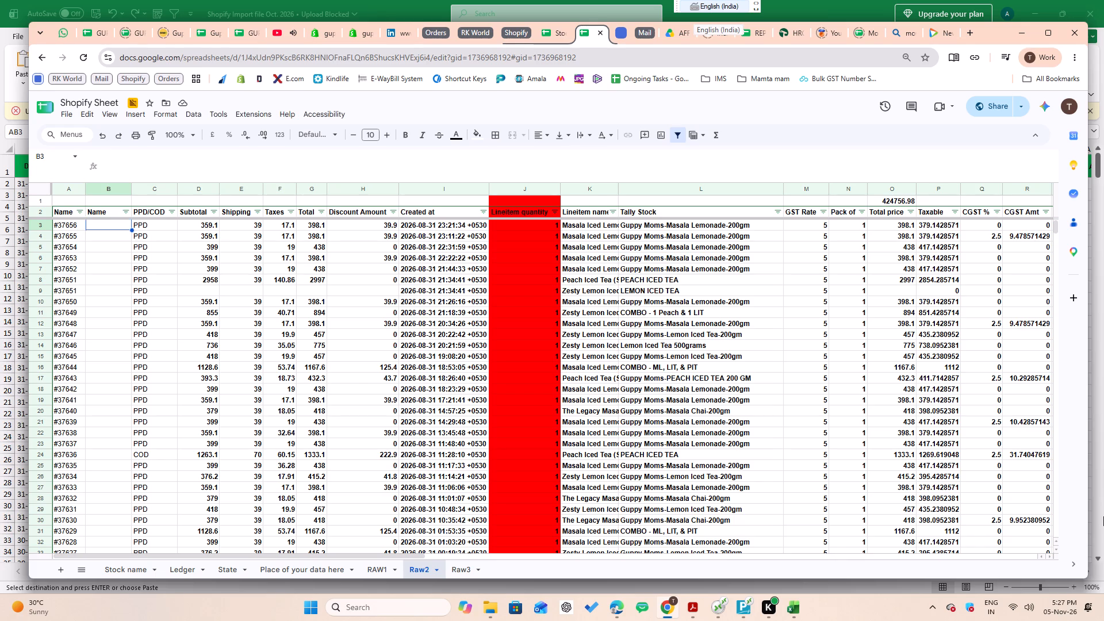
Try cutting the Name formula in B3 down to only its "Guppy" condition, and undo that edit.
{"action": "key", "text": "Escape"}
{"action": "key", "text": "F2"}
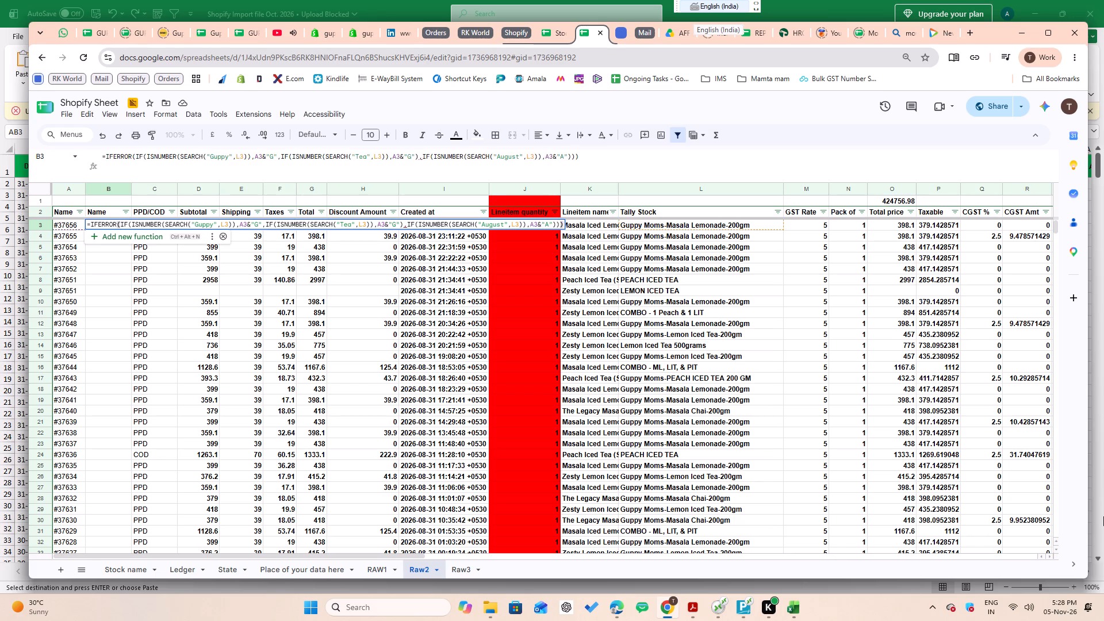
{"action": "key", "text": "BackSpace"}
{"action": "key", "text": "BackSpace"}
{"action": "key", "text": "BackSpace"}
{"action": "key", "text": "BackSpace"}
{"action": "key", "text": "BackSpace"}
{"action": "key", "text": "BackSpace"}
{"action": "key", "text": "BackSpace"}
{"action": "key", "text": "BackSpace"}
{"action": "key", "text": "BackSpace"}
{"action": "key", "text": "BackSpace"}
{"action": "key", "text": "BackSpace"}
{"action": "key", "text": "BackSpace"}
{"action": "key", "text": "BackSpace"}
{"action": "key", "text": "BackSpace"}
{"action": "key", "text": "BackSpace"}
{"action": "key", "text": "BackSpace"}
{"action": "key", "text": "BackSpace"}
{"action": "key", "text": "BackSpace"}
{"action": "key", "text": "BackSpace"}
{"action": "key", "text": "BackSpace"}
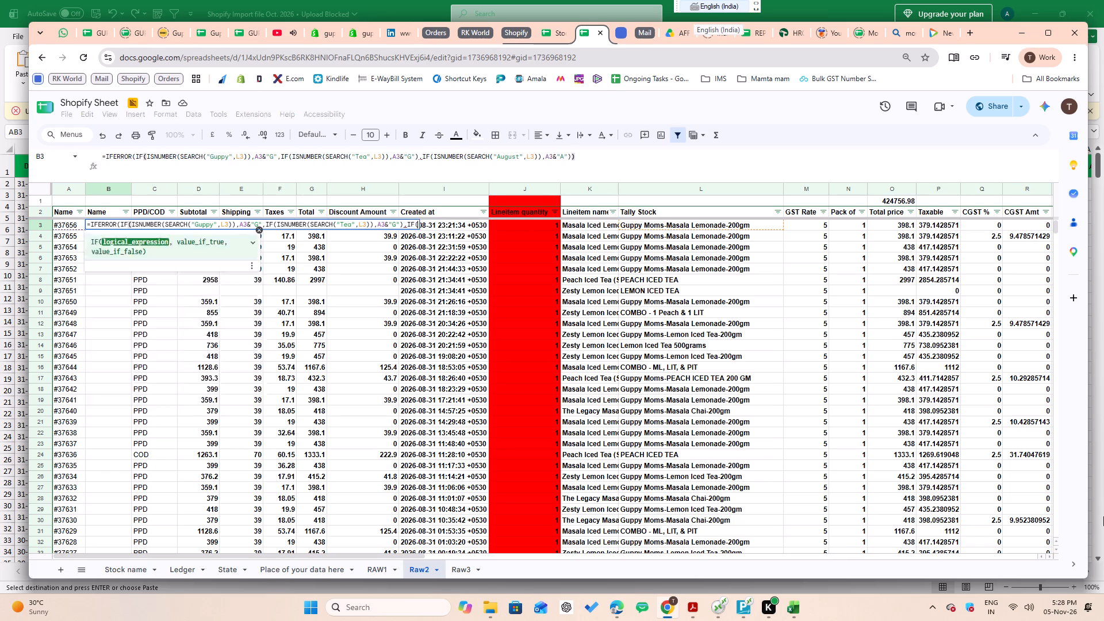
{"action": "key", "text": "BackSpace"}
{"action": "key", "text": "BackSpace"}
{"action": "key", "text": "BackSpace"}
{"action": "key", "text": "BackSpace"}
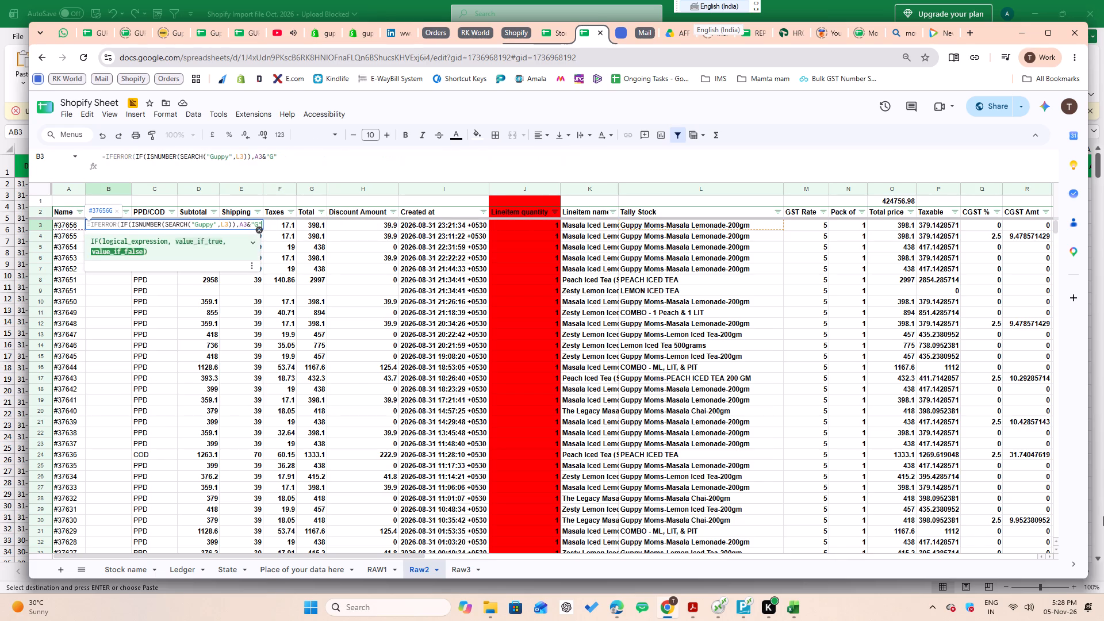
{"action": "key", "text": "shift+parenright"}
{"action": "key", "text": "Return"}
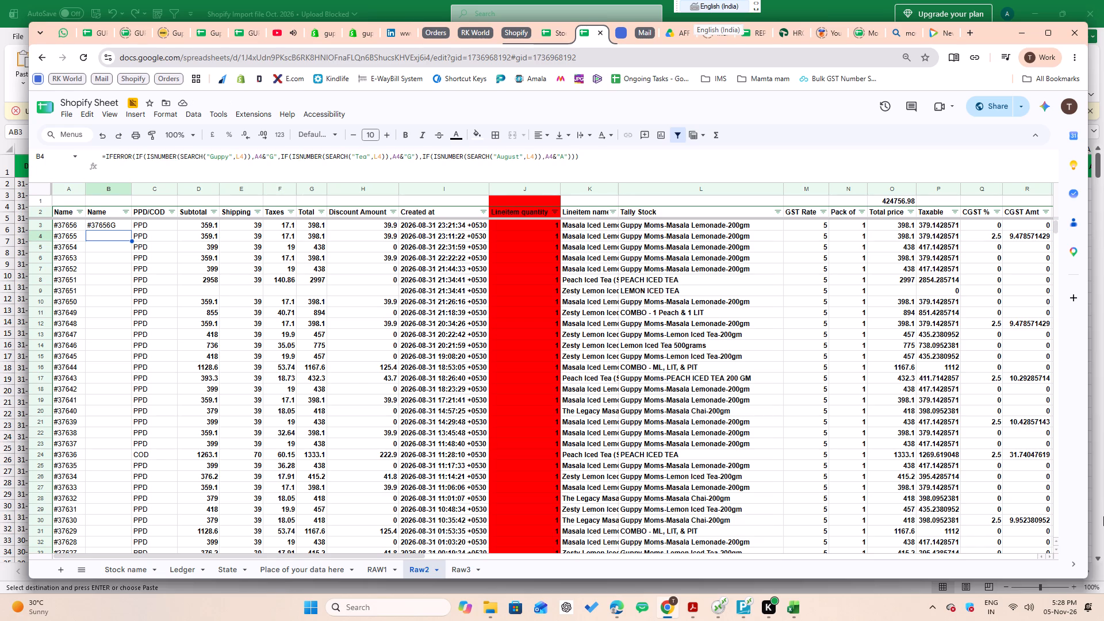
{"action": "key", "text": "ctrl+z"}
Remove the "August" condition from the B3 formula, keeping the "Guppy" and "Tea" conditions with the "G" suffix inside IFERROR.
{"action": "key", "text": "F2"}
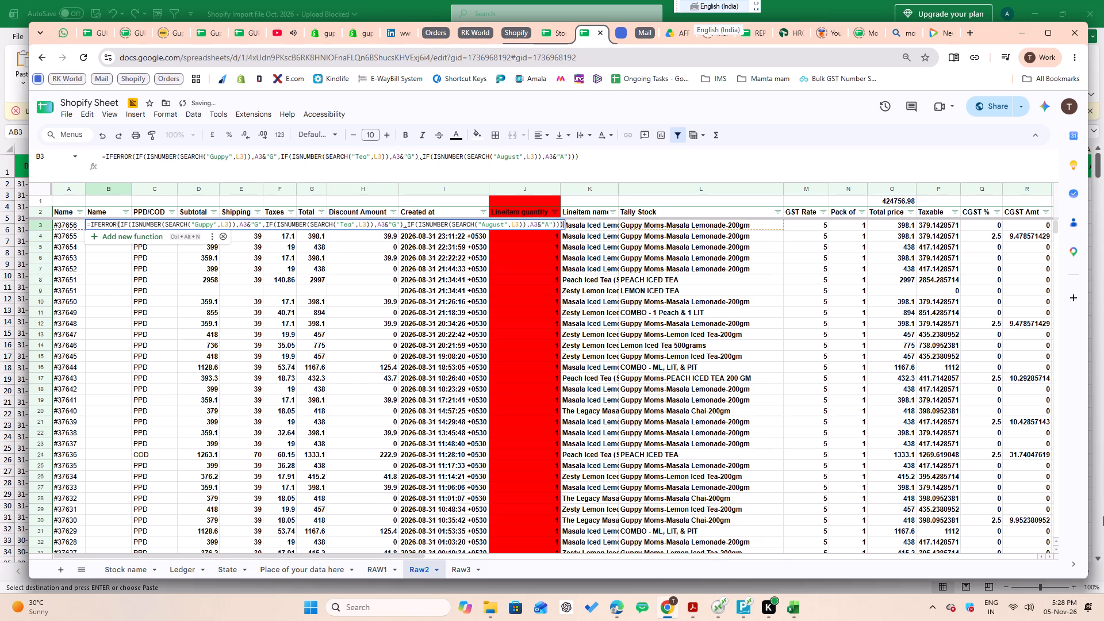
{"action": "key", "text": "BackSpace"}
{"action": "key", "text": "BackSpace"}
{"action": "key", "text": "BackSpace"}
{"action": "key", "text": "BackSpace"}
{"action": "key", "text": "BackSpace"}
{"action": "key", "text": "BackSpace"}
{"action": "key", "text": "BackSpace"}
{"action": "key", "text": "BackSpace"}
{"action": "key", "text": "BackSpace"}
{"action": "key", "text": "BackSpace"}
{"action": "key", "text": "BackSpace"}
{"action": "key", "text": "BackSpace"}
{"action": "key", "text": "BackSpace"}
{"action": "key", "text": "BackSpace"}
{"action": "key", "text": "BackSpace"}
{"action": "key", "text": "BackSpace"}
{"action": "key", "text": "BackSpace"}
{"action": "key", "text": "BackSpace"}
{"action": "key", "text": "BackSpace"}
{"action": "key", "text": "BackSpace"}
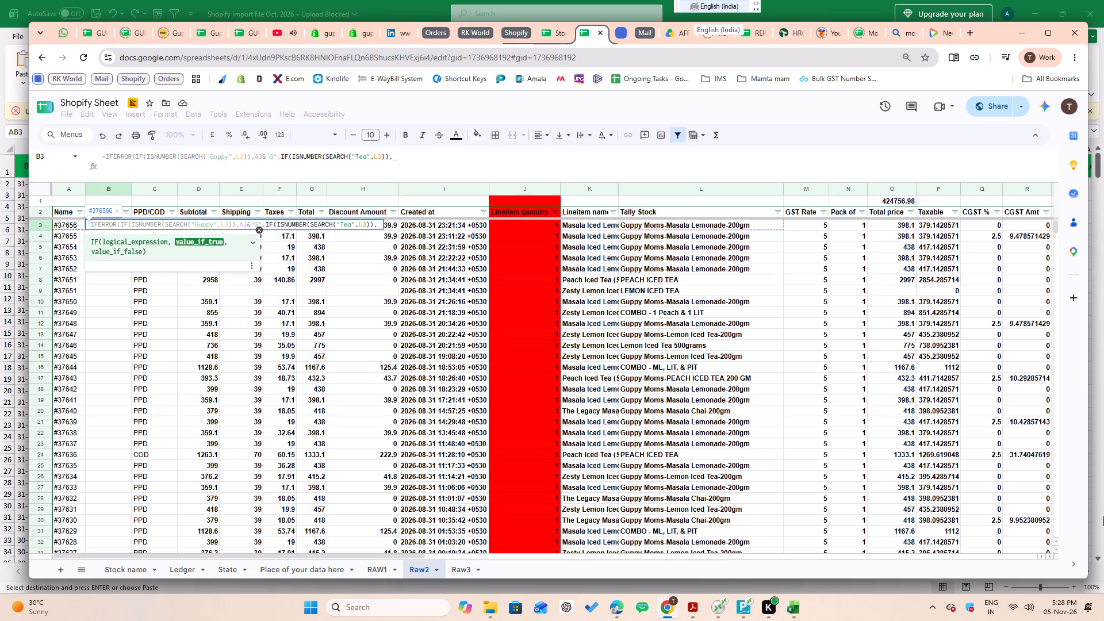
{"action": "key", "text": "ctrl+z"}
{"action": "key", "text": "BackSpace"}
{"action": "key", "text": "BackSpace"}
{"action": "key", "text": "BackSpace"}
{"action": "key", "text": "BackSpace"}
{"action": "key", "text": "BackSpace"}
{"action": "key", "text": "BackSpace"}
{"action": "key", "text": "BackSpace"}
{"action": "key", "text": "BackSpace"}
{"action": "key", "text": "BackSpace"}
{"action": "key", "text": "BackSpace"}
{"action": "key", "text": "BackSpace"}
{"action": "key", "text": "BackSpace"}
{"action": "key", "text": "BackSpace"}
{"action": "key", "text": "BackSpace"}
{"action": "key", "text": "BackSpace"}
{"action": "key", "text": "BackSpace"}
{"action": "key", "text": "BackSpace"}
{"action": "key", "text": "BackSpace"}
{"action": "key", "text": "BackSpace"}
{"action": "key", "text": "BackSpace"}
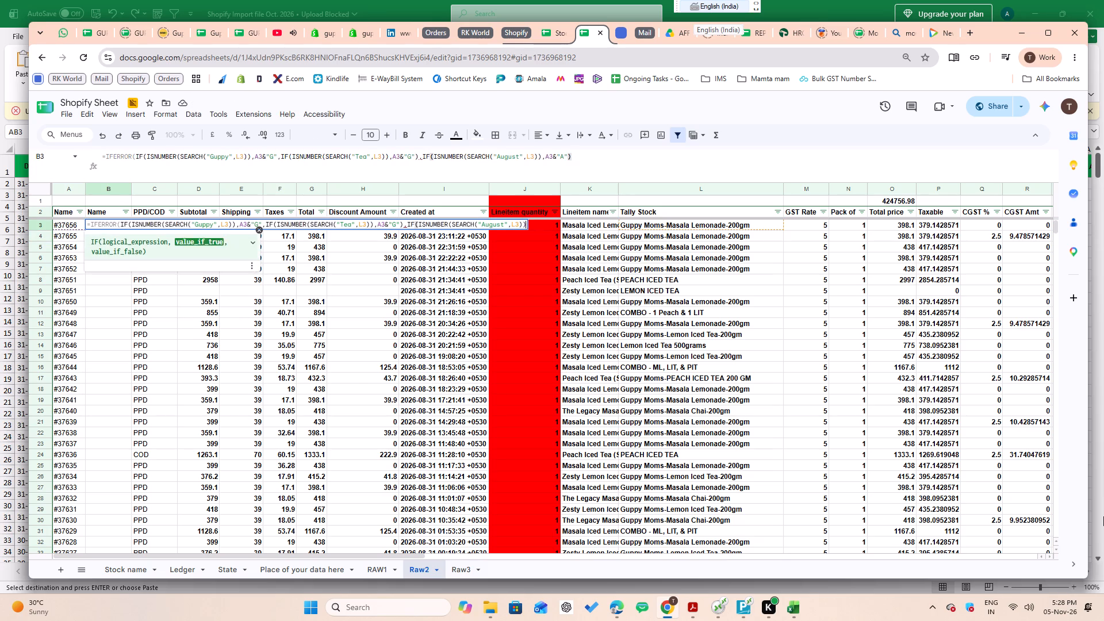
{"action": "key", "text": "BackSpace"}
{"action": "key", "text": "BackSpace"}
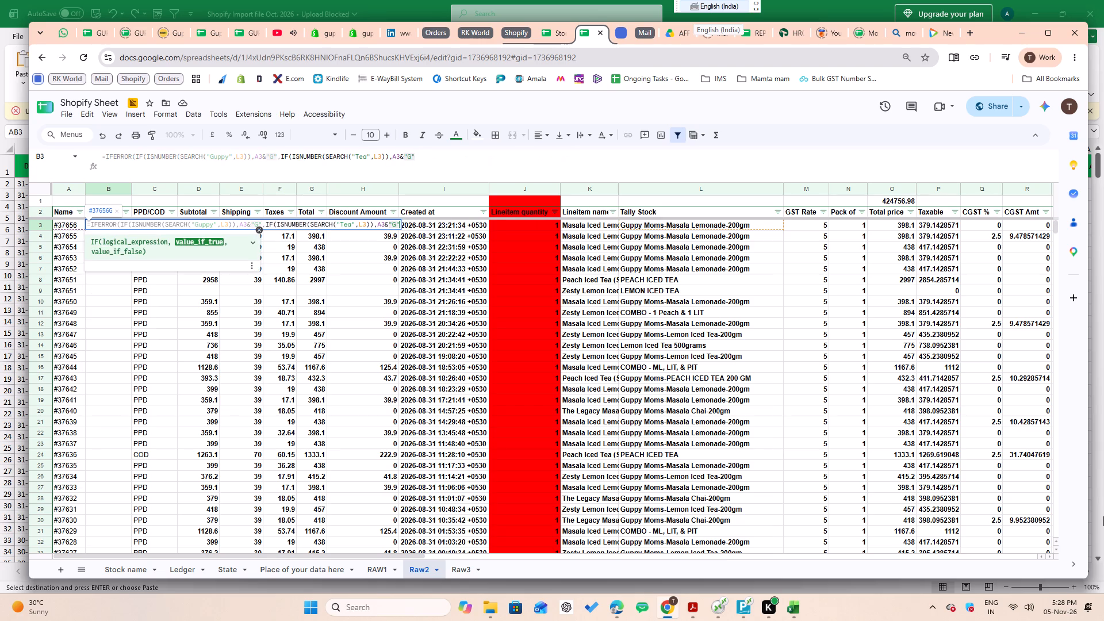
{"action": "type", "text": "))"}
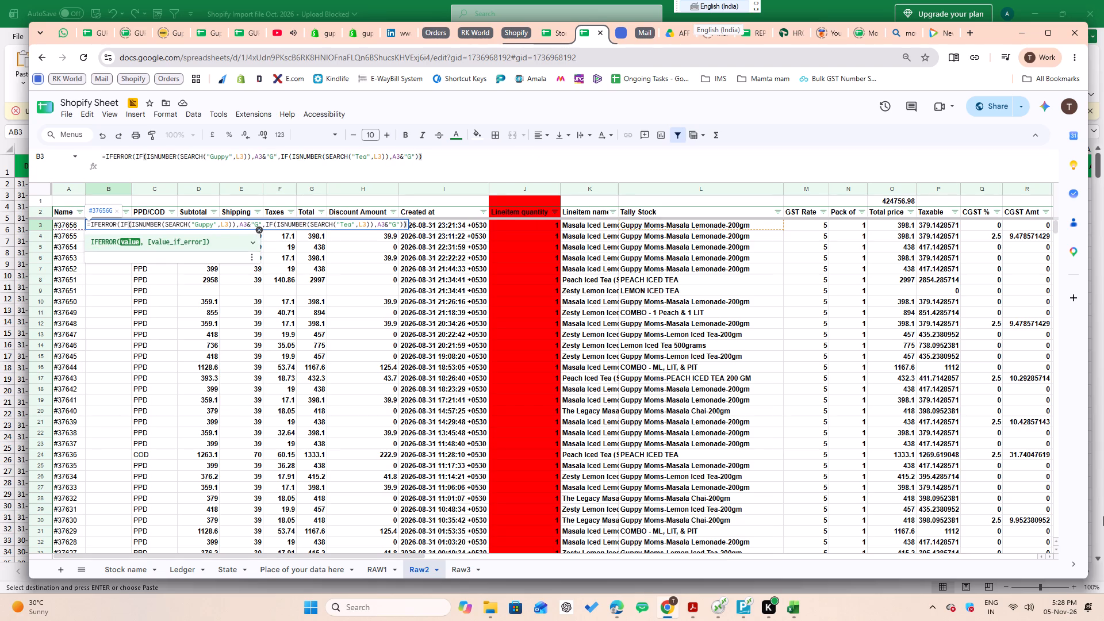
{"action": "key", "text": "shift+parenright"}
{"action": "key", "text": "Return"}
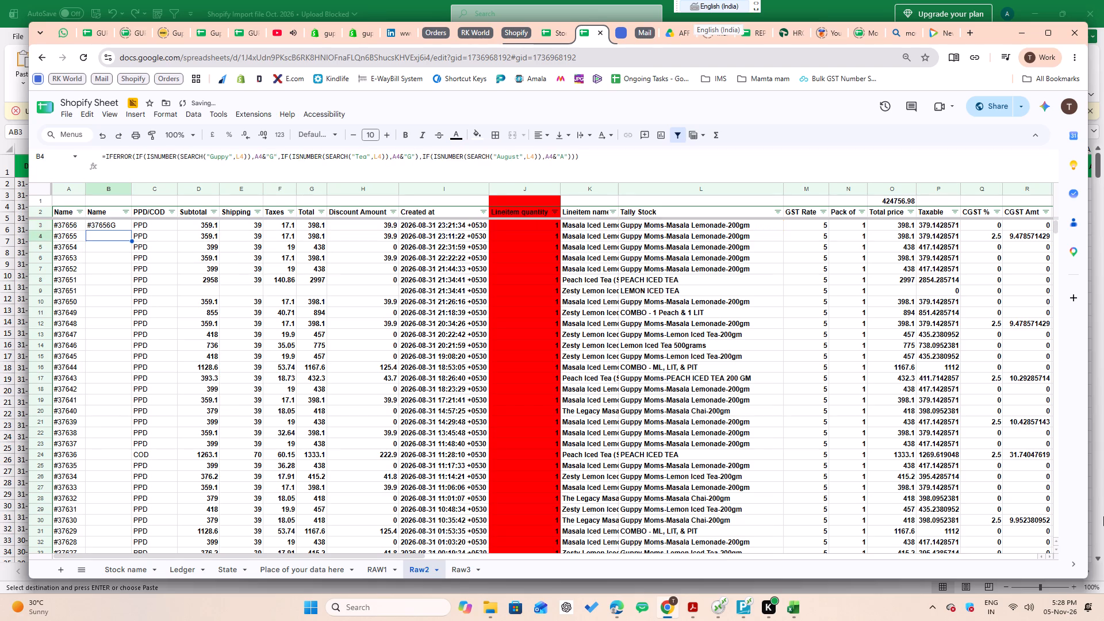
Fill the shortened B3 formula down the second Name column through B1001.
{"action": "key", "text": "Up"}
{"action": "key", "text": "Left"}
{"action": "key", "text": "Up"}
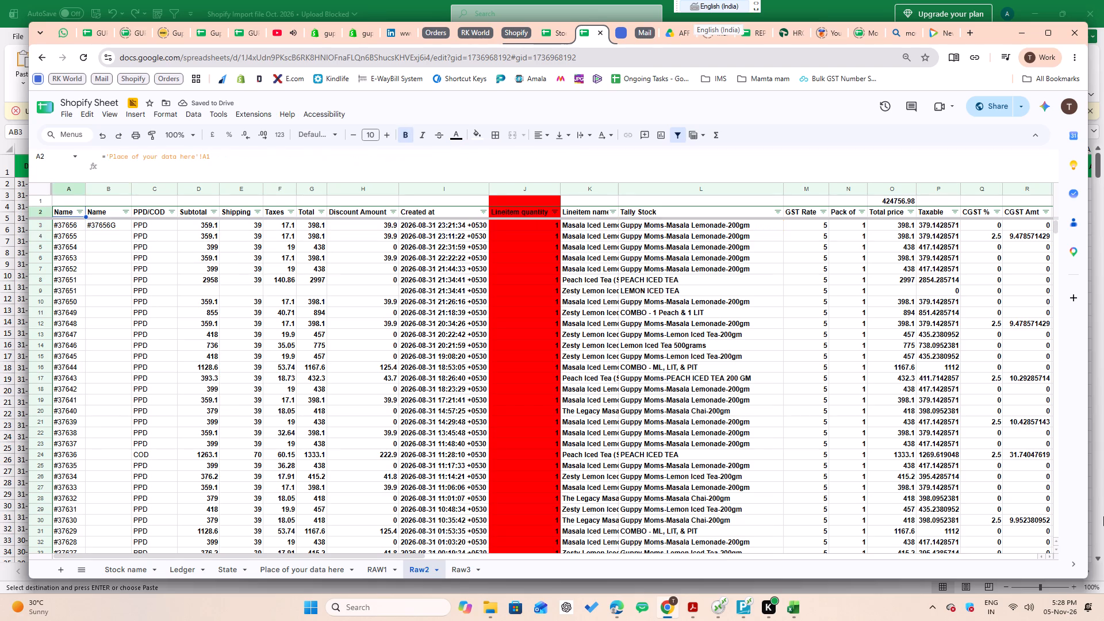
{"action": "key", "text": "Down"}
{"action": "key", "text": "ctrl+Down"}
{"action": "key", "text": "Down"}
{"action": "key", "text": "Down"}
{"action": "key", "text": "ctrl+Down"}
{"action": "key", "text": "Down"}
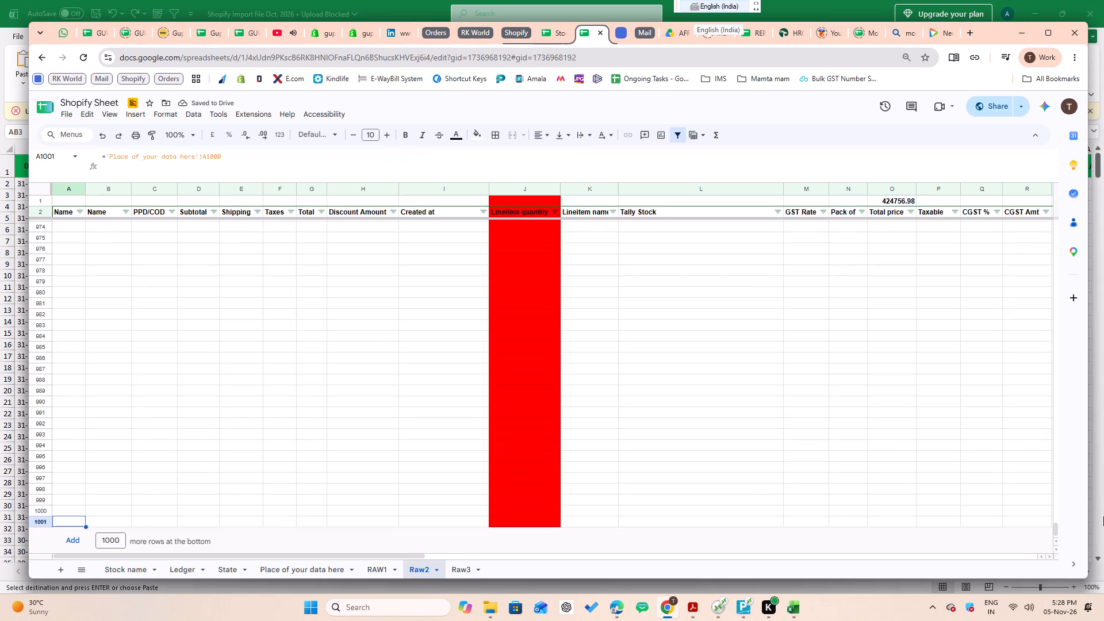
{"action": "key", "text": "Right"}
{"action": "key", "text": "Down"}
{"action": "key", "text": "ctrl+shift+Up"}
{"action": "key", "text": "ctrl+shift+Up"}
{"action": "key", "text": "shift+Down"}
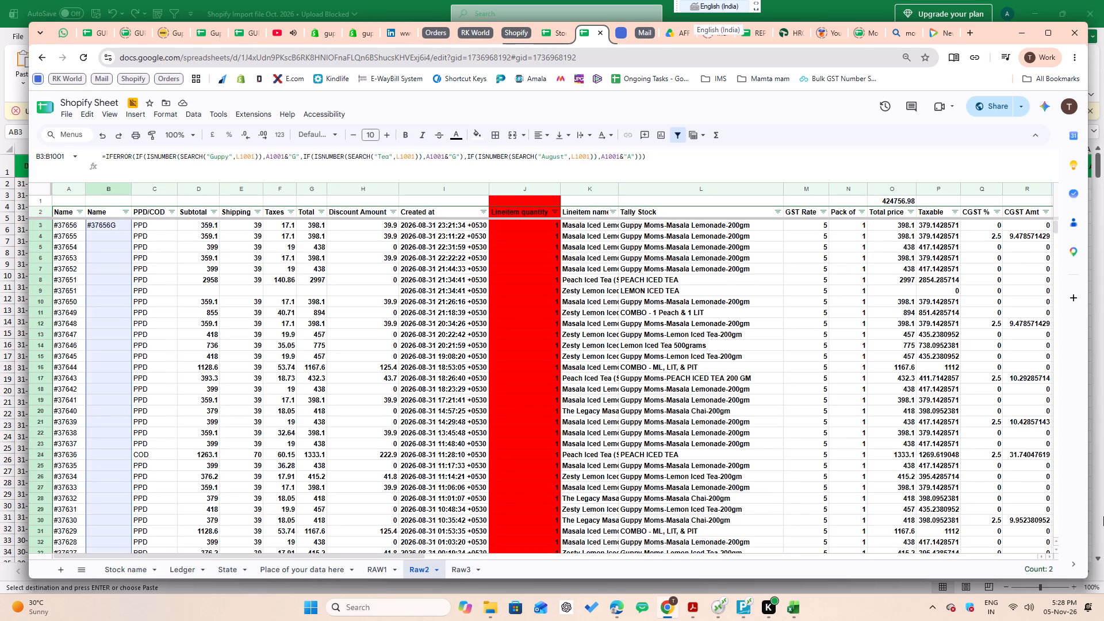
{"action": "key", "text": "ctrl+d"}
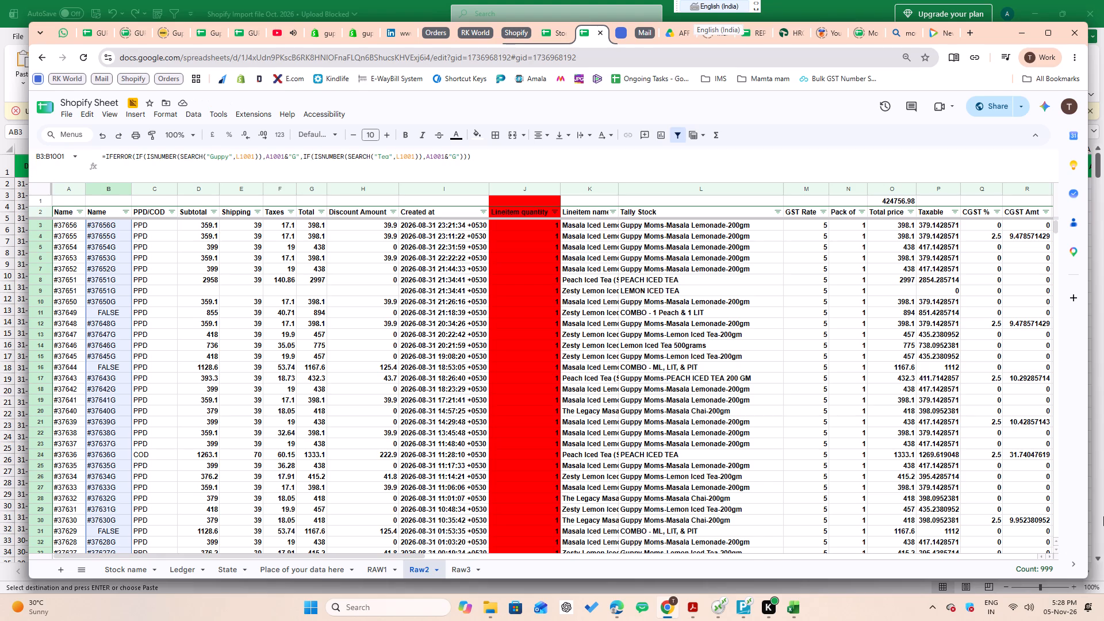
Reopen the B3 formula for editing and select its nested "Tea" IF condition together with the preceding comma.
{"action": "key", "text": "ctrl+Up"}
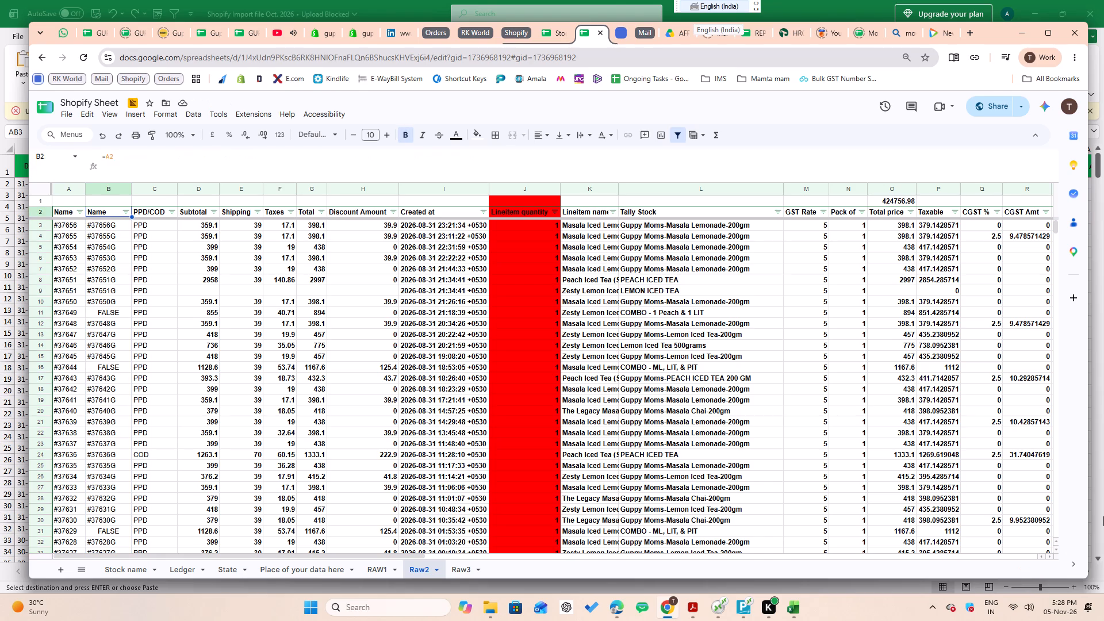
{"action": "key", "text": "Down"}
{"action": "key", "text": "Up"}
{"action": "key", "text": "Down"}
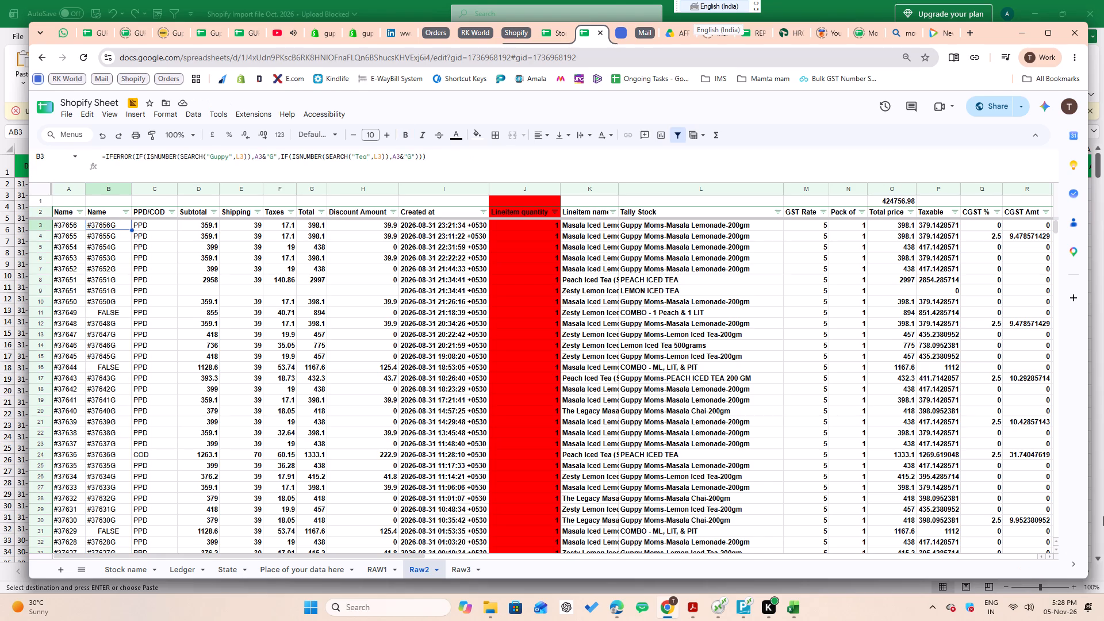
{"action": "key", "text": "F2"}
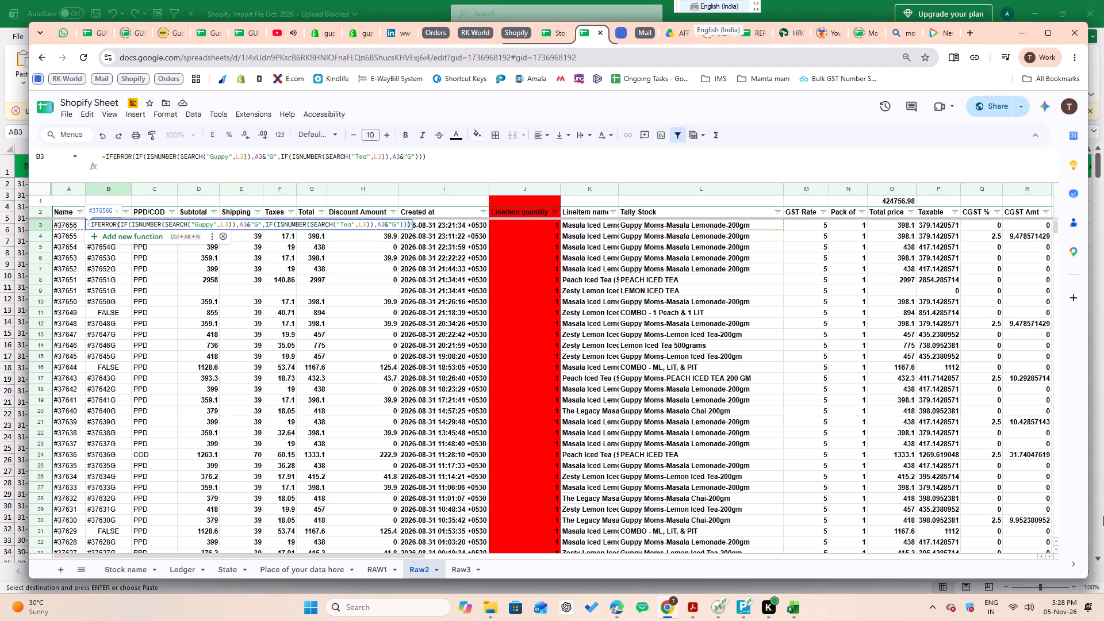
{"action": "key", "text": "Left"}
{"action": "key", "text": "Left"}
{"action": "key", "text": "Left"}
{"action": "key", "text": "Left"}
{"action": "key", "text": "Left"}
{"action": "key", "text": "Left"}
{"action": "key", "text": "Left"}
{"action": "key", "text": "Left"}
{"action": "key", "text": "Left"}
{"action": "key", "text": "Left"}
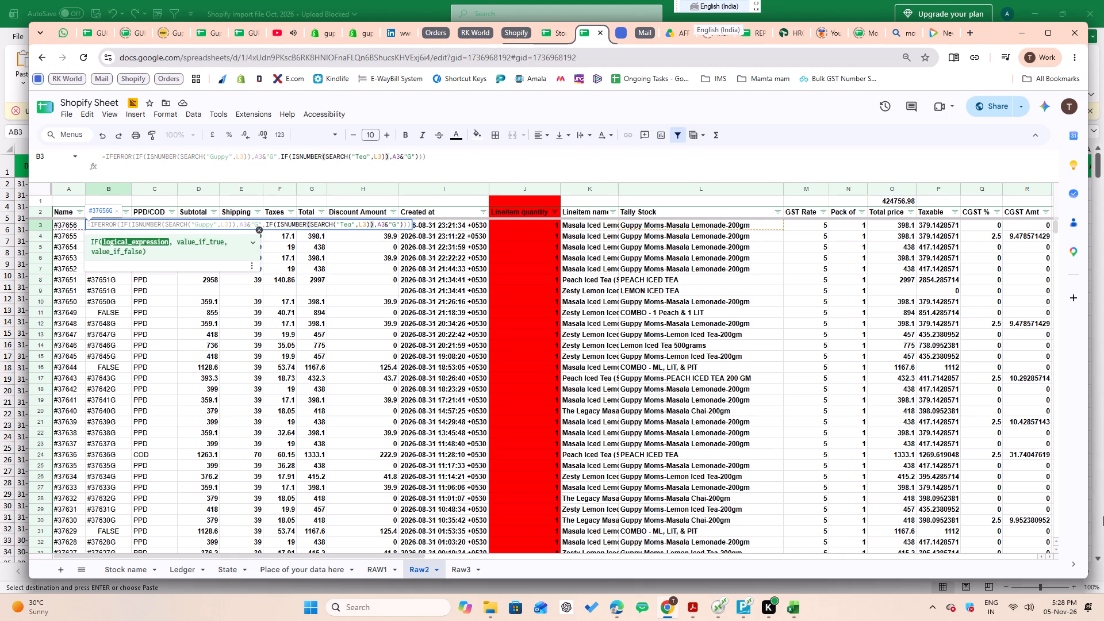
{"action": "key", "text": "Right"}
{"action": "key", "text": "Right"}
{"action": "key", "text": "Right"}
{"action": "key", "text": "Right"}
{"action": "key", "text": "Right"}
{"action": "key", "text": "Right"}
{"action": "key", "text": "Right"}
{"action": "key", "text": "Right"}
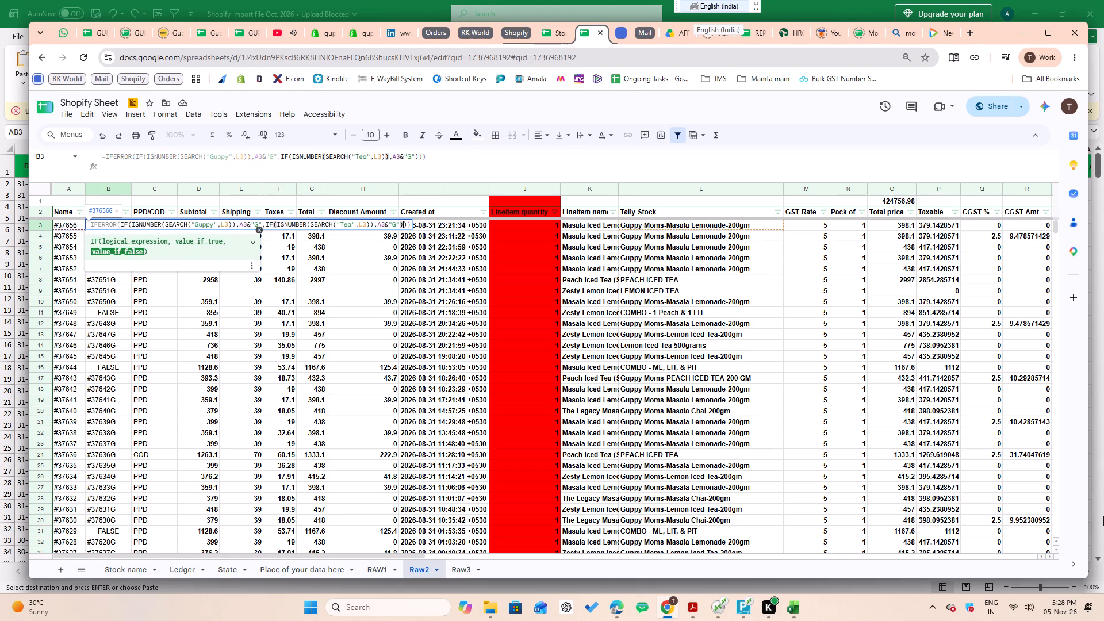
{"action": "key", "text": "shift+Left"}
{"action": "key", "text": "shift+Left"}
{"action": "key", "text": "shift+Left"}
{"action": "key", "text": "shift+Left"}
{"action": "key", "text": "shift+Left"}
{"action": "key", "text": "shift+Left"}
{"action": "key", "text": "shift+Left"}
{"action": "key", "text": "shift+Left"}
{"action": "key", "text": "shift+Left"}
{"action": "key", "text": "shift+Left"}
{"action": "key", "text": "shift+Left"}
{"action": "key", "text": "shift+Left"}
{"action": "key", "text": "shift+Left"}
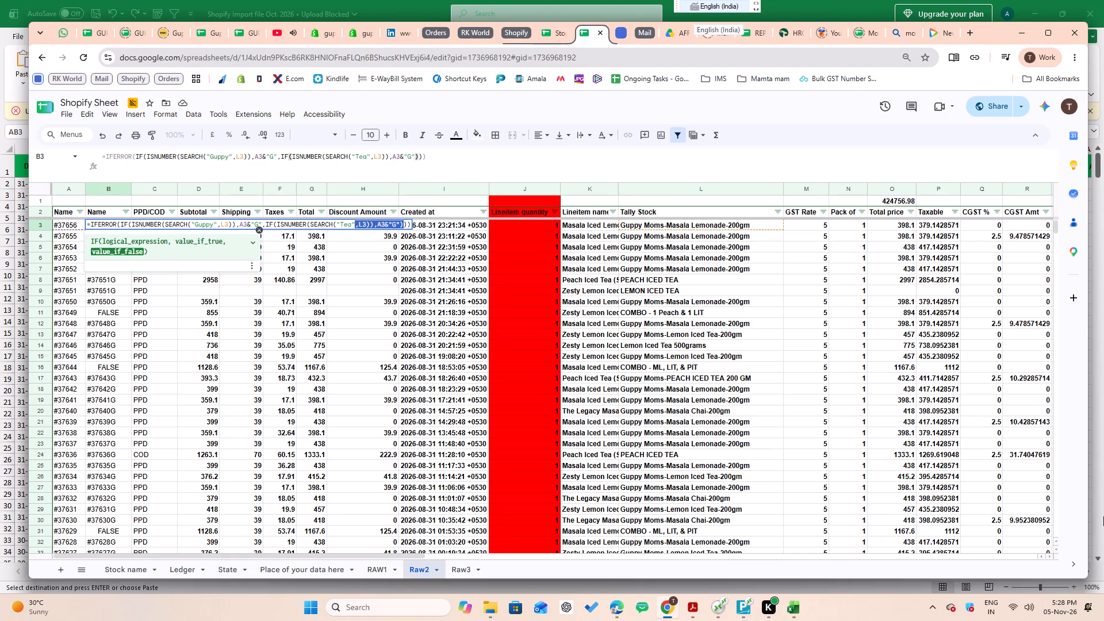
{"action": "key", "text": "shift+Left"}
{"action": "key", "text": "shift+Left"}
{"action": "key", "text": "shift+Left"}
{"action": "key", "text": "shift+Left"}
{"action": "key", "text": "shift+Left"}
{"action": "key", "text": "shift+Left"}
{"action": "key", "text": "shift+Left"}
{"action": "key", "text": "shift+Left"}
{"action": "key", "text": "shift+Left"}
{"action": "key", "text": "shift+Left"}
{"action": "key", "text": "shift+Left"}
{"action": "key", "text": "shift+Left"}
{"action": "key", "text": "shift+Left"}
{"action": "key", "text": "shift+Left"}
{"action": "key", "text": "shift+Left"}
{"action": "key", "text": "shift+Left"}
{"action": "key", "text": "shift+Left"}
{"action": "key", "text": "shift+Left"}
{"action": "key", "text": "shift+Left"}
{"action": "key", "text": "shift+Left"}
{"action": "key", "text": "shift+Left"}
{"action": "key", "text": "shift+Left"}
{"action": "key", "text": "shift+Left"}
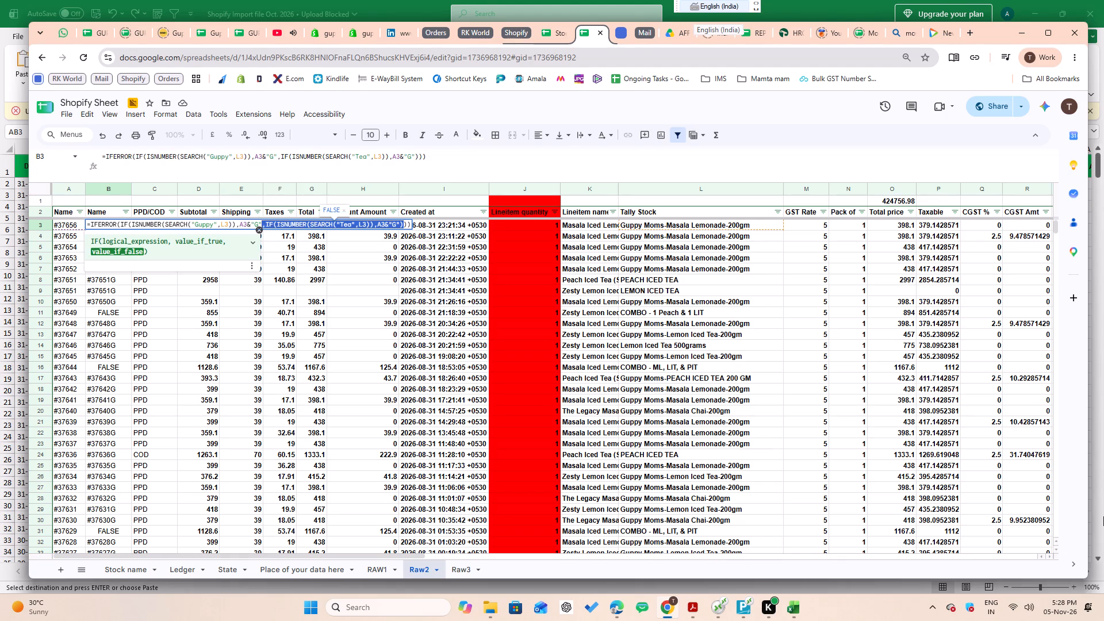
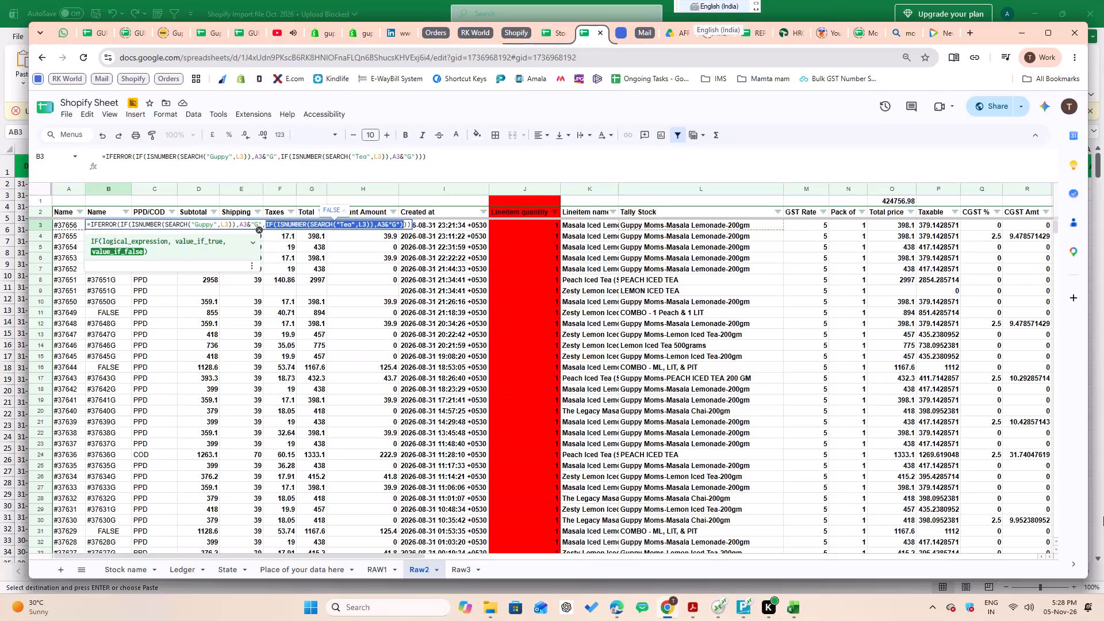
Copy the nested "Tea" IF condition in the B3 formula and append the copy as that condition's value-if-false argument.
{"action": "key", "text": "ctrl+c"}
{"action": "key", "text": "Escape"}
{"action": "key", "text": "Escape"}
{"action": "key", "text": "Escape"}
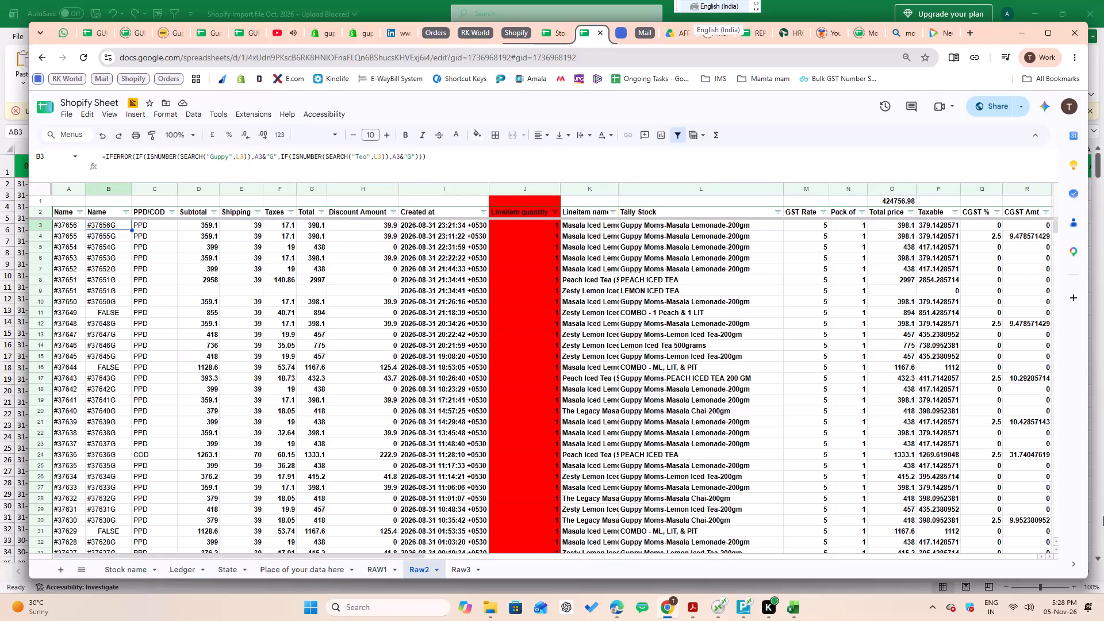
{"action": "key", "text": "Escape"}
{"action": "key", "text": "F2"}
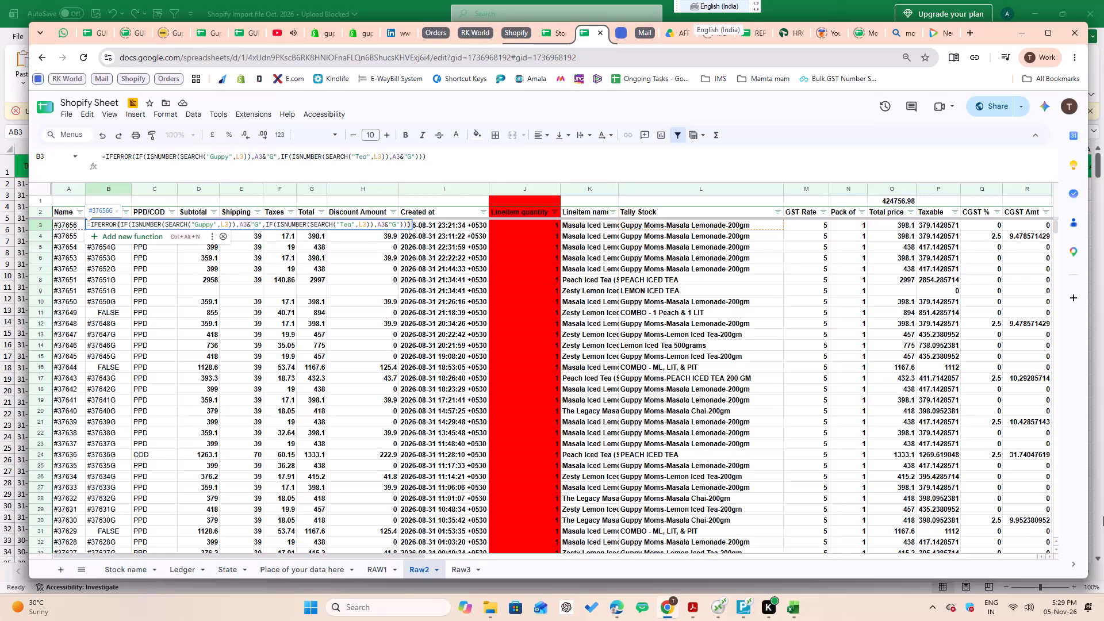
{"action": "key", "text": "Right"}
{"action": "key", "text": "BackSpace"}
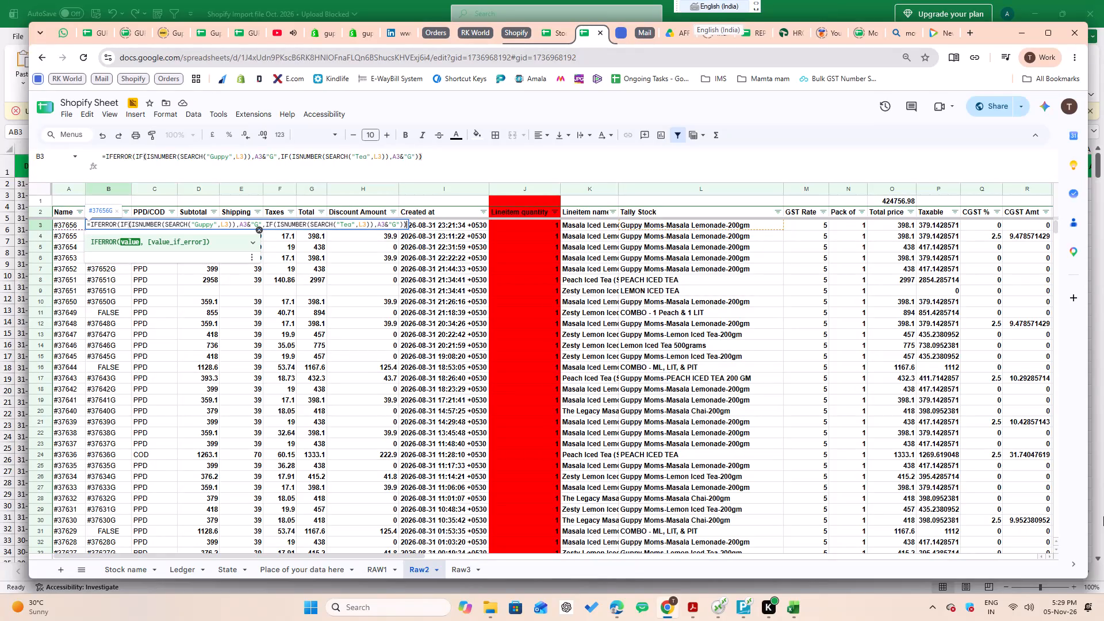
{"action": "key", "text": "BackSpace"}
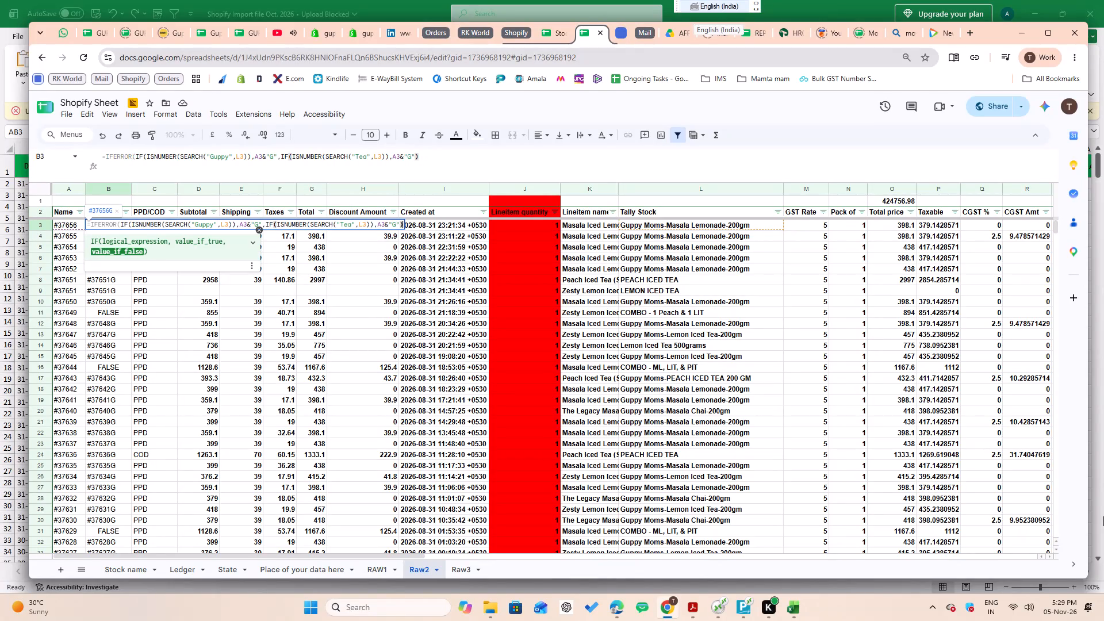
{"action": "key", "text": "BackSpace"}
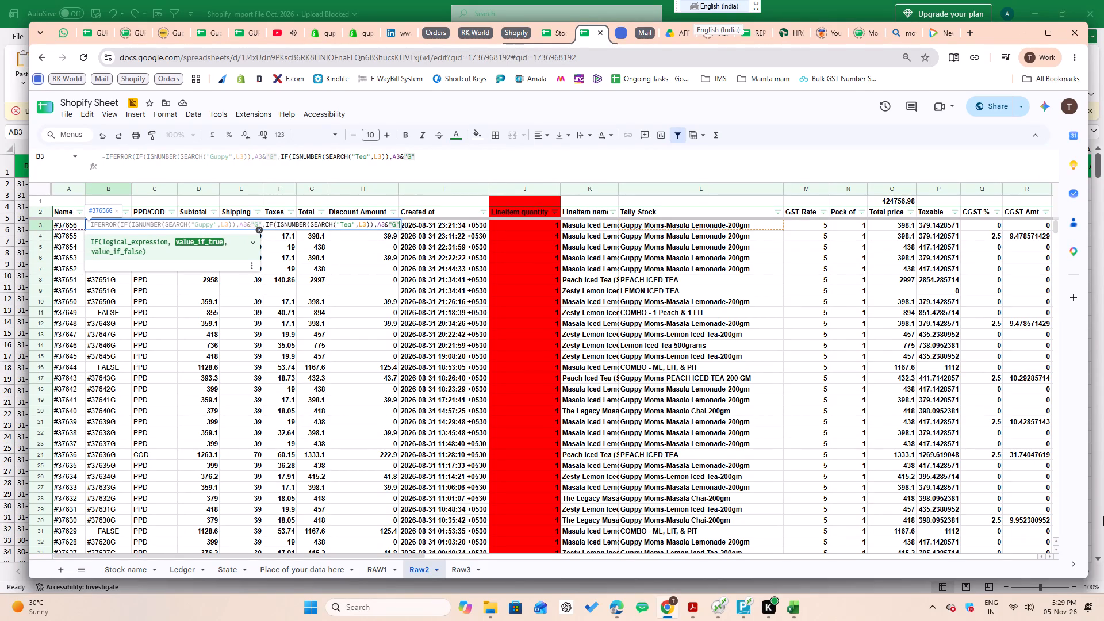
{"action": "key", "text": "comma"}
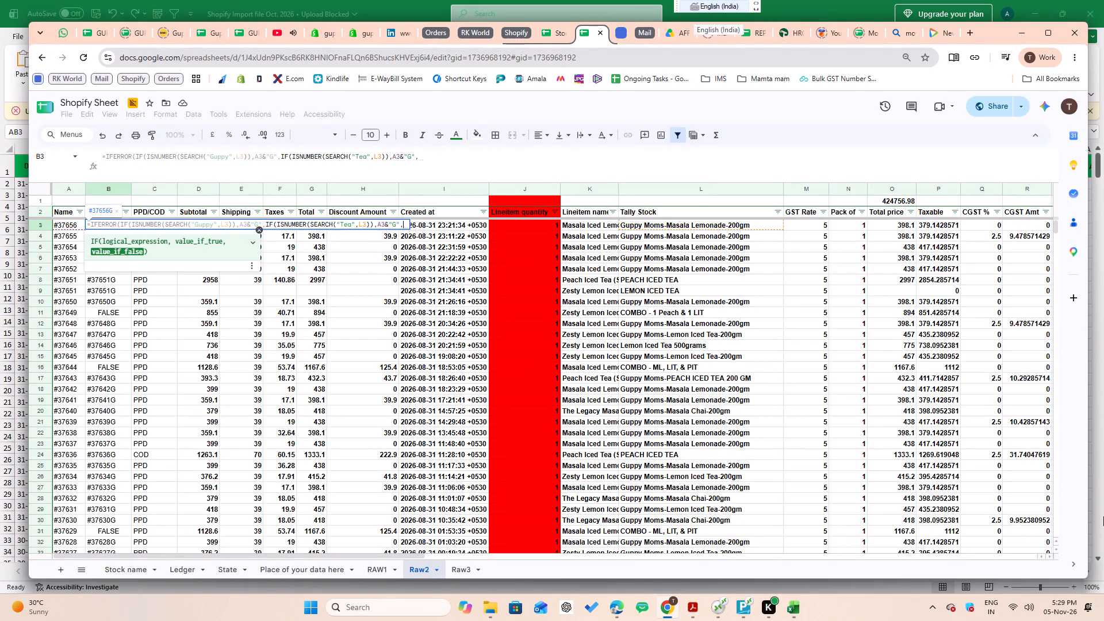
{"action": "key", "text": "ctrl+v"}
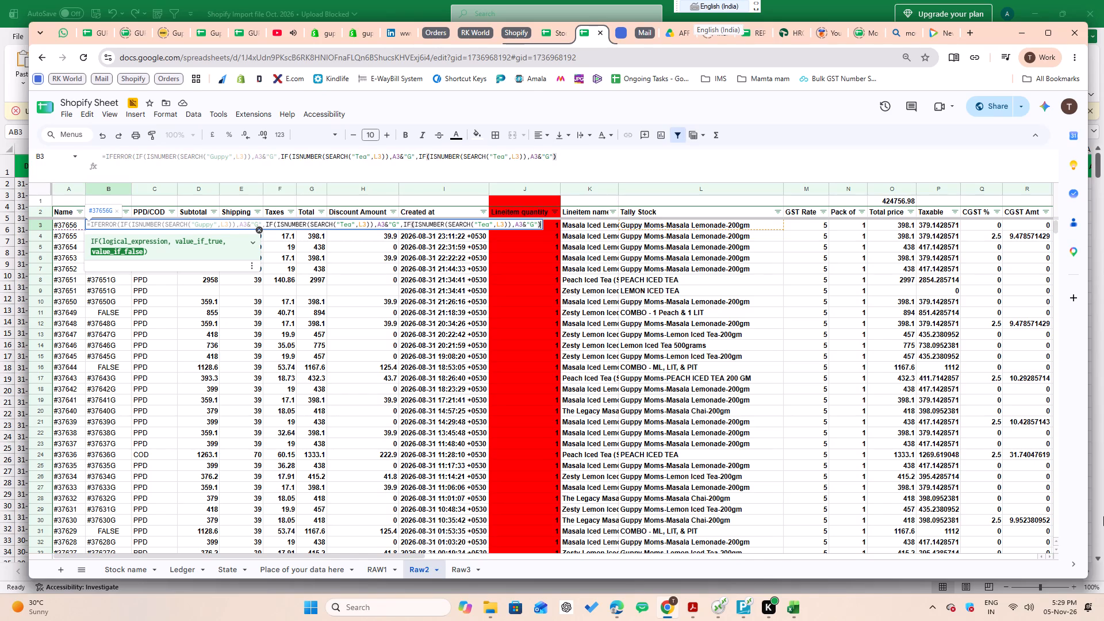
Change the search text in the appended IF condition of the B3 formula to "Peach".
{"action": "key", "text": "Left"}
{"action": "key", "text": "Left"}
{"action": "key", "text": "Left"}
{"action": "key", "text": "Left"}
{"action": "key", "text": "Left"}
{"action": "key", "text": "Left"}
{"action": "key", "text": "Left"}
{"action": "key", "text": "Left"}
{"action": "key", "text": "Left"}
{"action": "key", "text": "Left"}
{"action": "key", "text": "Left"}
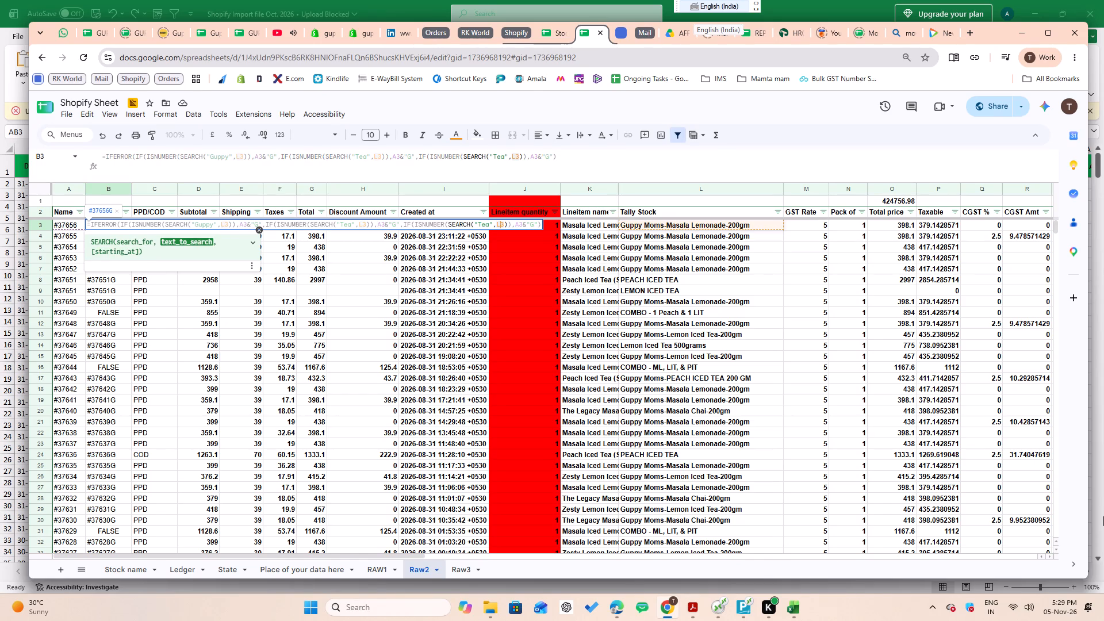
{"action": "key", "text": "Left"}
{"action": "key", "text": "Left"}
{"action": "key", "text": "Left"}
{"action": "key", "text": "BackSpace"}
{"action": "key", "text": "BackSpace"}
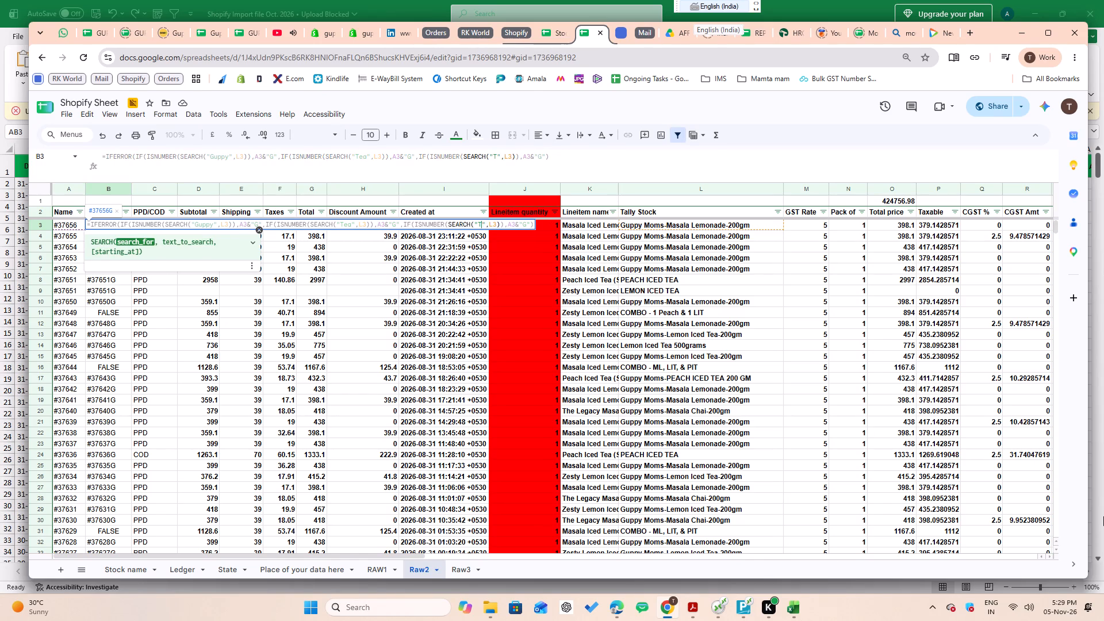
{"action": "key", "text": "BackSpace"}
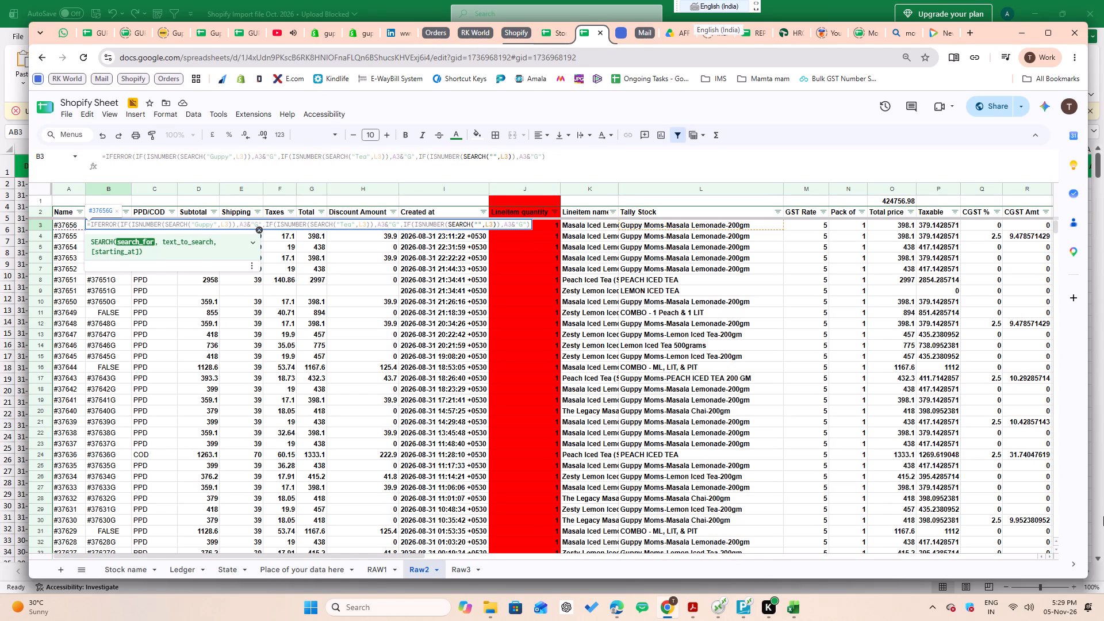
{"action": "key", "text": "shift+p"}
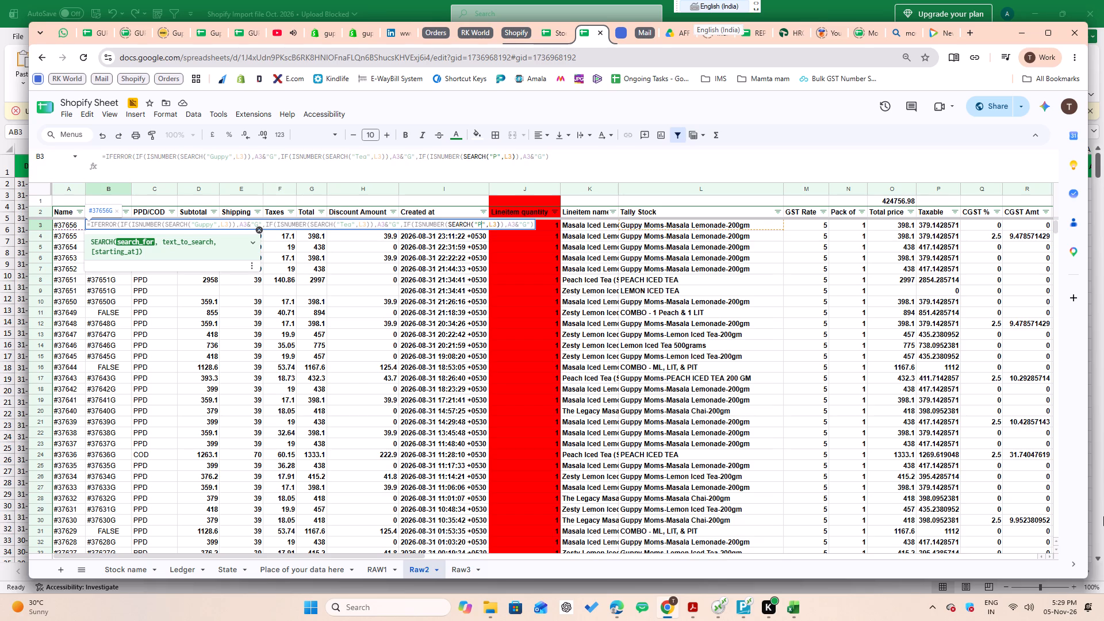
{"action": "type", "text": "each"}
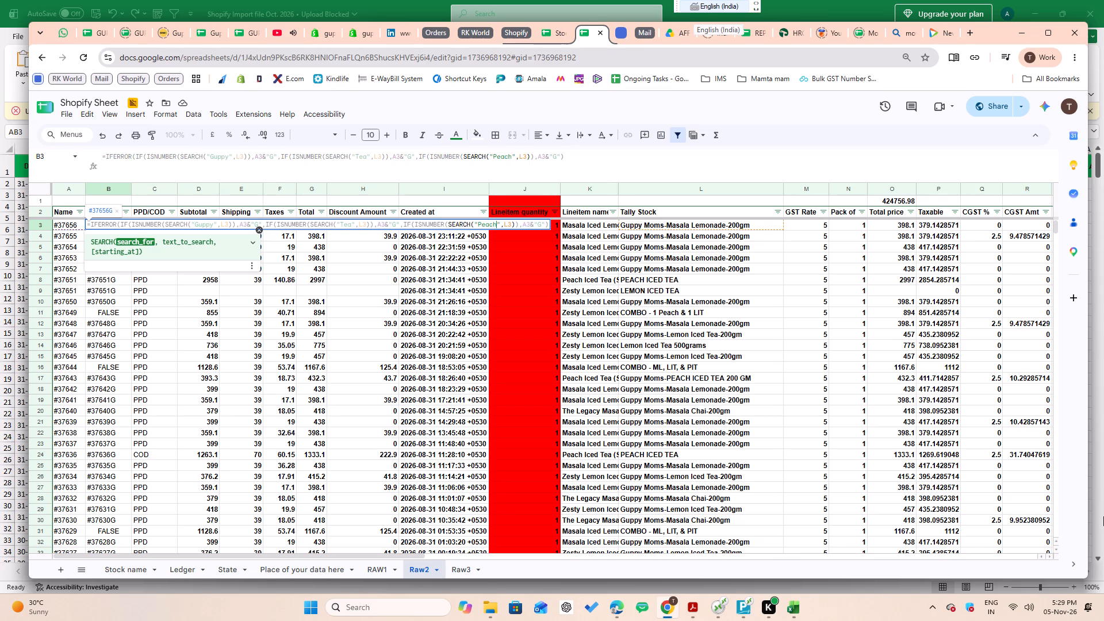
Close the nested IF and IFERROR brackets at the end of the B3 formula and commit it.
{"action": "key", "text": "Right"}
{"action": "key", "text": "Right"}
{"action": "key", "text": "Right"}
{"action": "key", "text": "Right"}
{"action": "key", "text": "Right"}
{"action": "key", "text": "Right"}
{"action": "key", "text": "Right"}
{"action": "key", "text": "Right"}
{"action": "key", "text": "Right"}
{"action": "key", "text": "Right"}
{"action": "key", "text": "Right"}
{"action": "key", "text": "Right"}
{"action": "key", "text": "Right"}
{"action": "key", "text": "Right"}
{"action": "key", "text": "Right"}
{"action": "key", "text": "Right"}
{"action": "key", "text": "Right"}
{"action": "key", "text": "Right"}
{"action": "key", "text": "Right"}
{"action": "key", "text": "Right"}
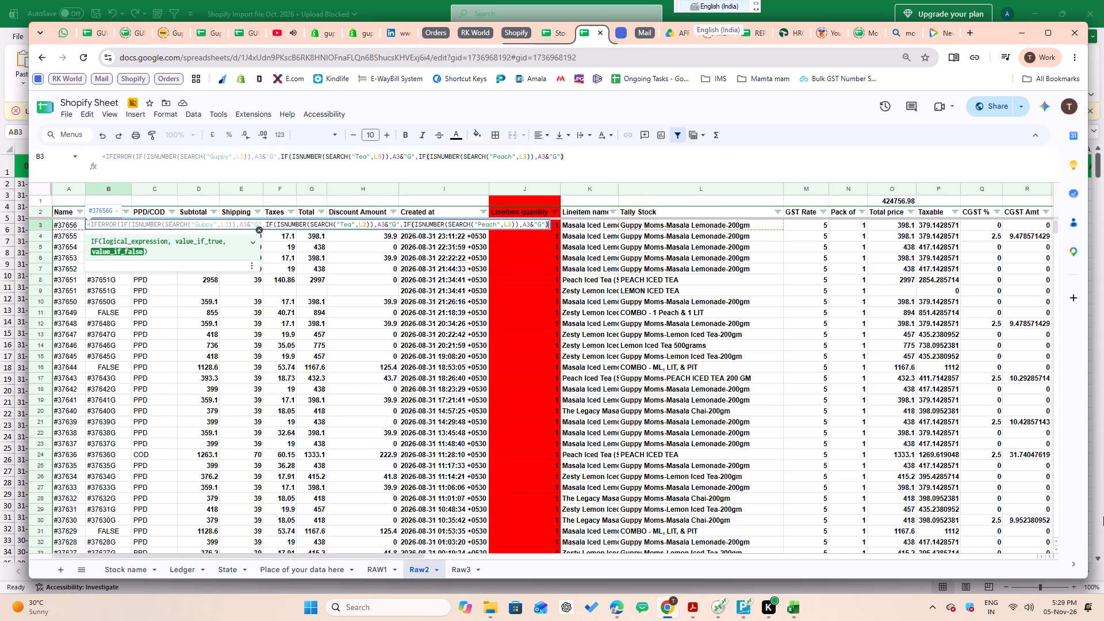
{"action": "type", "text": "))"}
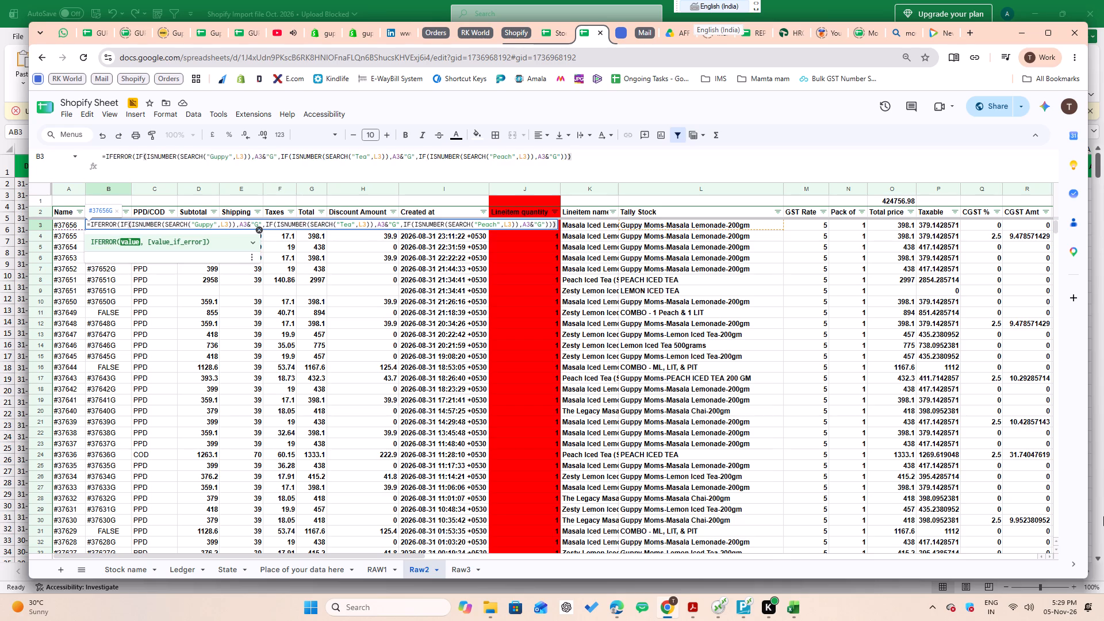
{"action": "key", "text": "shift+parenright"}
{"action": "key", "text": "Return"}
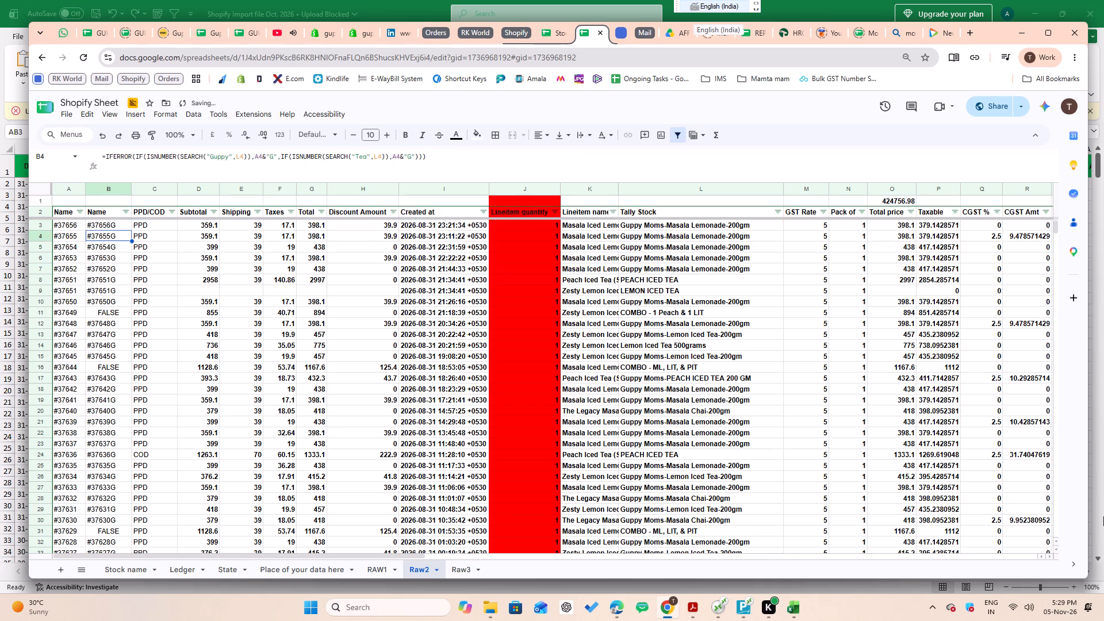
Fill the B3 formula with the "Peach" condition down the second Name column through B1001.
{"action": "key", "text": "Up"}
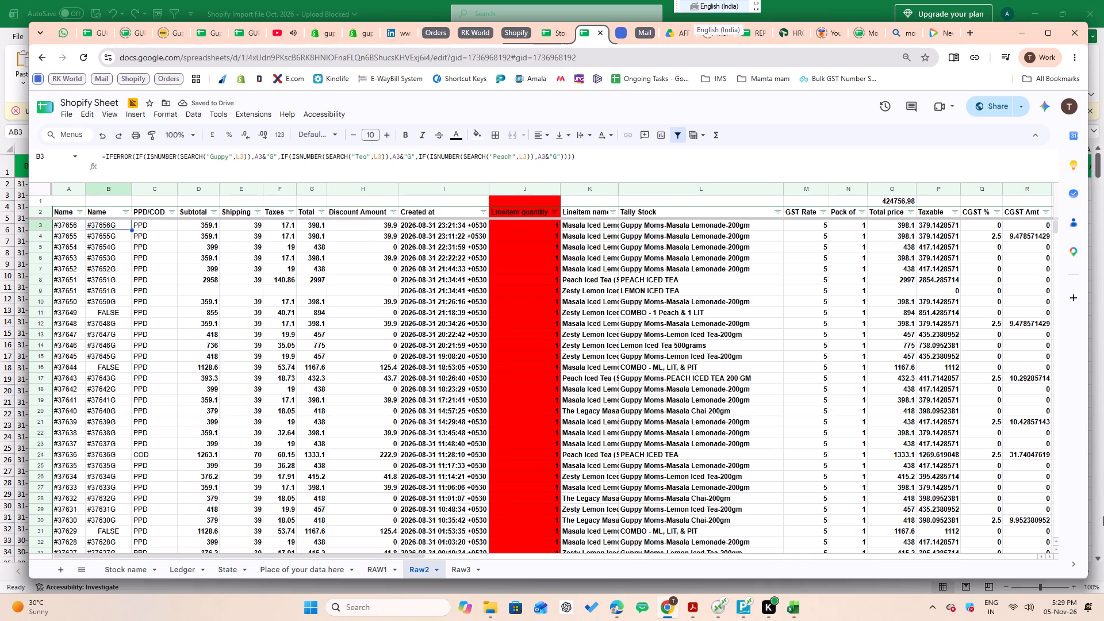
{"action": "key", "text": "shift+Down"}
{"action": "key", "text": "shift+Down"}
{"action": "key", "text": "shift+Down"}
{"action": "key", "text": "shift+Down"}
{"action": "key", "text": "shift+Down"}
{"action": "key", "text": "shift+Down"}
{"action": "key", "text": "shift+Down"}
{"action": "key", "text": "shift+Down"}
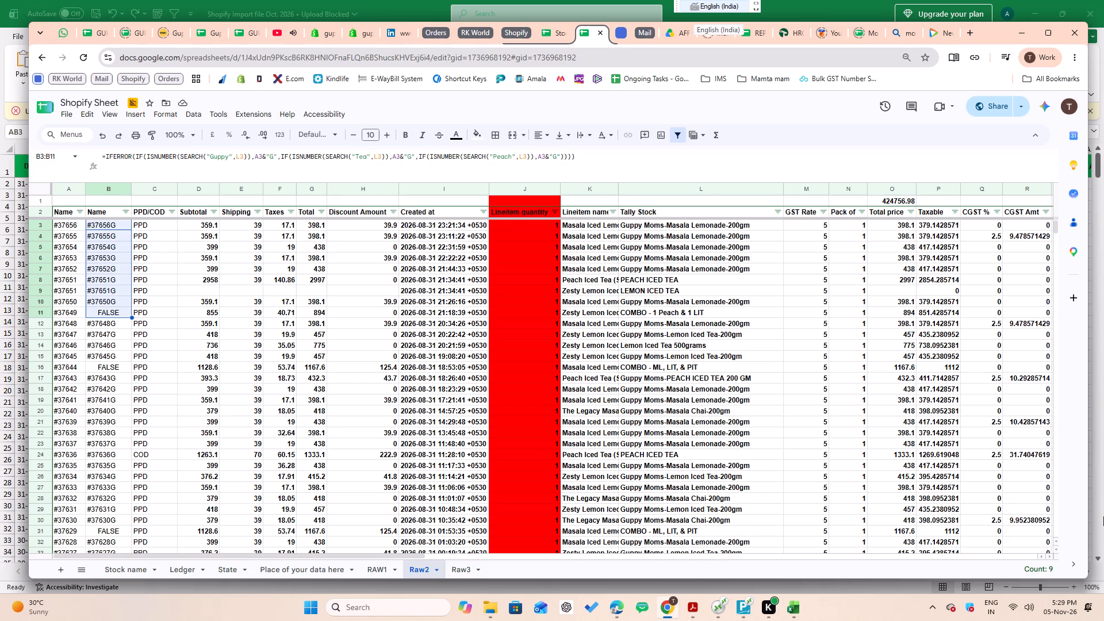
{"action": "key", "text": "ctrl+d"}
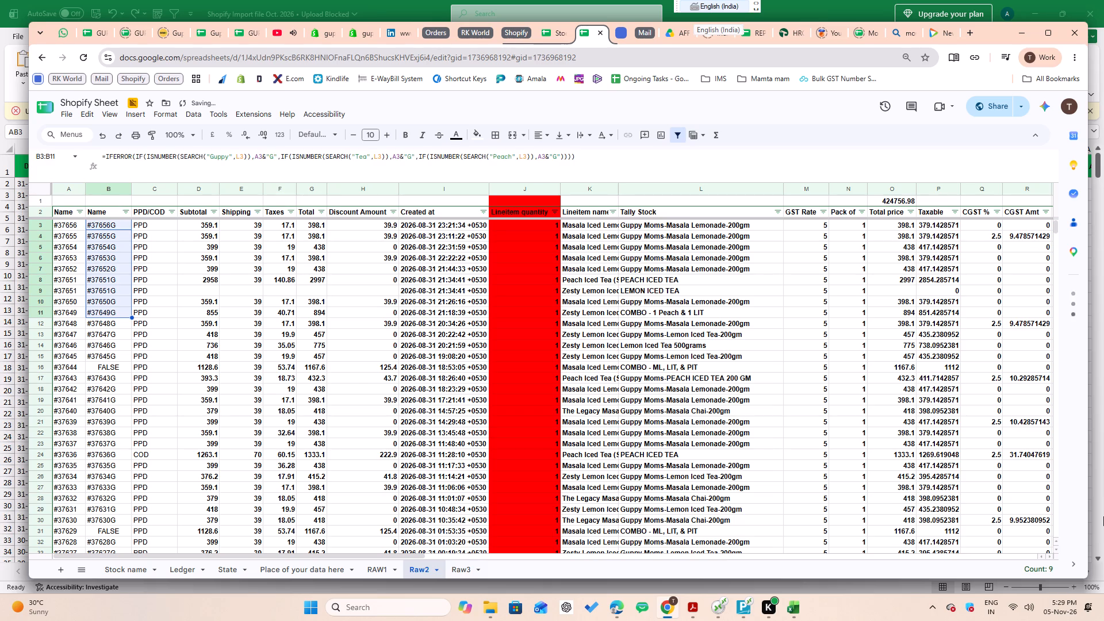
{"action": "key", "text": "ctrl+shift+Down"}
{"action": "key", "text": "ctrl+shift+Down"}
{"action": "key", "text": "ctrl+d"}
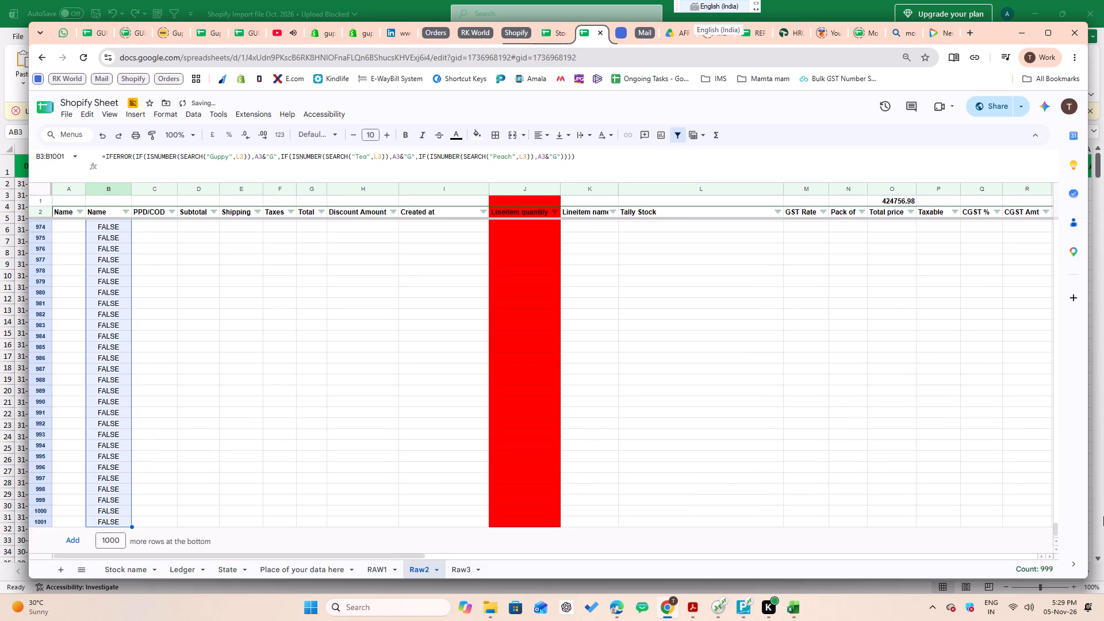
Check the filled formula results at the beginning and end of the second Name column, from B3 to B1001.
{"action": "key", "text": "Up"}
{"action": "key", "text": "Down"}
{"action": "key", "text": "Up"}
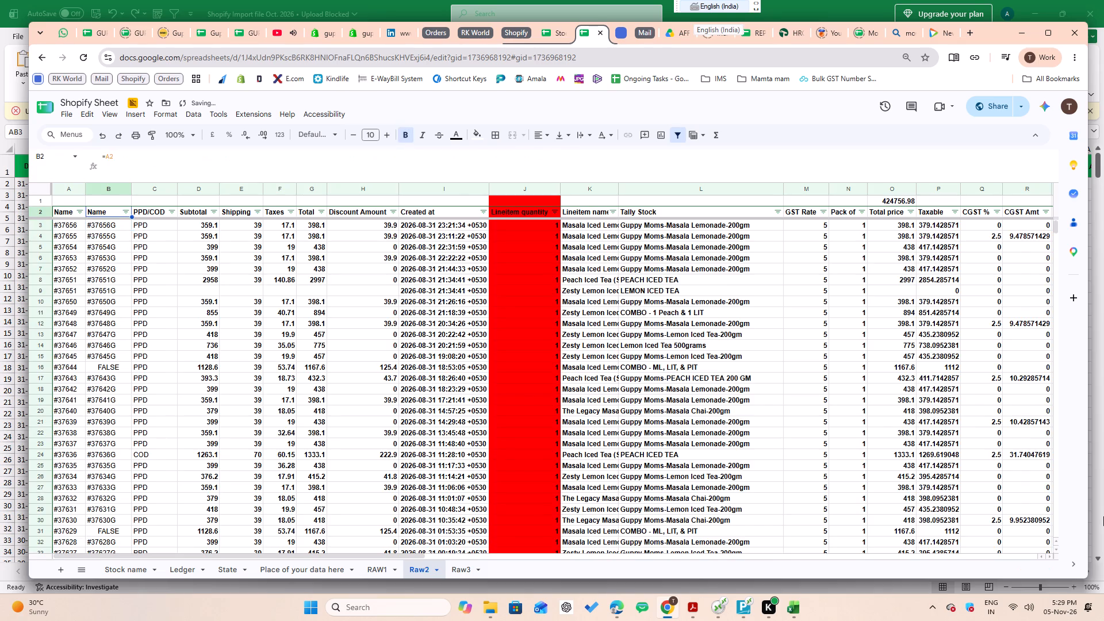
{"action": "key", "text": "Down"}
{"action": "key", "text": "ctrl+Down"}
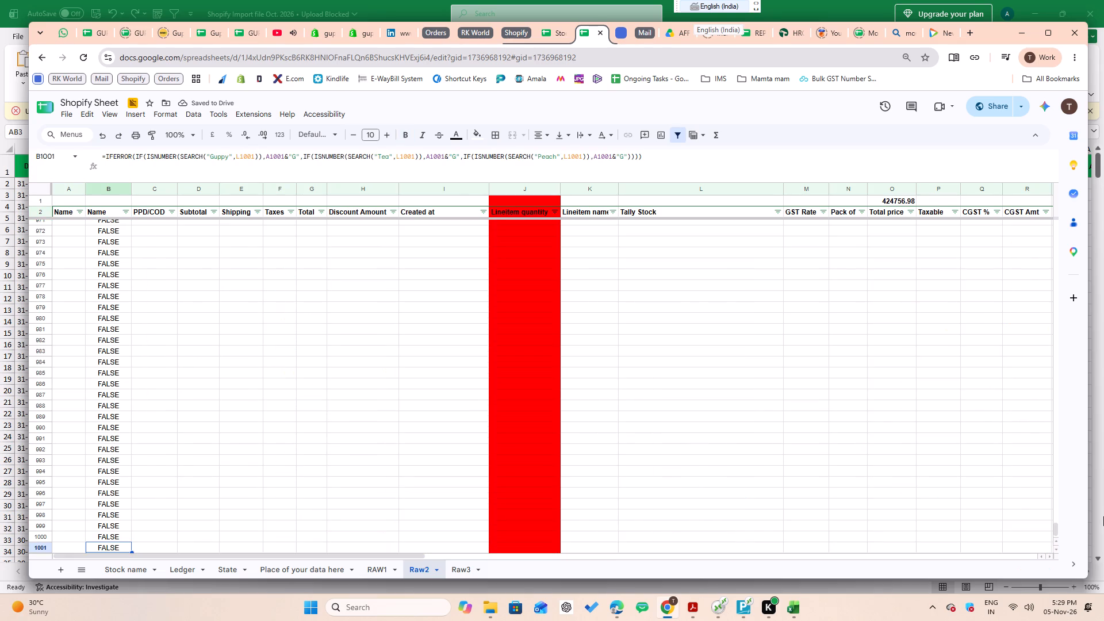
{"action": "key", "text": "Down"}
{"action": "key", "text": "Down"}
{"action": "key", "text": "Up"}
{"action": "key", "text": "Up"}
{"action": "key", "text": "ctrl+Up"}
{"action": "key", "text": "Down"}
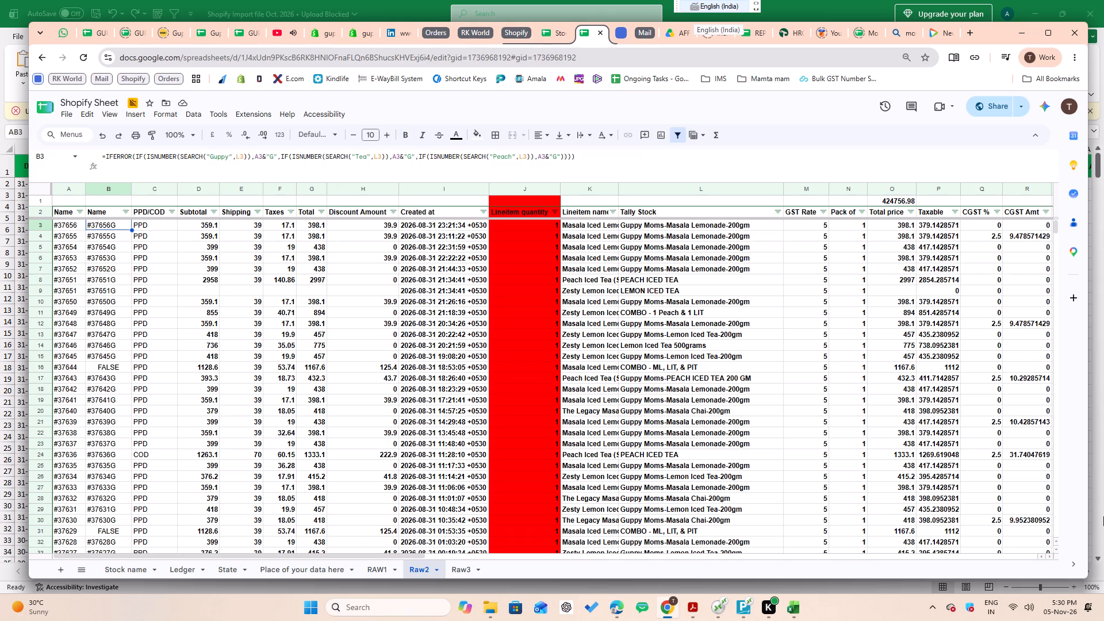
{"action": "key", "text": "ctrl+Down"}
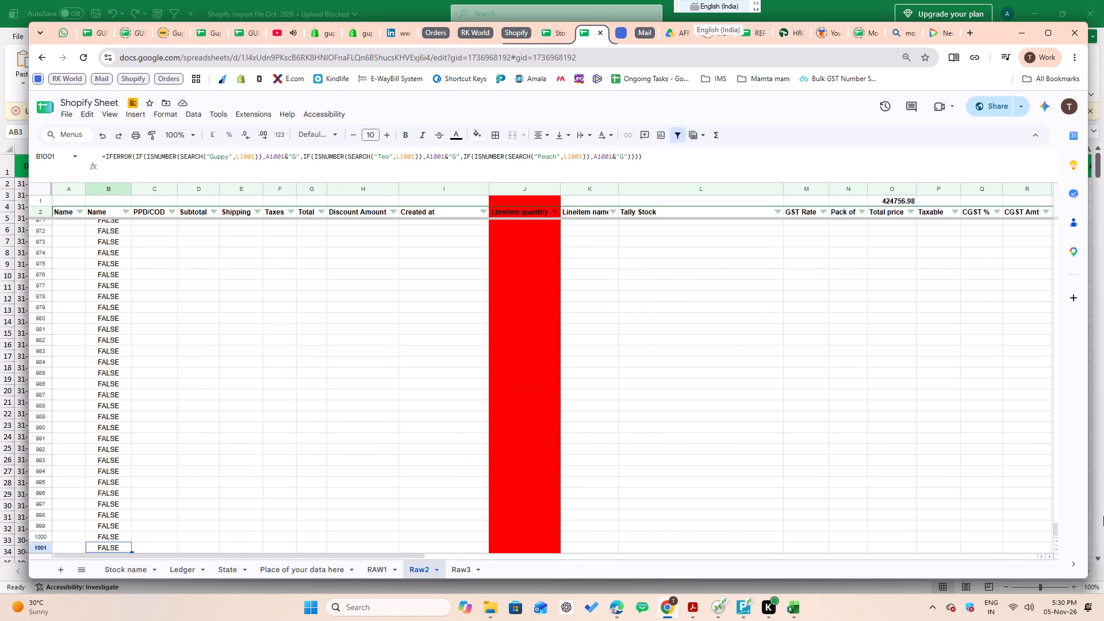
{"action": "key", "text": "ctrl+Up"}
{"action": "key", "text": "Down"}
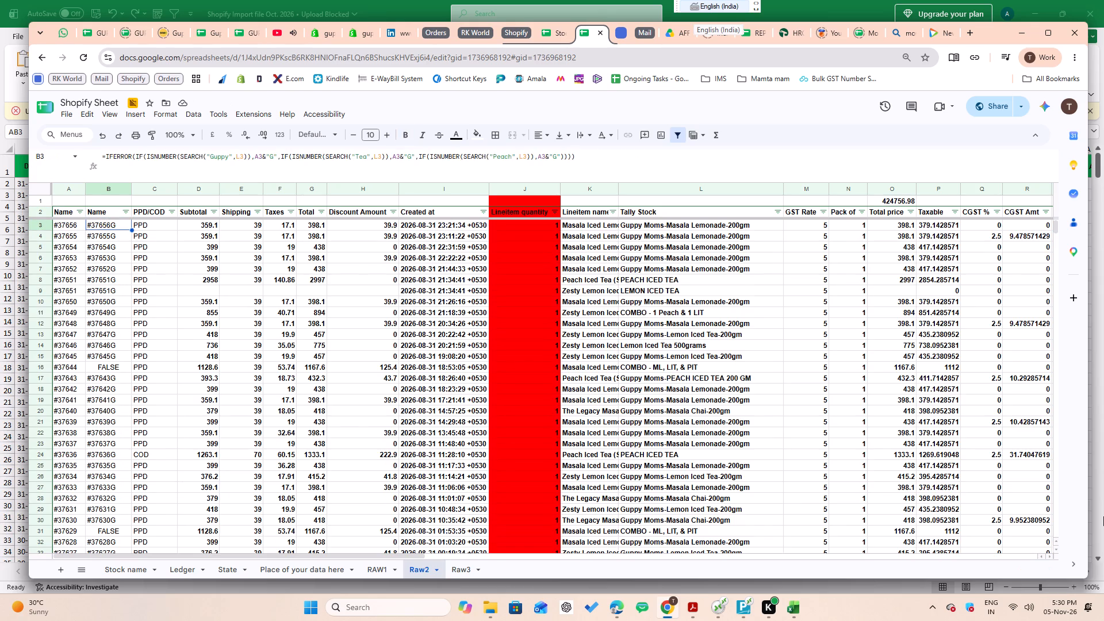
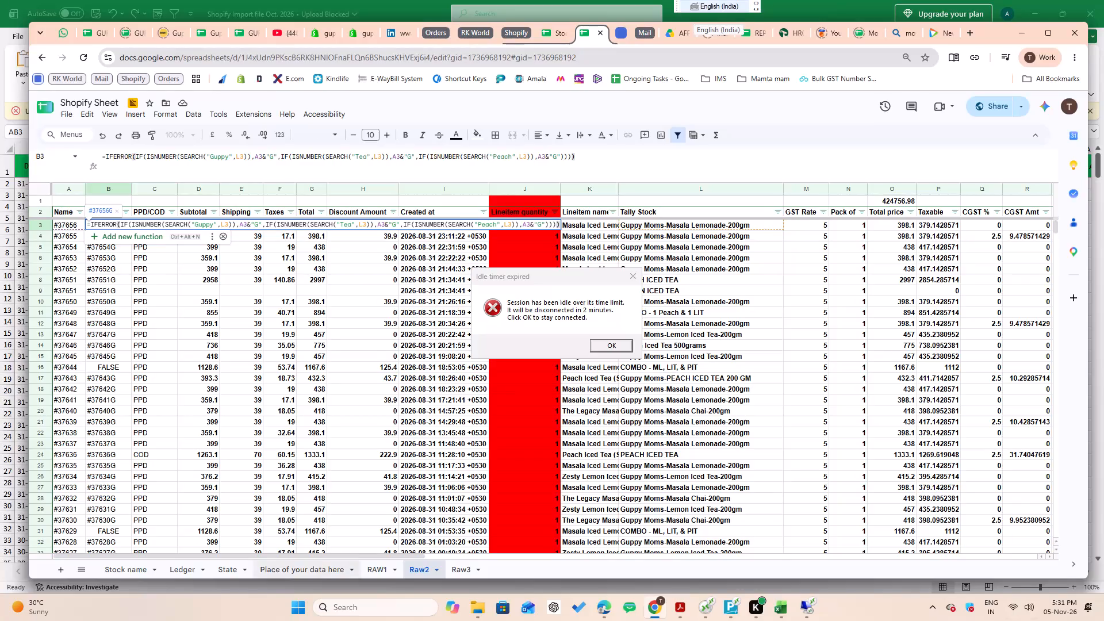
Commit the open B3 formula with its Guppy, Tea and Peach conditions and dismiss the idle timer dialog to stay connected.
{"action": "key", "text": "Return"}
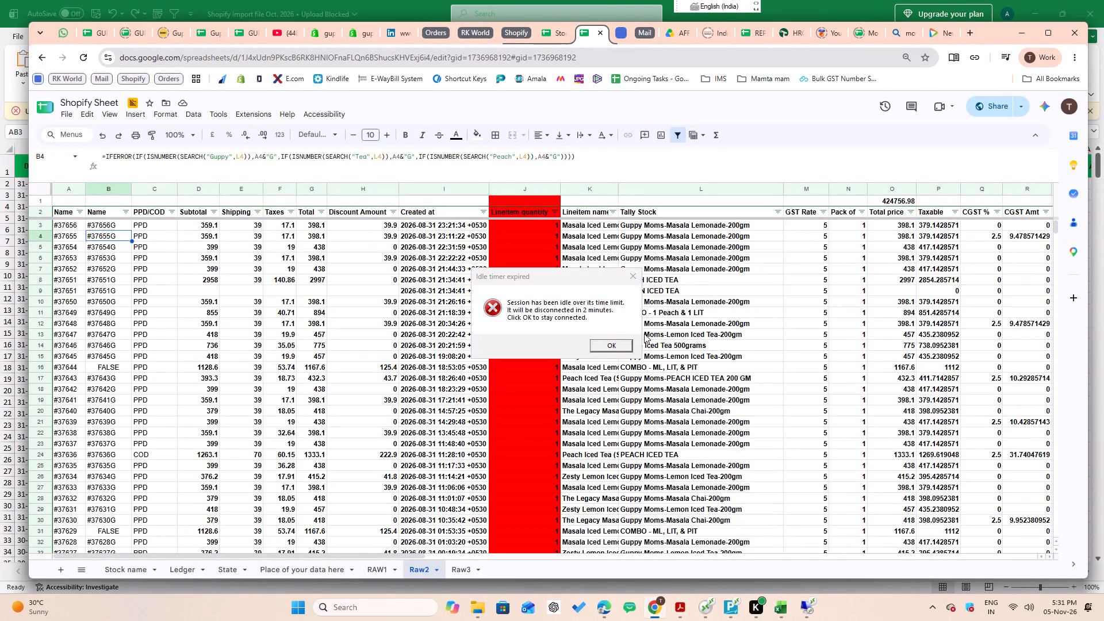
{"action": "left_click", "coordinate": [604, 346]}
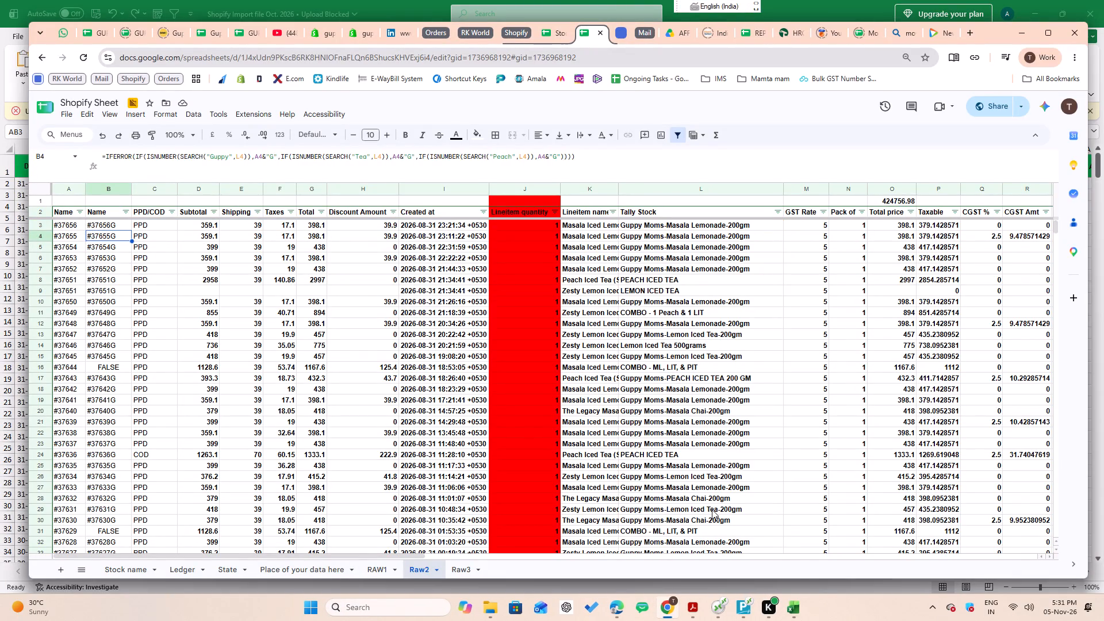
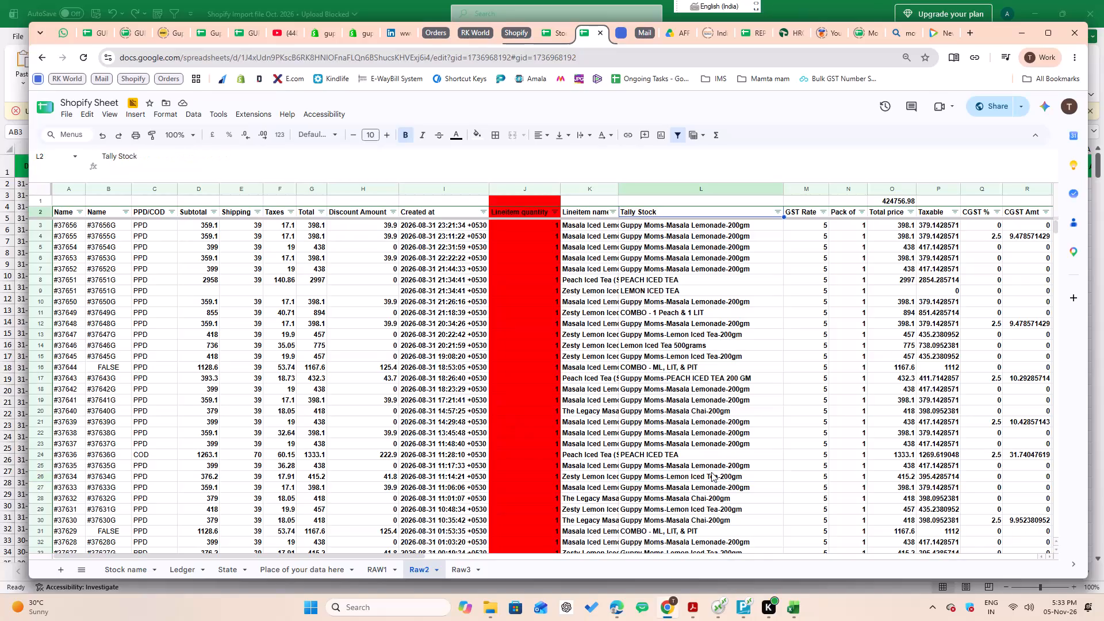
Examine the second Name column's formula results on Raw2 from the header down to row 16.
{"action": "key", "text": "Down"}
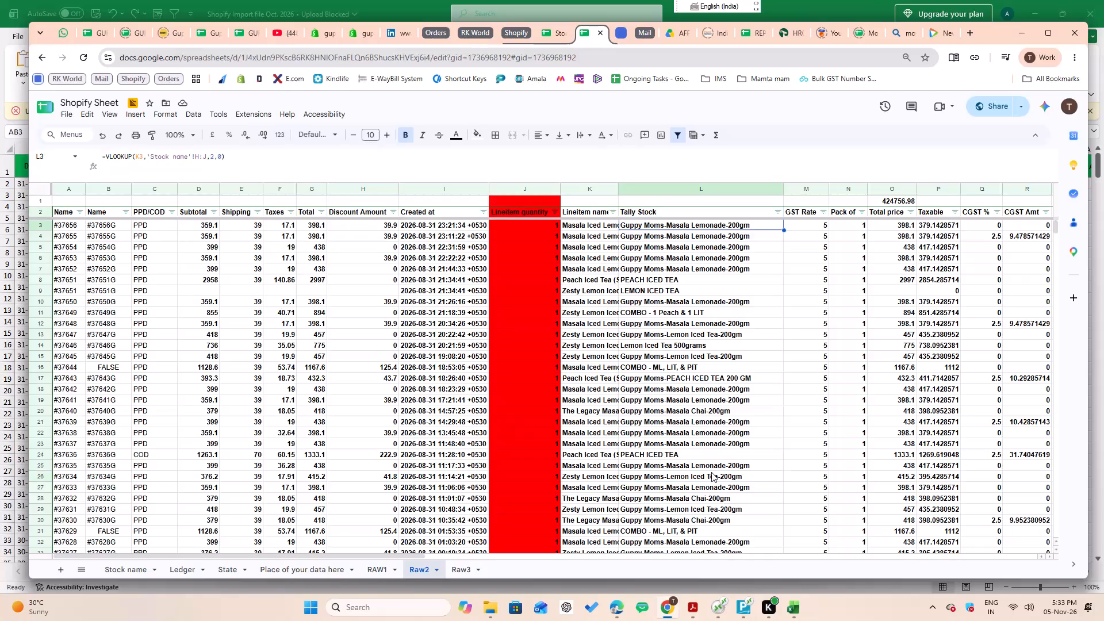
{"action": "key", "text": "Up"}
{"action": "key", "text": "Left"}
{"action": "key", "text": "Left"}
{"action": "key", "text": "Right"}
{"action": "key", "text": "Right"}
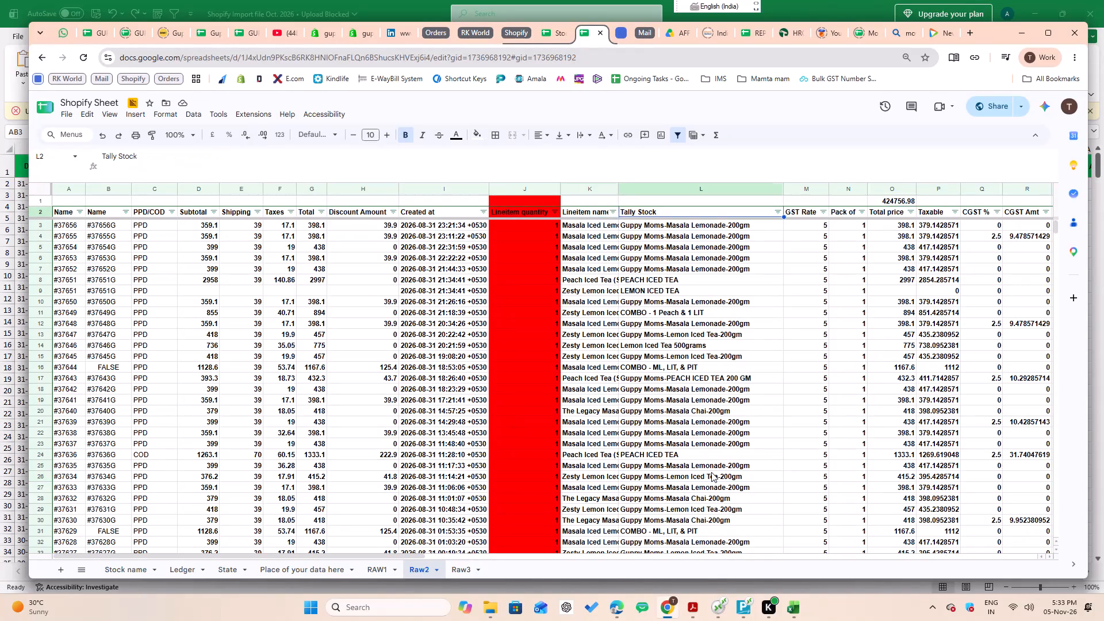
{"action": "key", "text": "Left"}
{"action": "key", "text": "Left"}
{"action": "key", "text": "ctrl+Left"}
{"action": "key", "text": "ctrl+Left"}
{"action": "key", "text": "Right"}
{"action": "key", "text": "Down"}
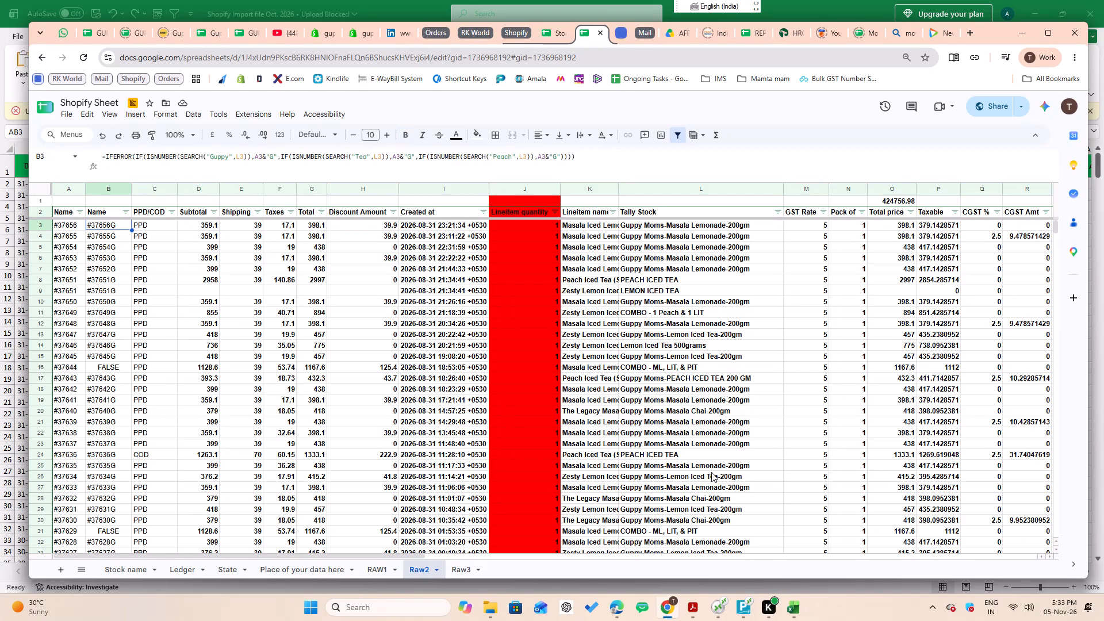
{"action": "key", "text": "Down"}
{"action": "key", "text": "Down"}
{"action": "key", "text": "Down"}
{"action": "key", "text": "Down"}
{"action": "key", "text": "Down"}
{"action": "key", "text": "Down"}
{"action": "key", "text": "Down"}
{"action": "key", "text": "Down"}
{"action": "key", "text": "Down"}
{"action": "key", "text": "Down"}
{"action": "key", "text": "Down"}
{"action": "key", "text": "Down"}
{"action": "key", "text": "Down"}
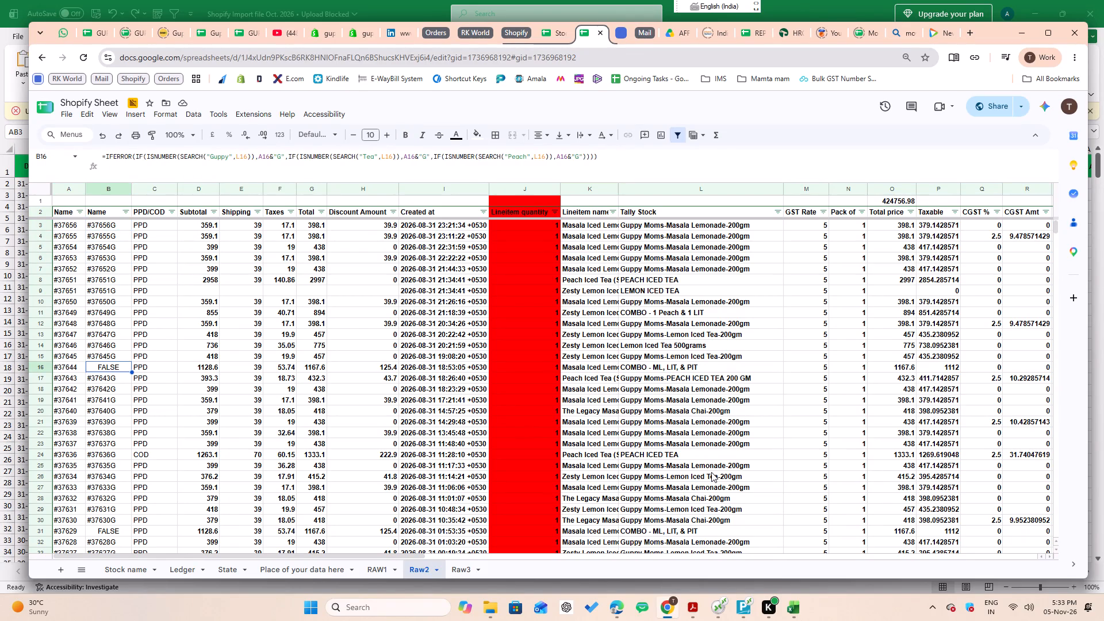
Compare row 16's Tally Stock entry with the search terms in its Name formula.
{"action": "key", "text": "Right"}
{"action": "key", "text": "Right"}
{"action": "key", "text": "Right"}
{"action": "key", "text": "Right"}
{"action": "key", "text": "Right"}
{"action": "key", "text": "Right"}
{"action": "key", "text": "Right"}
{"action": "key", "text": "Right"}
{"action": "key", "text": "Right"}
{"action": "key", "text": "Right"}
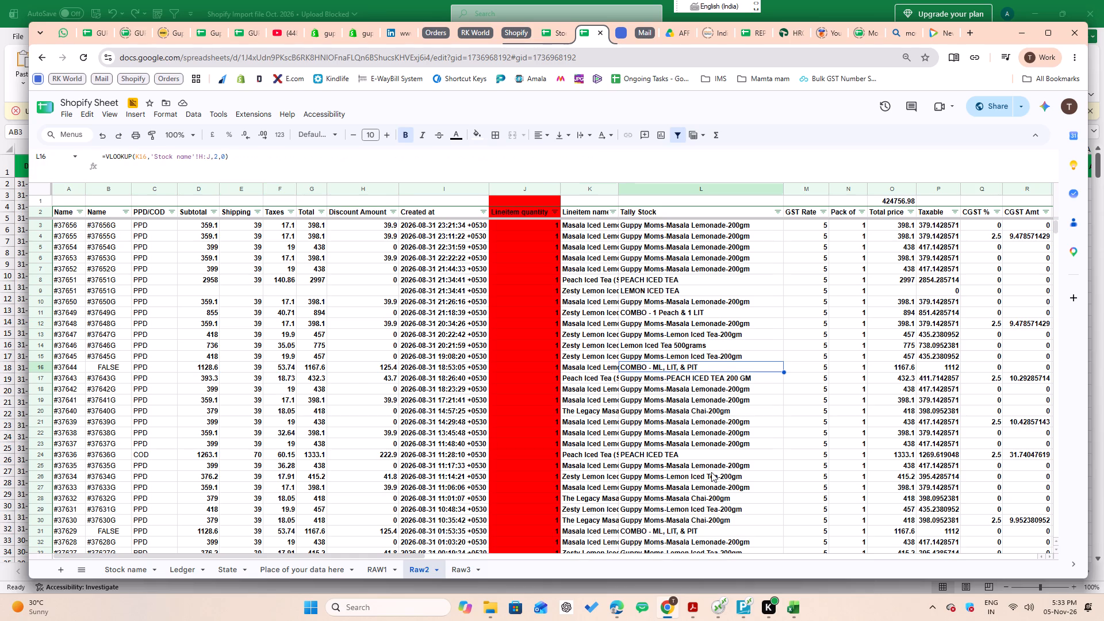
{"action": "key", "text": "Left"}
{"action": "key", "text": "Left"}
{"action": "key", "text": "Left"}
{"action": "key", "text": "Left"}
{"action": "key", "text": "Left"}
{"action": "key", "text": "Left"}
{"action": "key", "text": "Left"}
{"action": "key", "text": "Left"}
{"action": "key", "text": "Left"}
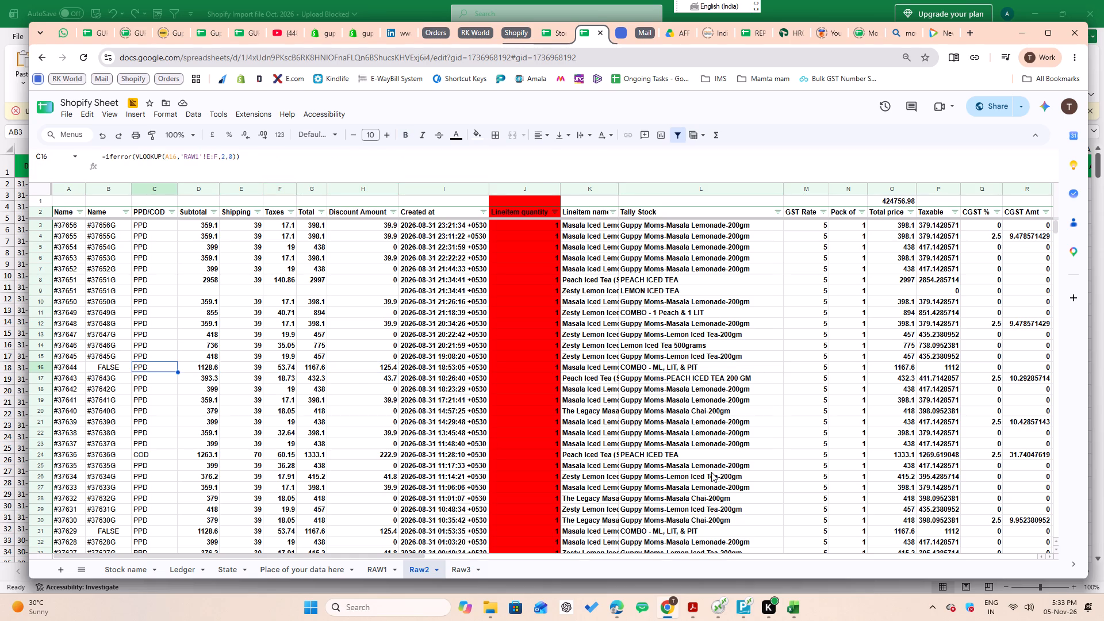
{"action": "key", "text": "Left"}
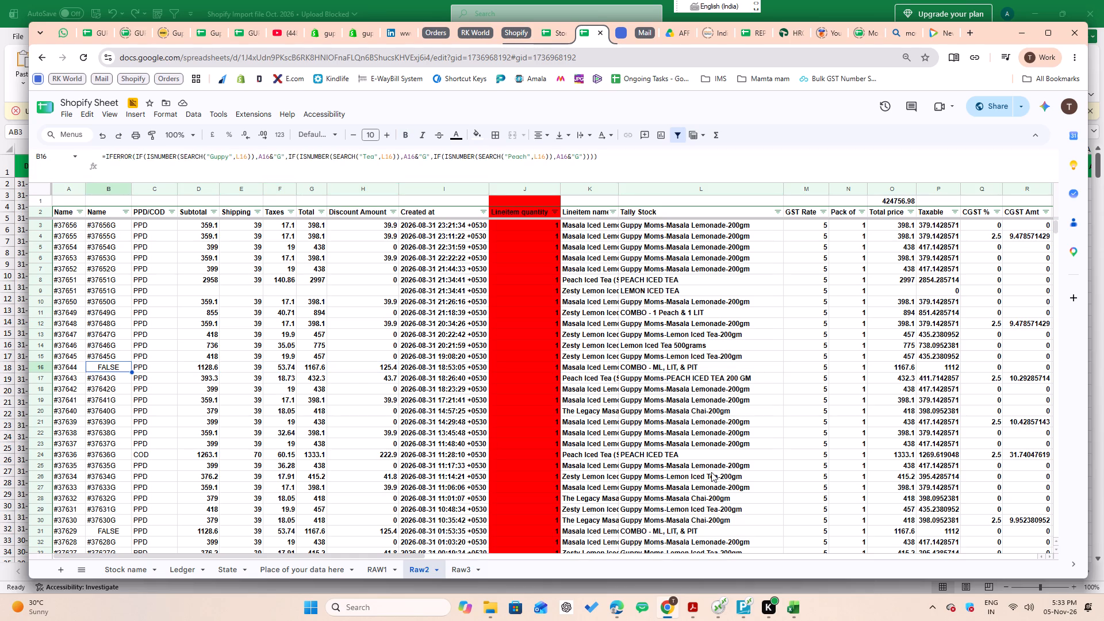
Extend the B3 formula after the Peach condition with a copied IF(ISNUMBER(SEARCH("Tea",L3)),A3&"G") as its false value.
{"action": "key", "text": "ctrl+Up"}
{"action": "key", "text": "Down"}
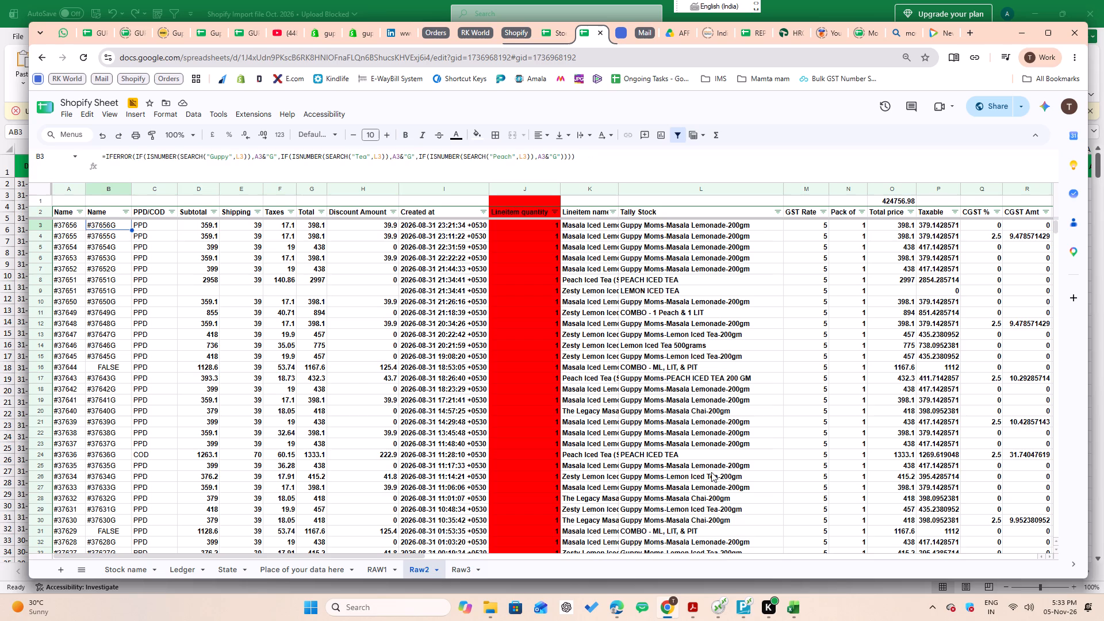
{"action": "key", "text": "F2"}
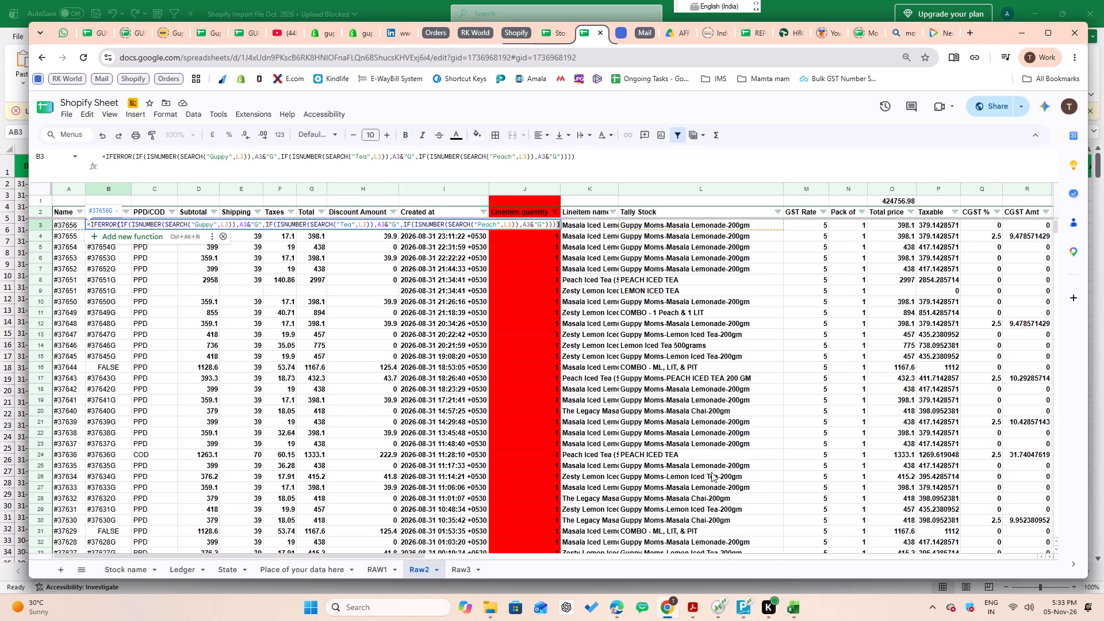
{"action": "key", "text": "BackSpace"}
{"action": "key", "text": "BackSpace"}
{"action": "key", "text": "BackSpace"}
{"action": "key", "text": "BackSpace"}
{"action": "key", "text": "comma"}
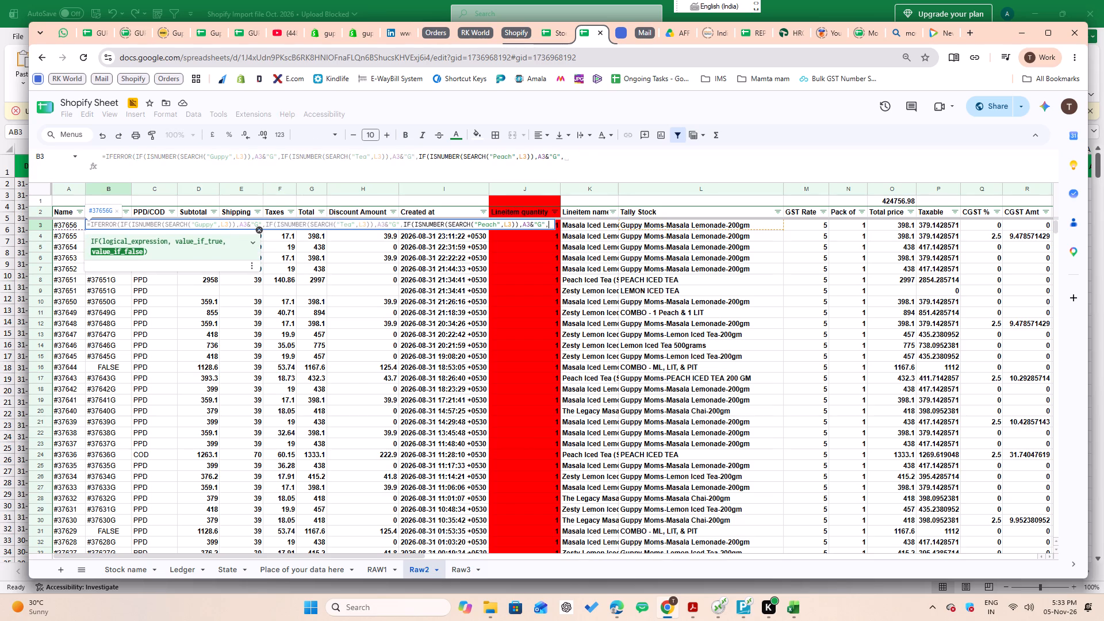
{"action": "key", "text": "ctrl+v"}
Change the search term in the newly added B3 condition to "PIT".
{"action": "key", "text": "Left"}
{"action": "key", "text": "Left"}
{"action": "key", "text": "Left"}
{"action": "key", "text": "Left"}
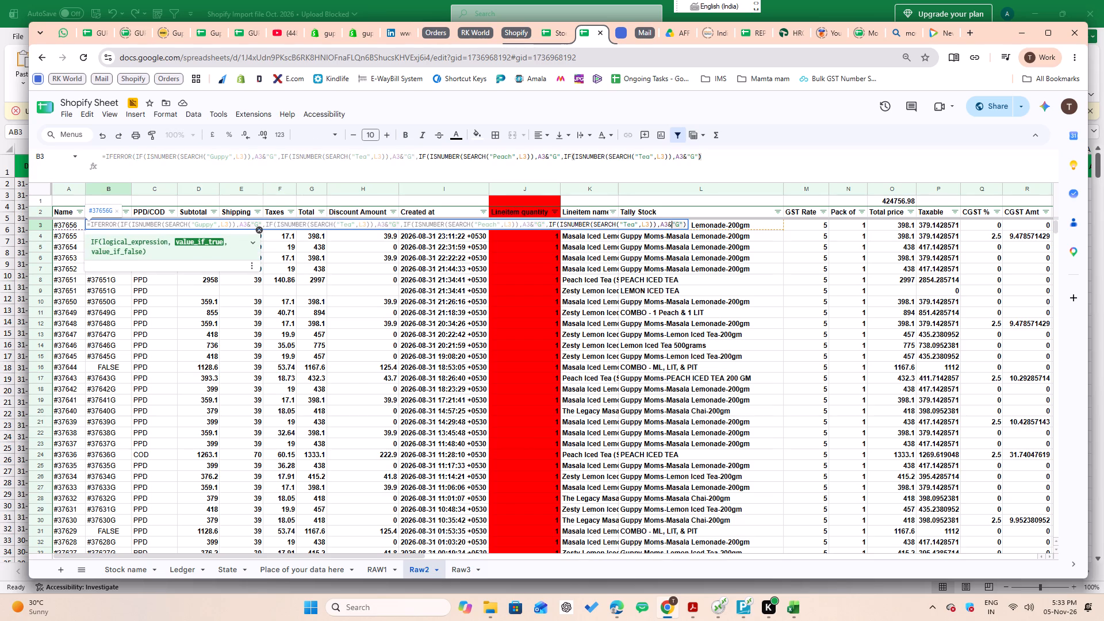
{"action": "key", "text": "Left"}
{"action": "key", "text": "Left"}
{"action": "key", "text": "Left"}
{"action": "key", "text": "Left"}
{"action": "key", "text": "Left"}
{"action": "key", "text": "Left"}
{"action": "key", "text": "Left"}
{"action": "key", "text": "Left"}
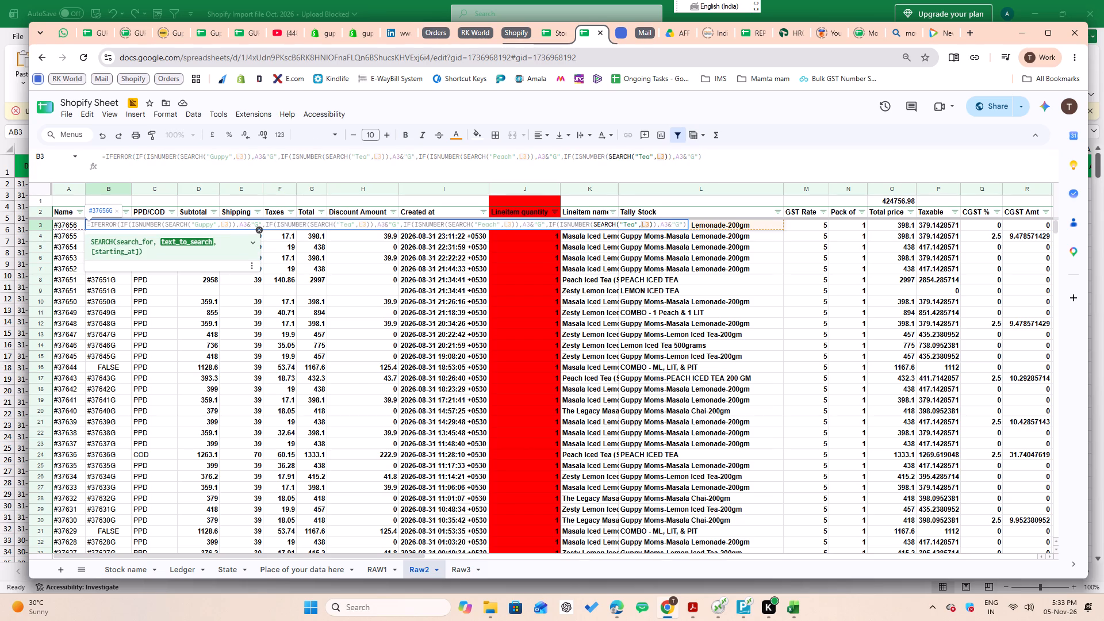
{"action": "key", "text": "Left"}
{"action": "key", "text": "Left"}
{"action": "key", "text": "Right"}
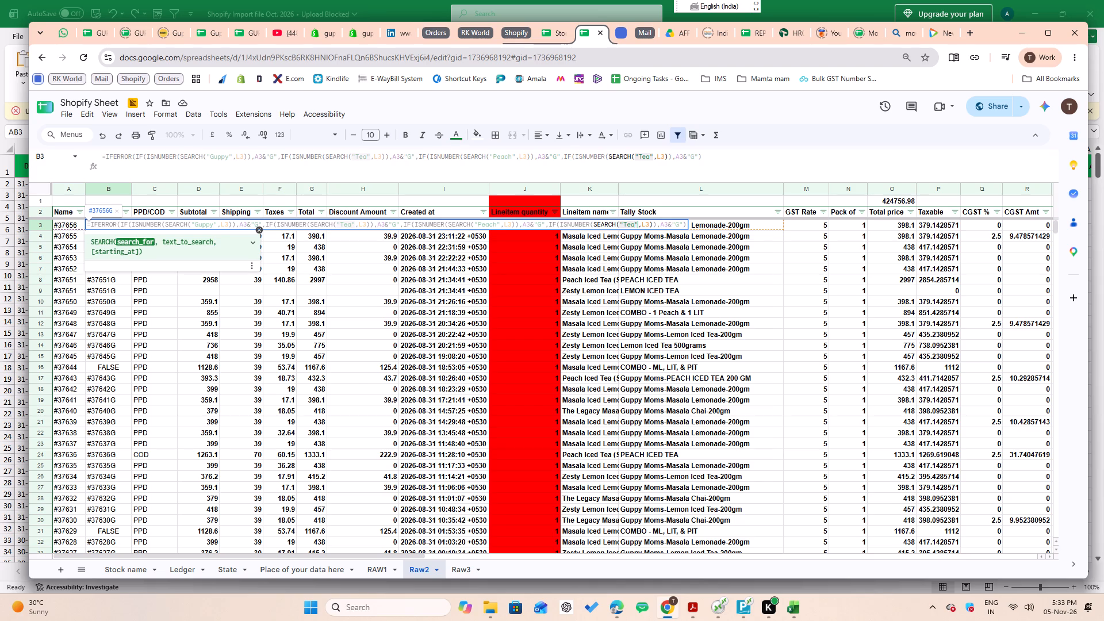
{"action": "key", "text": "Left"}
{"action": "key", "text": "BackSpace"}
{"action": "key", "text": "BackSpace"}
{"action": "key", "text": "BackSpace"}
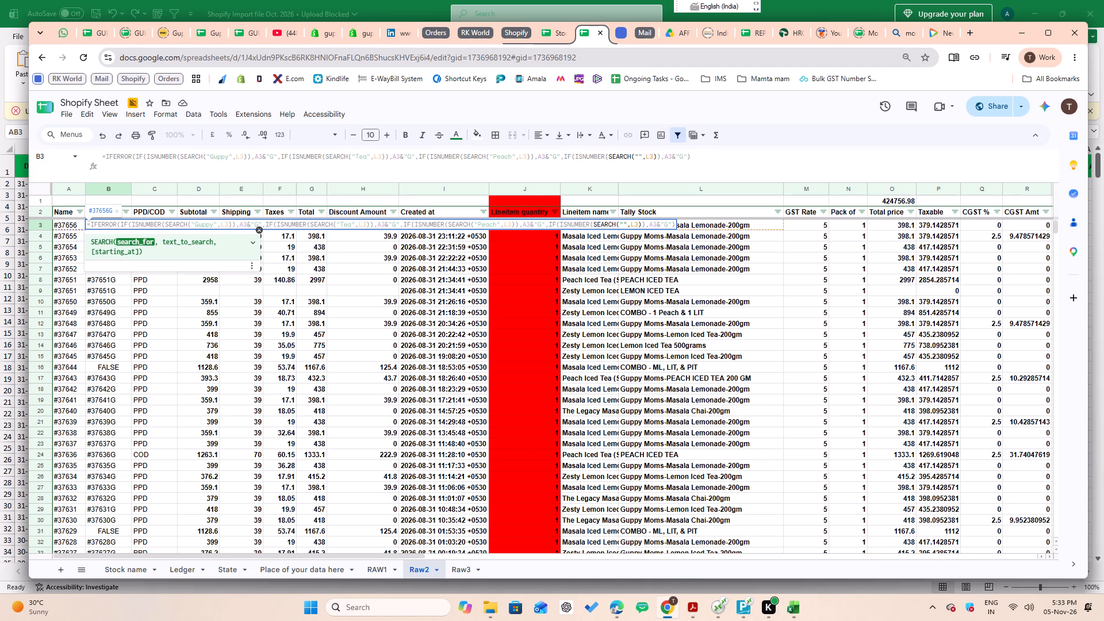
{"action": "type", "text": "PIT"}
{"action": "key", "text": "Right"}
{"action": "key", "text": "Right"}
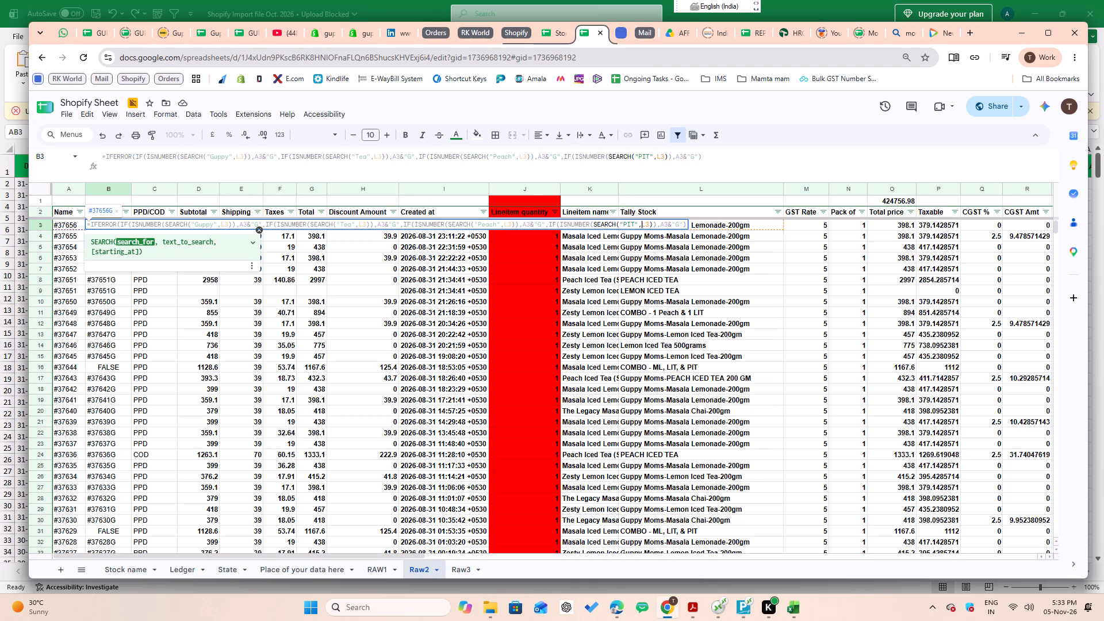
{"action": "key", "text": "Left"}
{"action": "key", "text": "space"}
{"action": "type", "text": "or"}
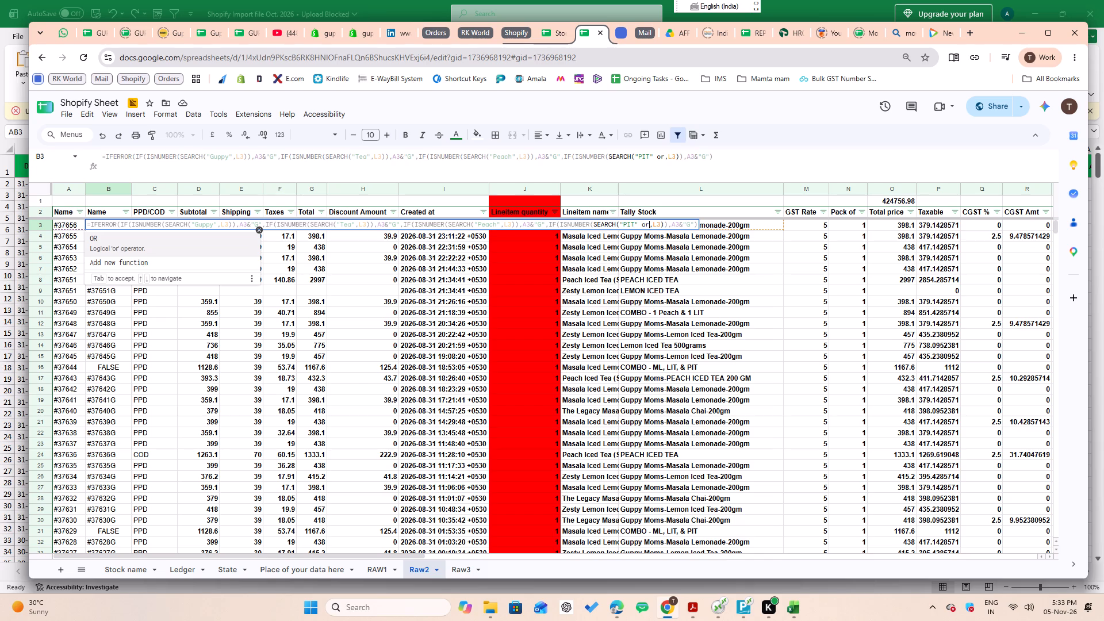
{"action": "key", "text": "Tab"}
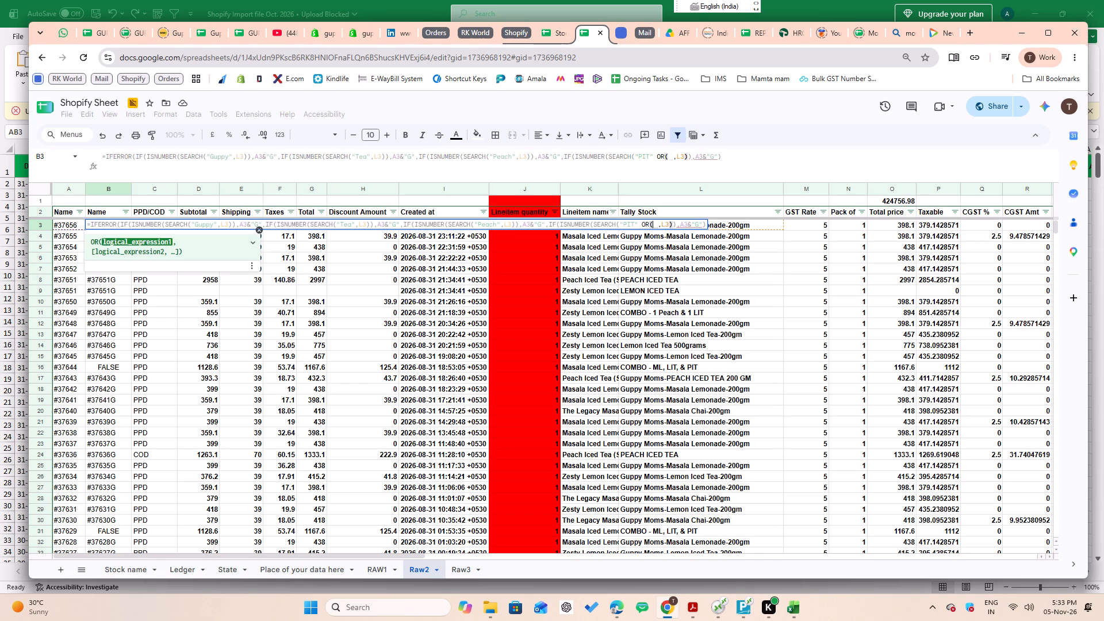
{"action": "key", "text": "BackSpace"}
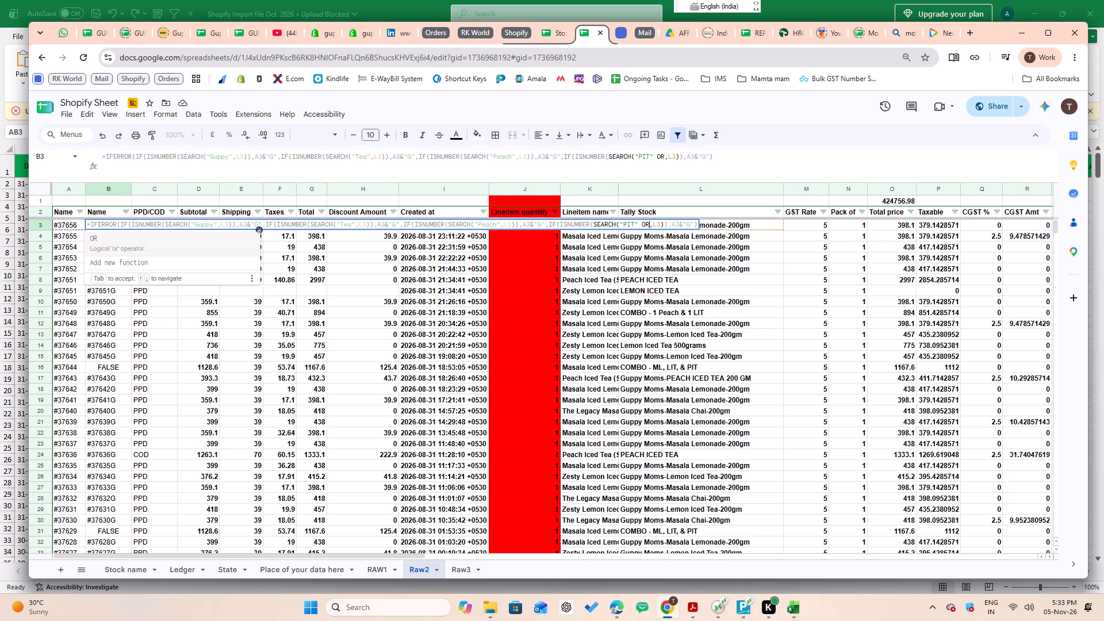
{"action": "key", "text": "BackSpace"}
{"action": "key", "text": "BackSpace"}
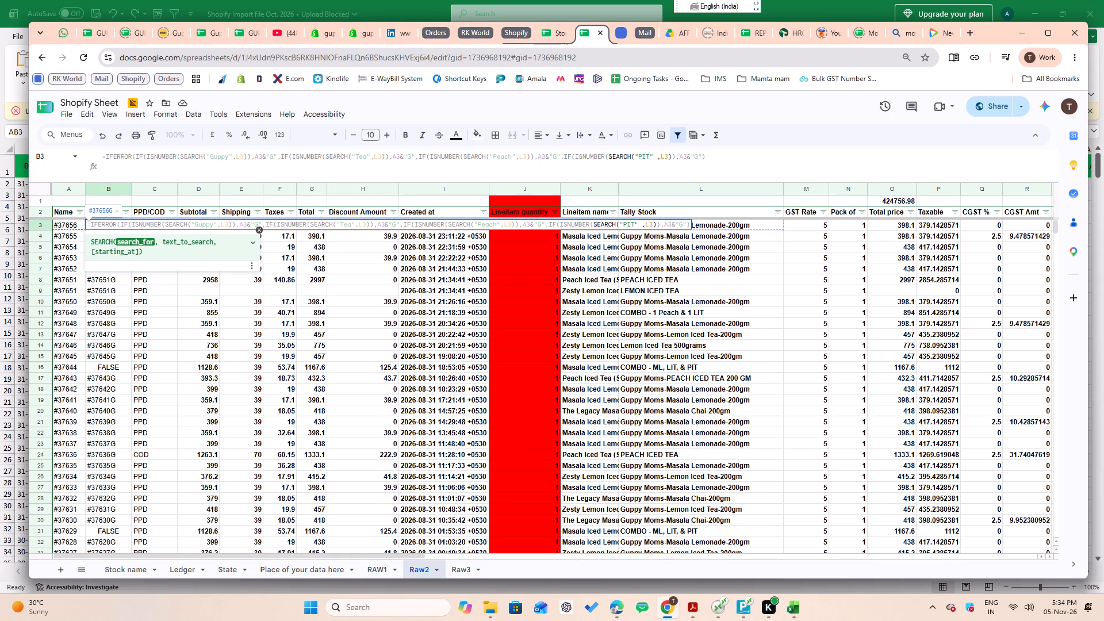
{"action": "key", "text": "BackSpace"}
Add OR("LIT") directly after the "PIT" search term in the B3 formula.
{"action": "type", "text": "or"}
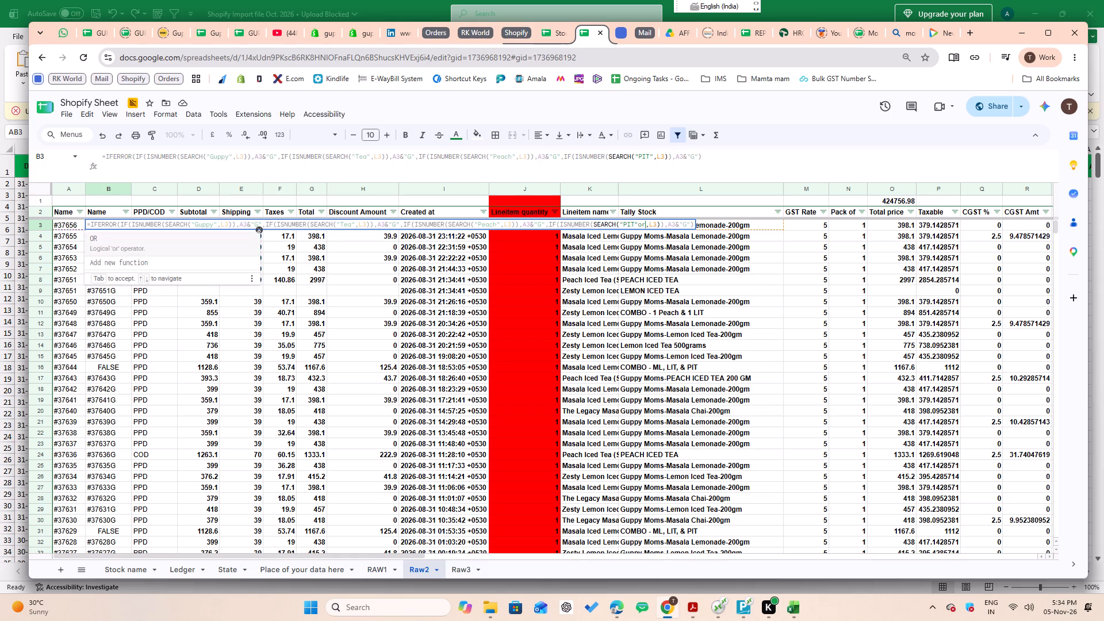
{"action": "key", "text": "Tab"}
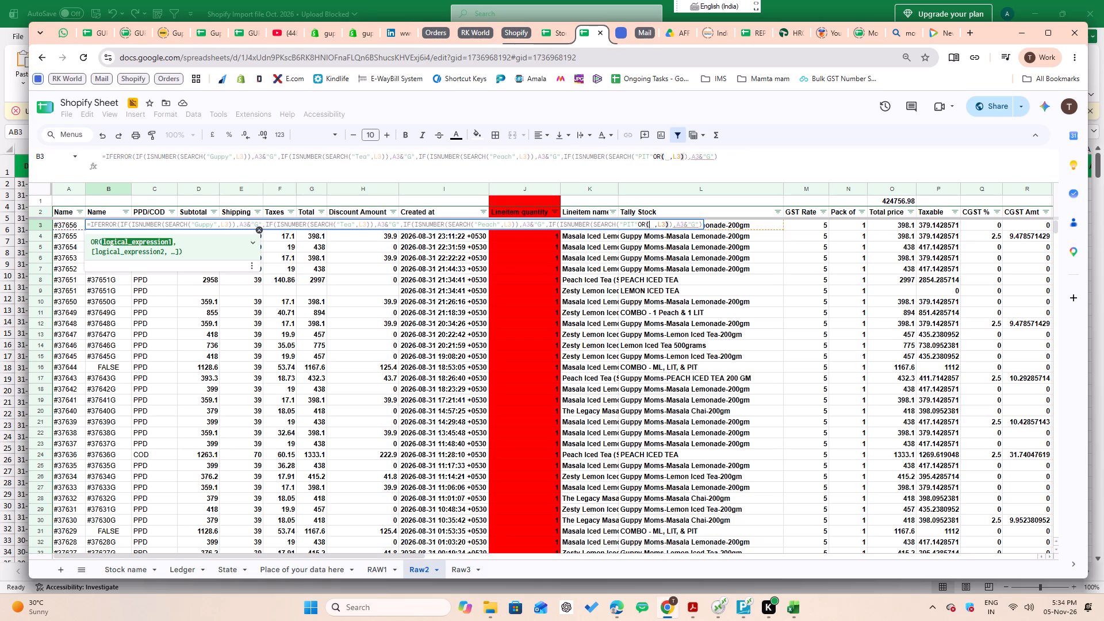
{"action": "type", "text": "LI"}
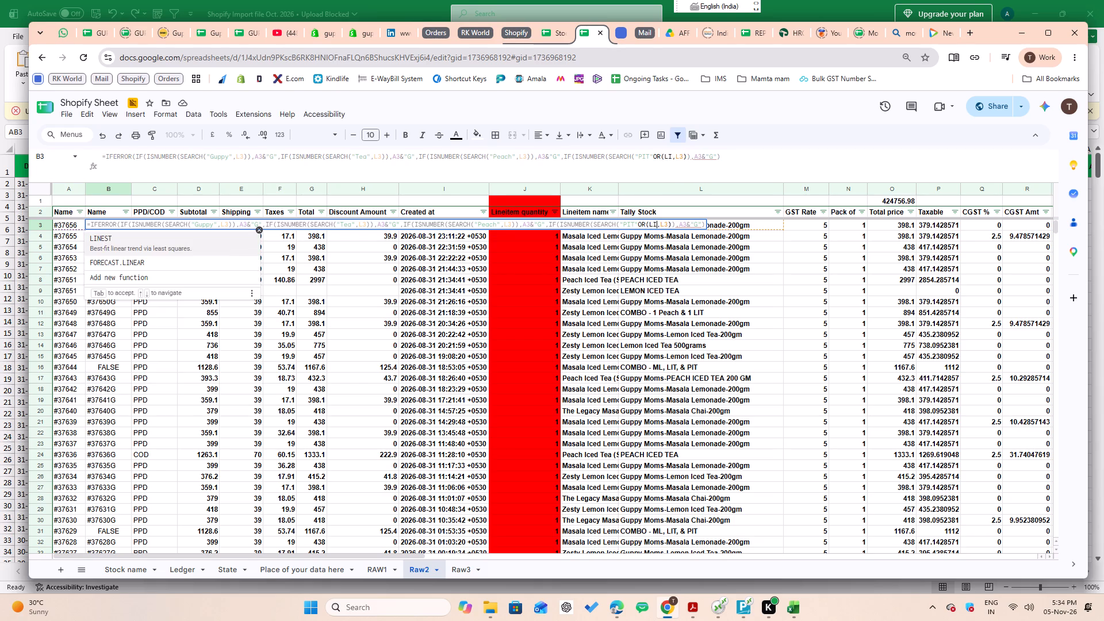
{"action": "key", "text": "BackSpace"}
{"action": "key", "text": "BackSpace"}
{"action": "type", "text": "\"LIT"}
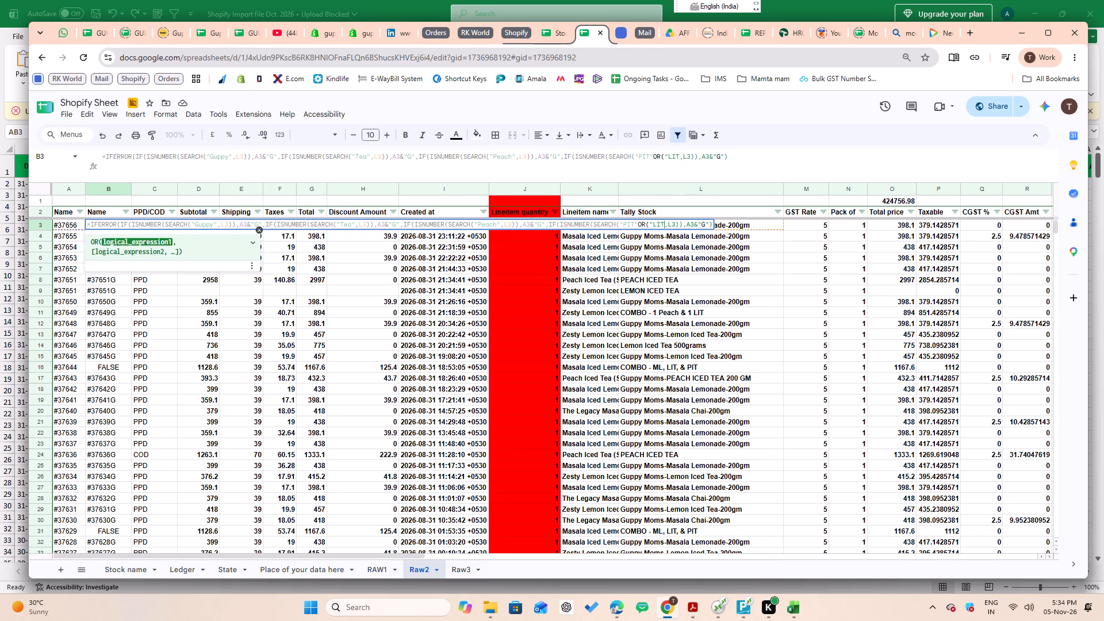
{"action": "key", "text": "shift+quotedbl"}
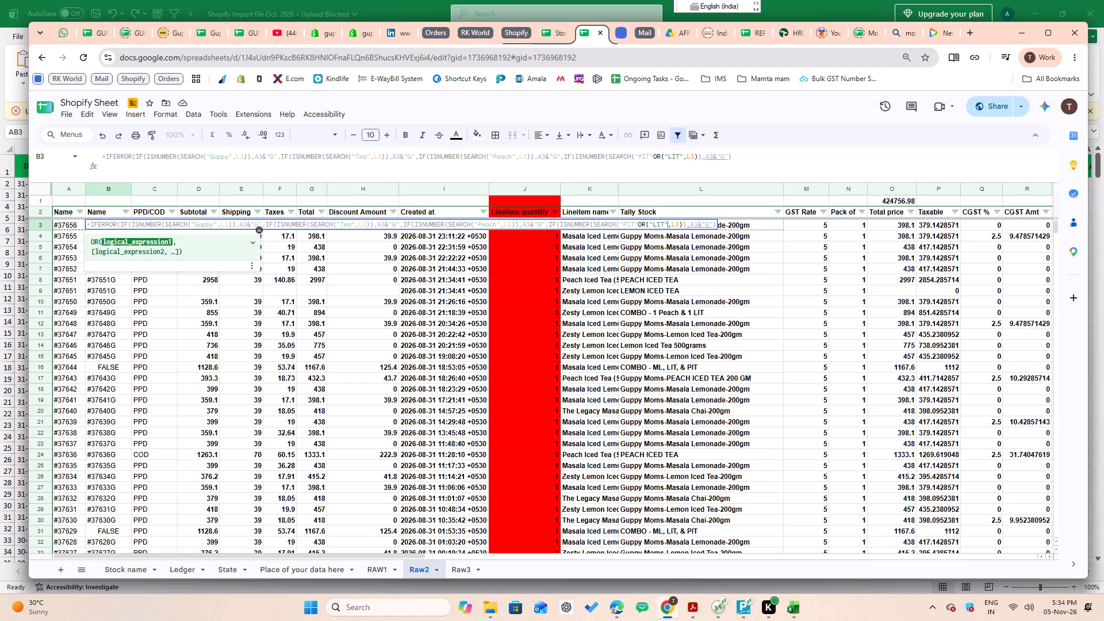
{"action": "key", "text": "shift+parenright"}
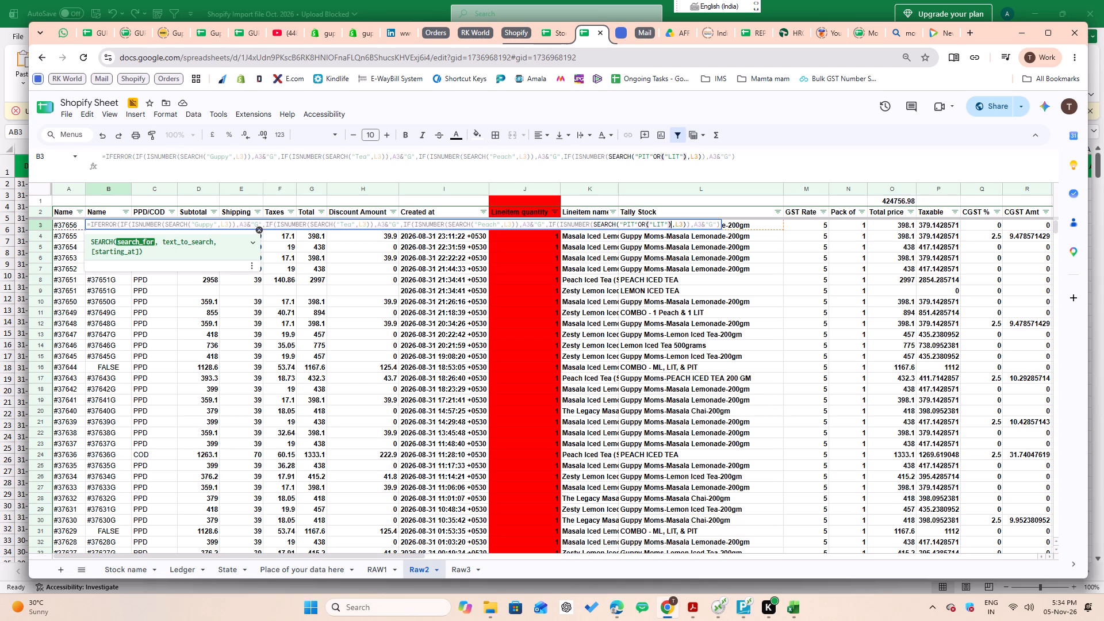
Add OR("lemon") directly after OR("LIT") in the same SEARCH argument of the B3 formula.
{"action": "type", "text": "or"}
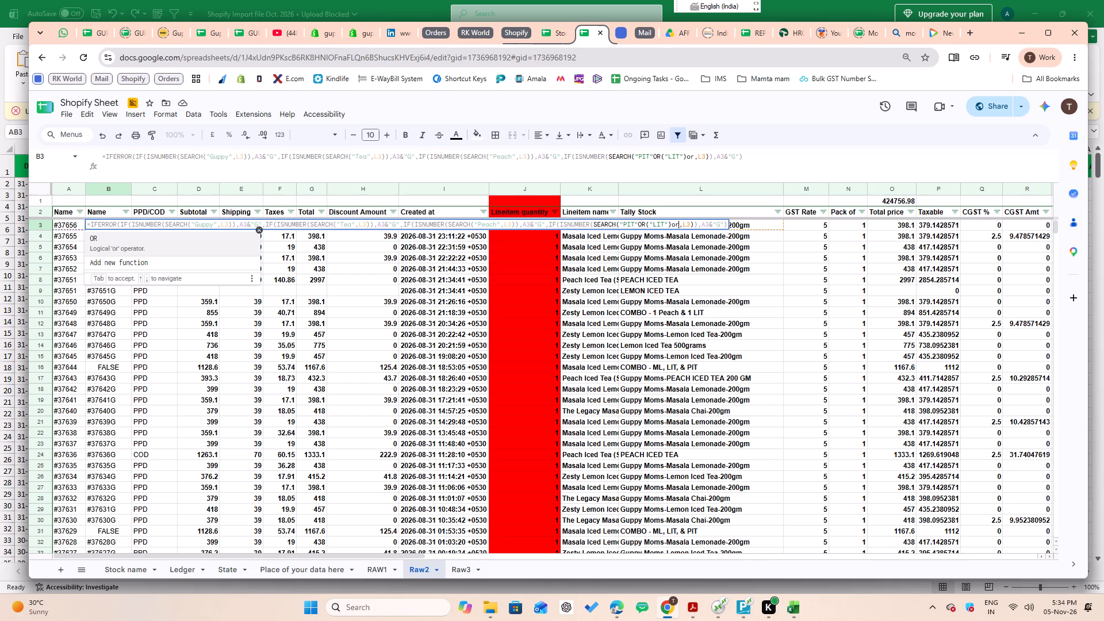
{"action": "key", "text": "Tab"}
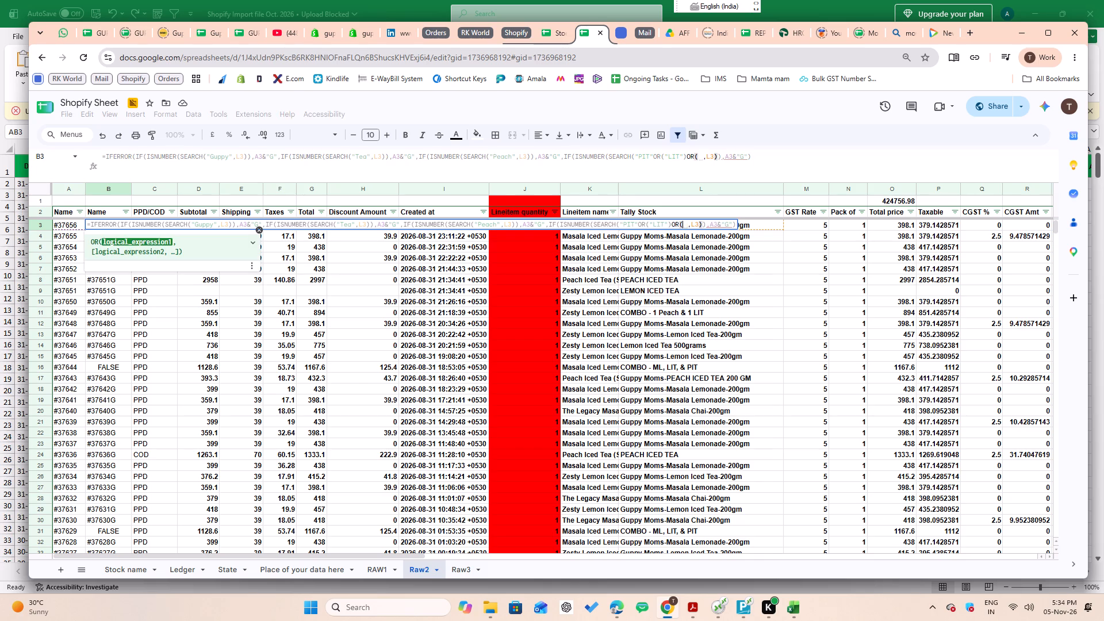
{"action": "type", "text": "\"lm"}
{"action": "key", "text": "BackSpace"}
{"action": "type", "text": "emon\""}
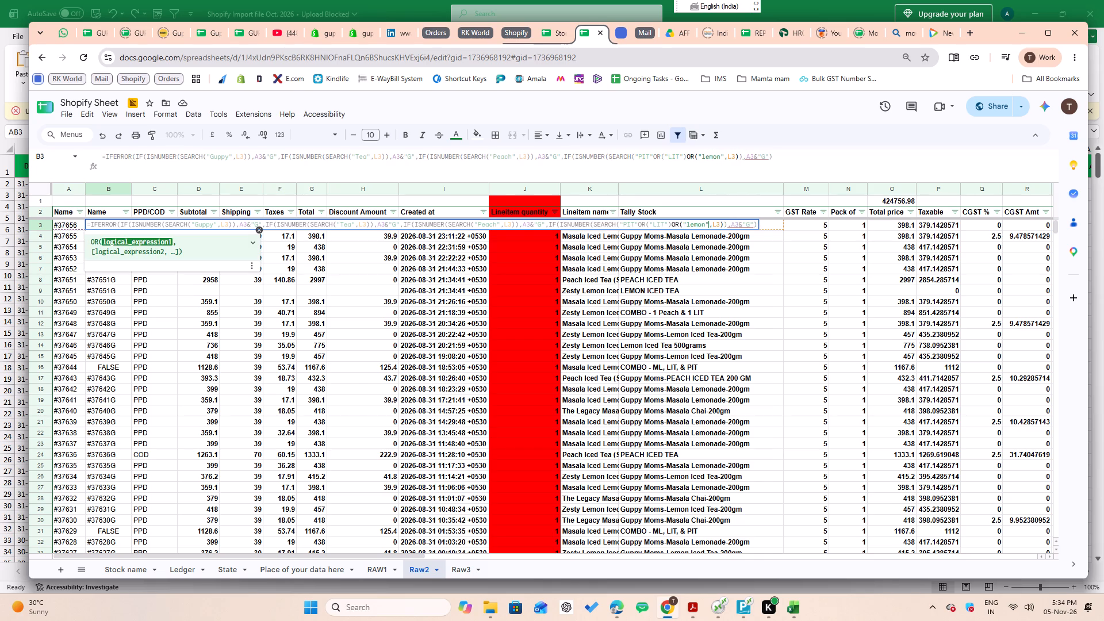
{"action": "key", "text": "shift+parenright"}
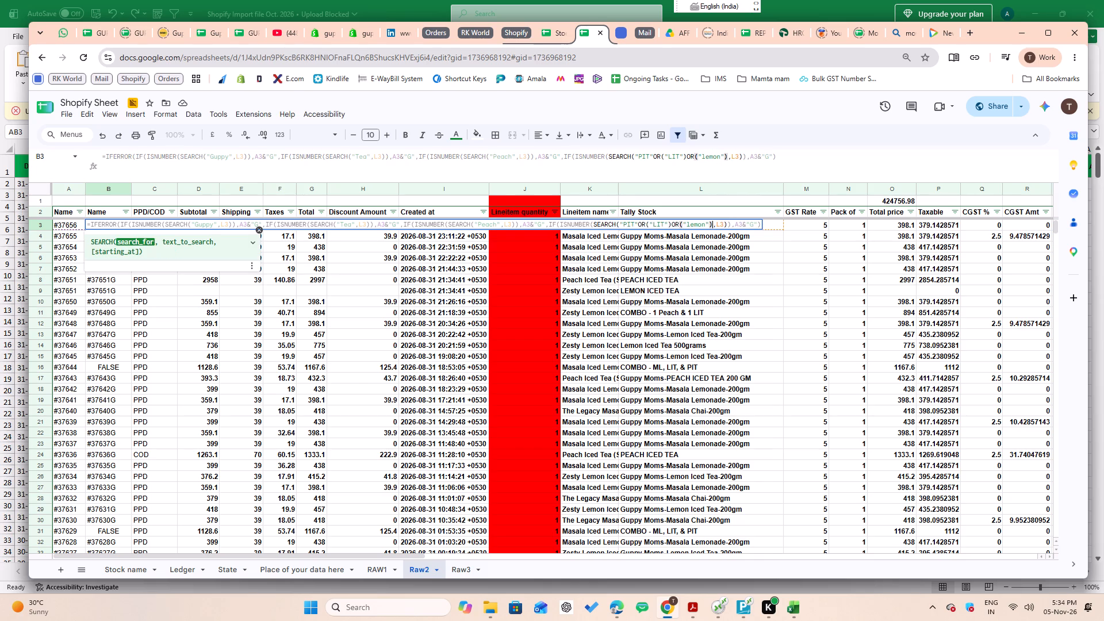
Add four closing parentheses to the end of the B3 formula after the last A3&"G") and enter it.
{"action": "key", "text": "Right"}
{"action": "key", "text": "Right"}
{"action": "key", "text": "Right"}
{"action": "key", "text": "Right"}
{"action": "key", "text": "Right"}
{"action": "key", "text": "Right"}
{"action": "key", "text": "Right"}
{"action": "key", "text": "Right"}
{"action": "key", "text": "Right"}
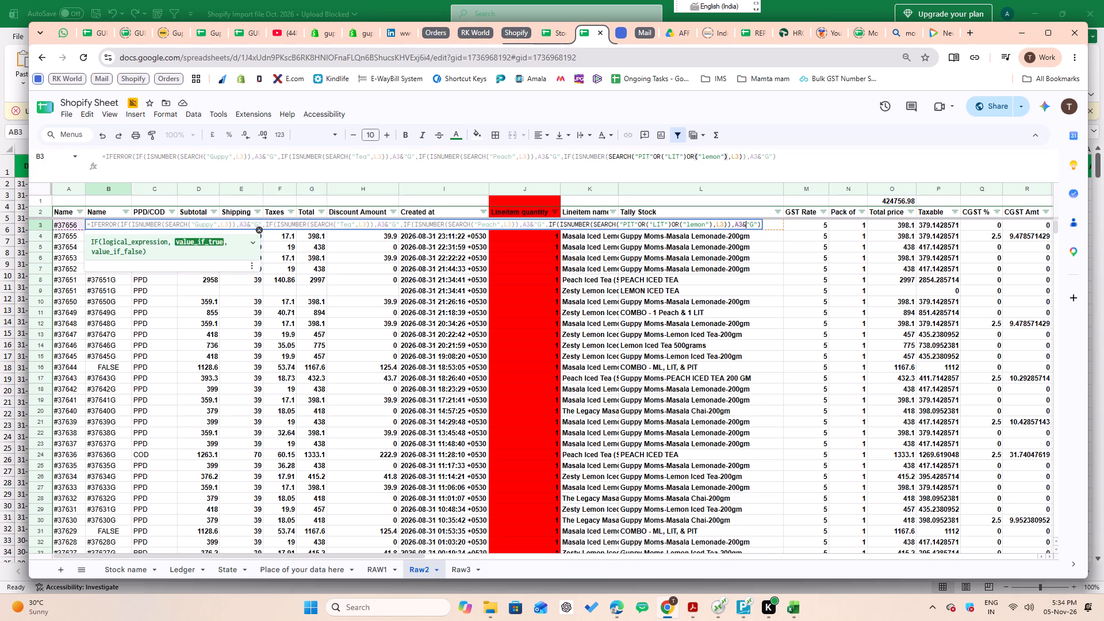
{"action": "key", "text": "Right"}
{"action": "key", "text": "Right"}
{"action": "key", "text": "Right"}
{"action": "key", "text": "Right"}
{"action": "key", "text": "Left"}
{"action": "key", "text": "Left"}
{"action": "key", "text": "Left"}
{"action": "key", "text": "Left"}
{"action": "key", "text": "Left"}
{"action": "key", "text": "Left"}
{"action": "key", "text": "Left"}
{"action": "key", "text": "Left"}
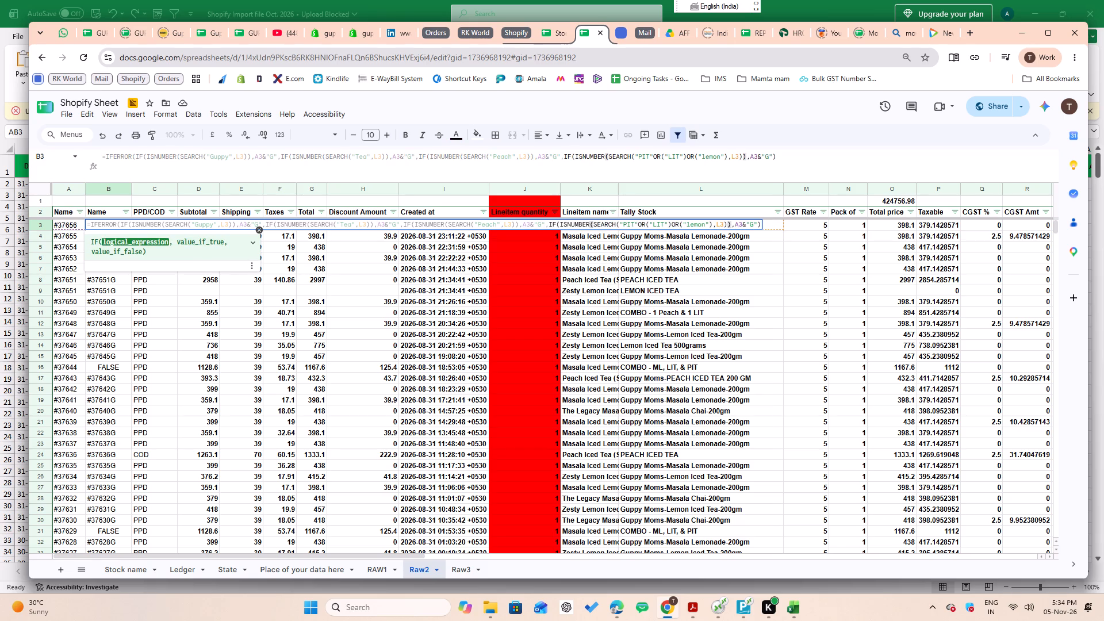
{"action": "key", "text": "Right"}
{"action": "key", "text": "Right"}
{"action": "key", "text": "Right"}
{"action": "key", "text": "Right"}
{"action": "key", "text": "Right"}
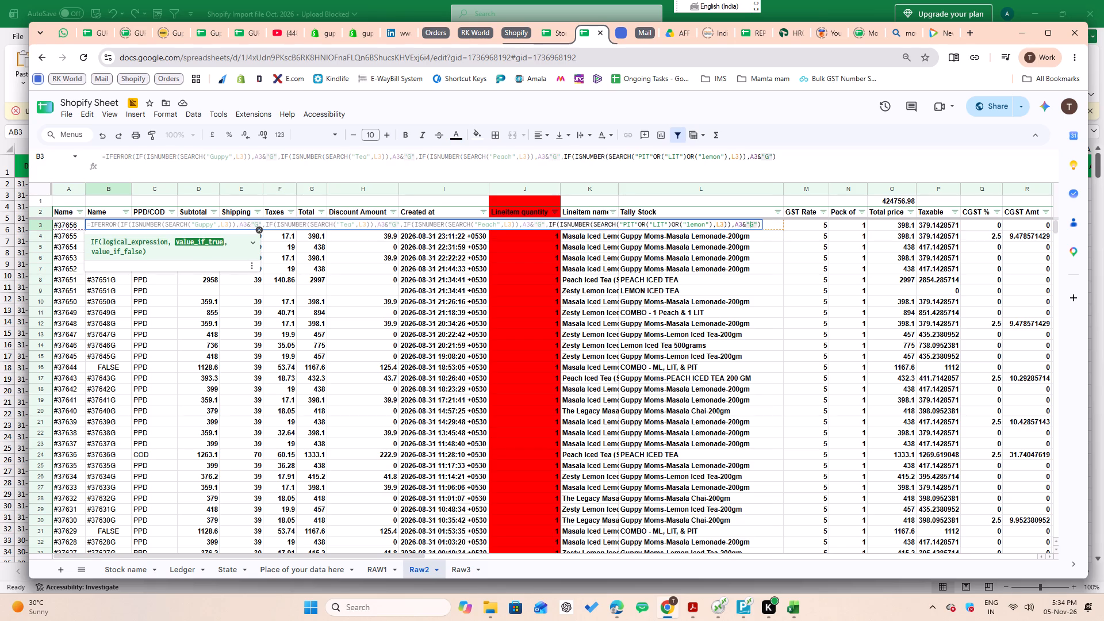
{"action": "key", "text": "Right"}
{"action": "key", "text": "Right"}
{"action": "key", "text": "Right"}
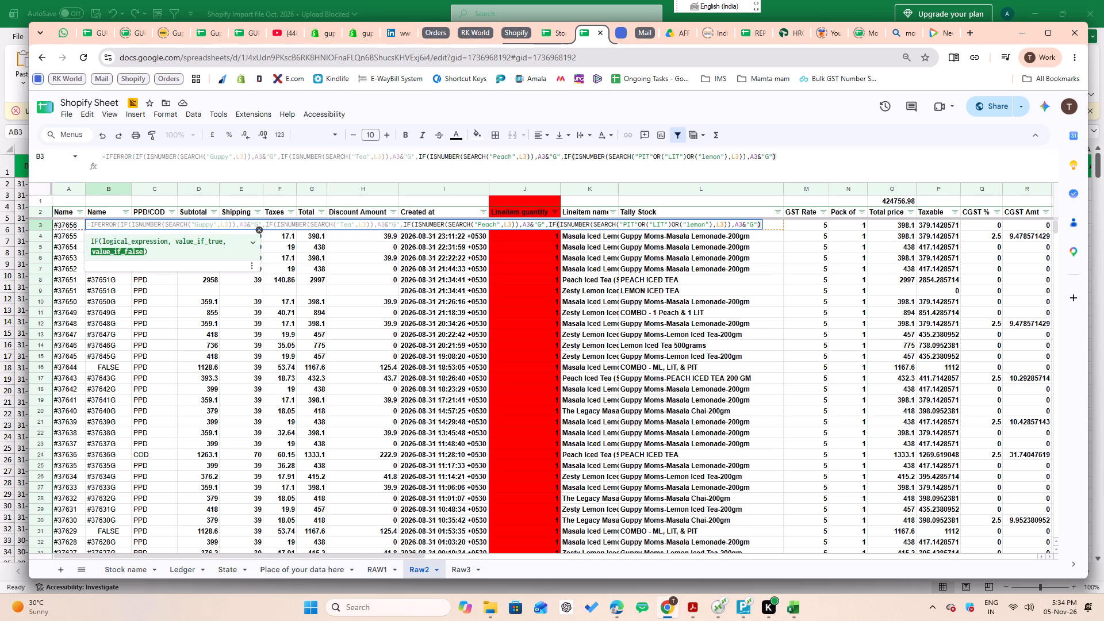
{"action": "key", "text": "shift+parenright"}
{"action": "key", "text": "shift+parenright"}
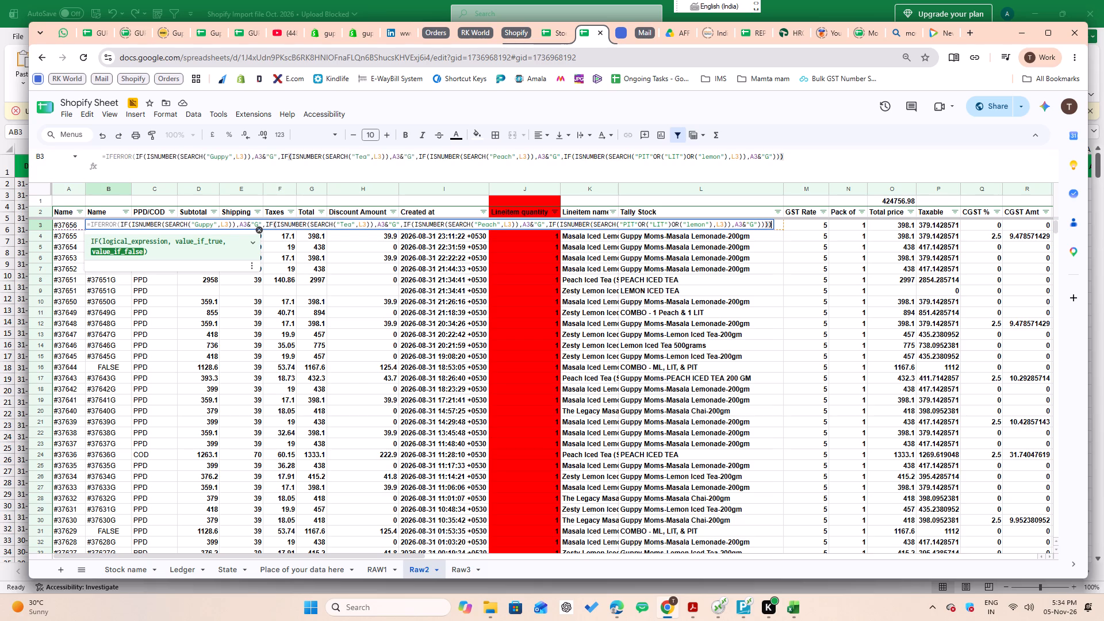
{"action": "key", "text": "shift+parenright"}
{"action": "key", "text": "shift+parenright"}
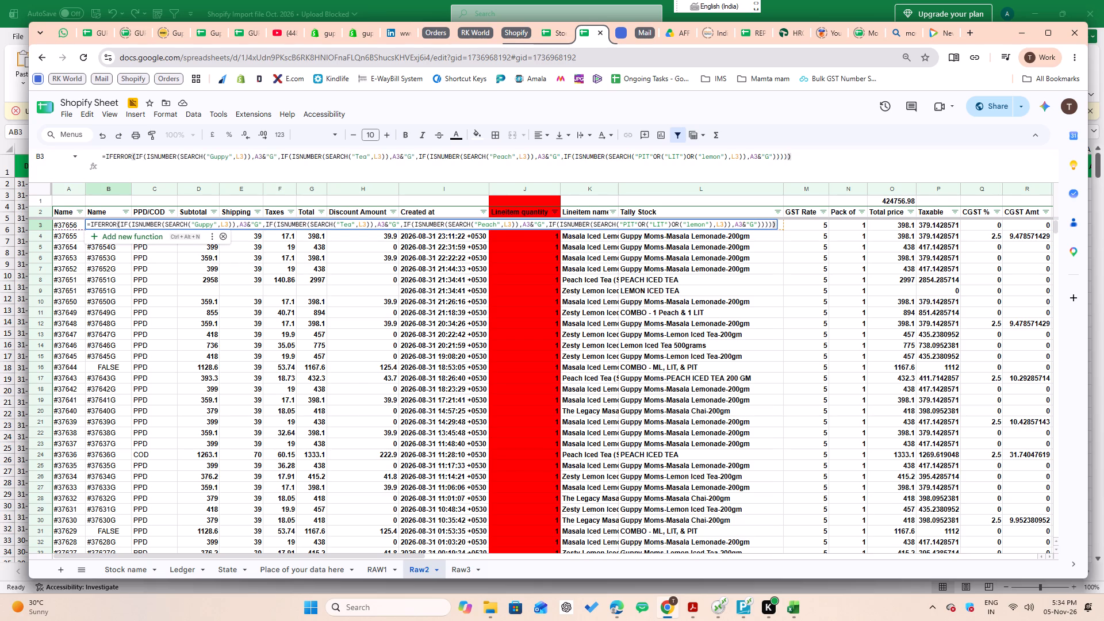
{"action": "key", "text": "Return"}
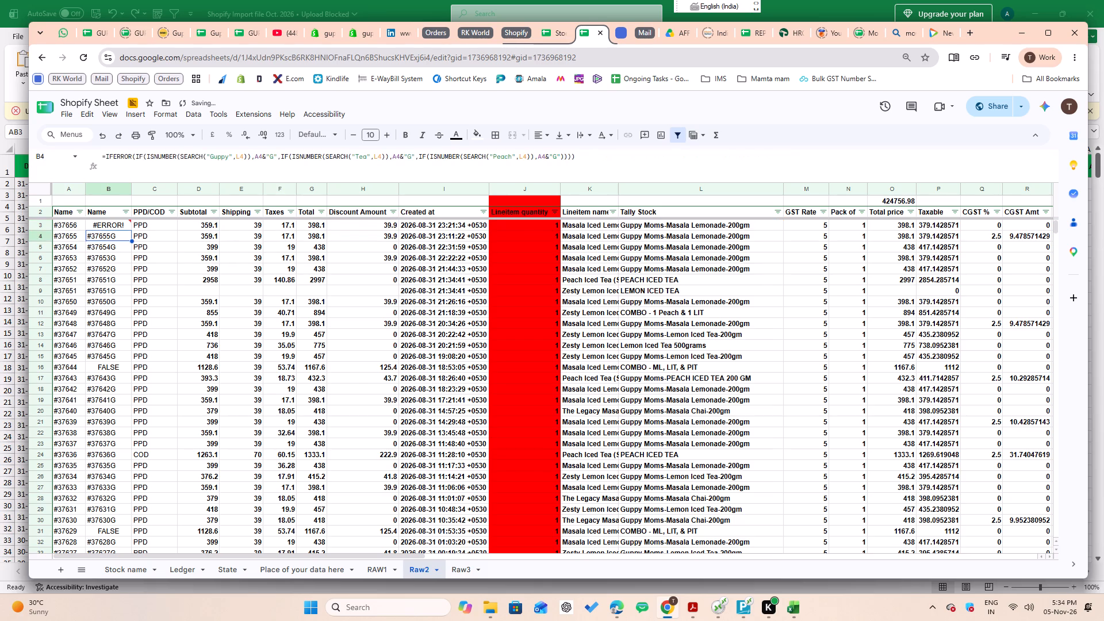
Remove OR("LIT") and OR("lemon") from the last SEARCH in the B3 formula, keeping only "PIT" as its search term.
{"action": "key", "text": "Up"}
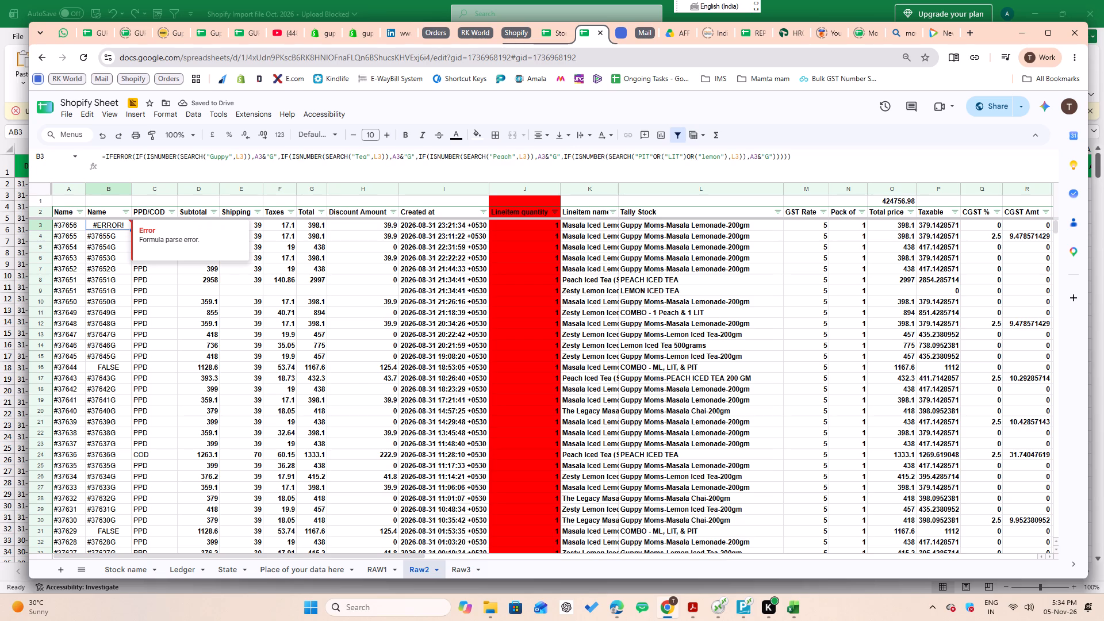
{"action": "key", "text": "F2"}
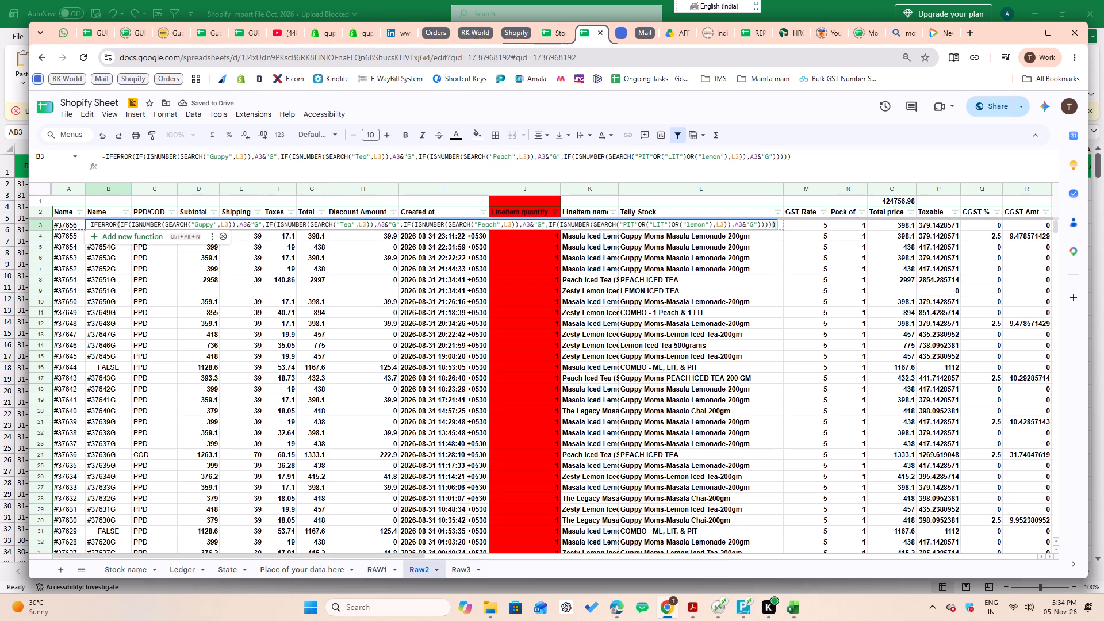
{"action": "key", "text": "Left"}
{"action": "key", "text": "Left"}
{"action": "key", "text": "Left"}
{"action": "key", "text": "Left"}
{"action": "key", "text": "Left"}
{"action": "key", "text": "Left"}
{"action": "key", "text": "Left"}
{"action": "key", "text": "Left"}
{"action": "key", "text": "Left"}
{"action": "key", "text": "Left"}
{"action": "key", "text": "Left"}
{"action": "key", "text": "Left"}
{"action": "key", "text": "Left"}
{"action": "key", "text": "Left"}
{"action": "key", "text": "Left"}
{"action": "key", "text": "Left"}
{"action": "key", "text": "Left"}
{"action": "key", "text": "Left"}
{"action": "key", "text": "Left"}
{"action": "key", "text": "Left"}
{"action": "key", "text": "Left"}
{"action": "key", "text": "Left"}
{"action": "key", "text": "Left"}
{"action": "key", "text": "Left"}
{"action": "key", "text": "Left"}
{"action": "key", "text": "Left"}
{"action": "key", "text": "Left"}
{"action": "key", "text": "Left"}
{"action": "key", "text": "Left"}
{"action": "key", "text": "Left"}
{"action": "key", "text": "Left"}
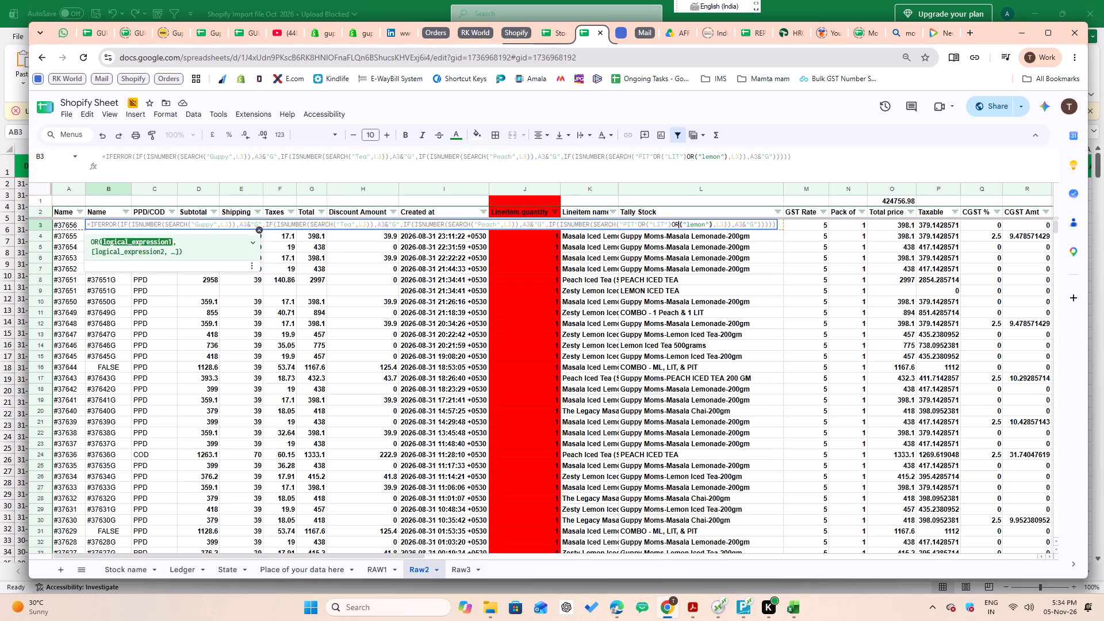
{"action": "key", "text": "Left"}
{"action": "key", "text": "Left"}
{"action": "key", "text": "Left"}
{"action": "key", "text": "Left"}
{"action": "key", "text": "Left"}
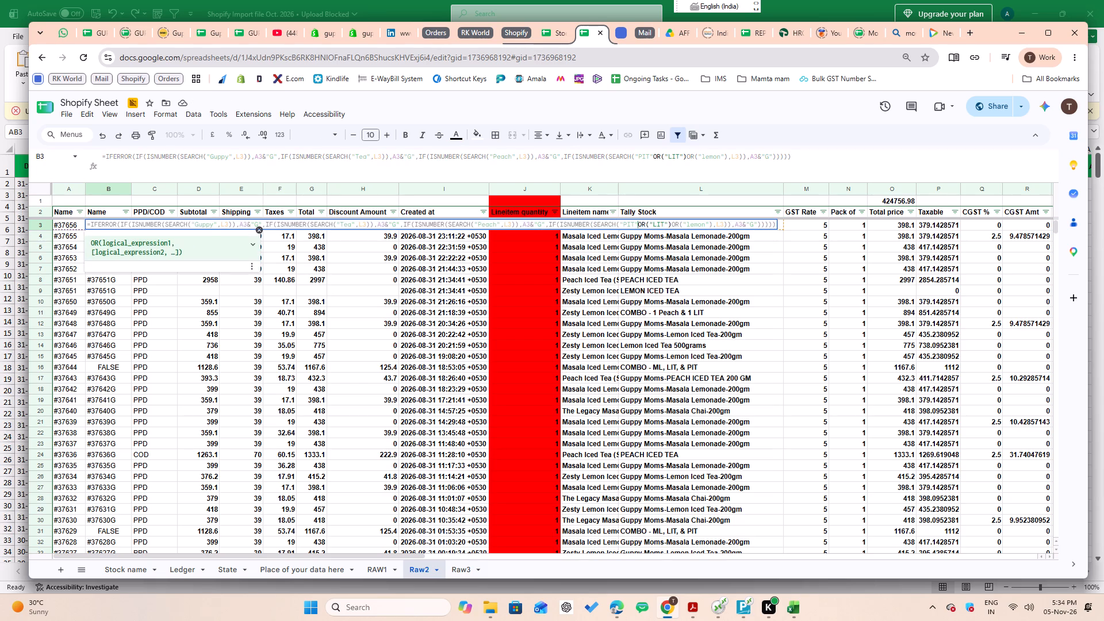
{"action": "key", "text": "comma"}
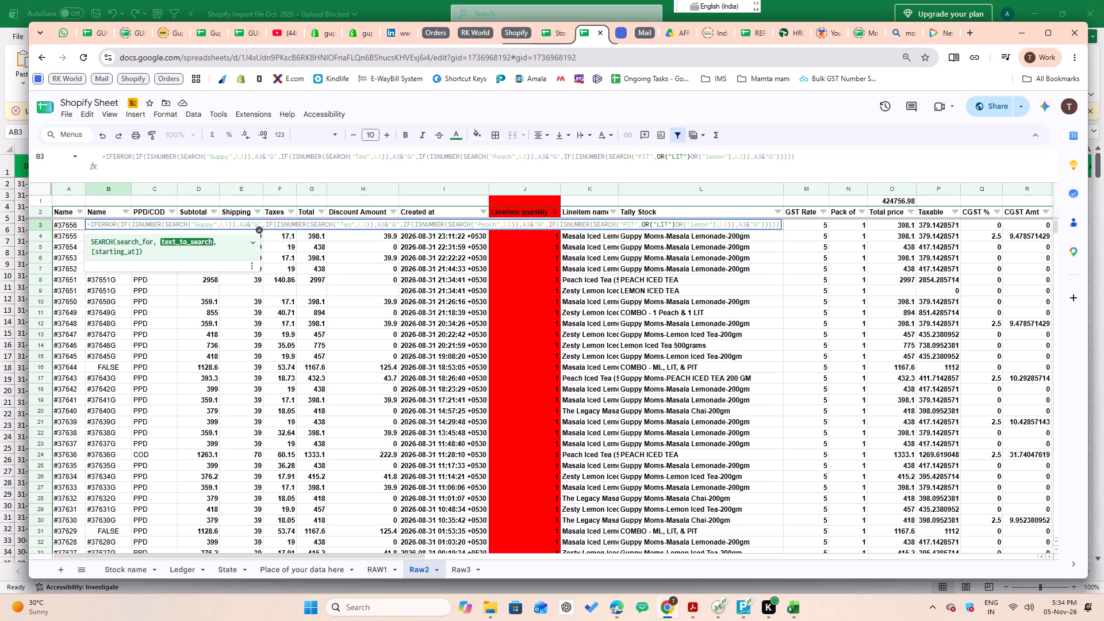
{"action": "key", "text": "BackSpace"}
{"action": "key", "text": "Delete"}
{"action": "key", "text": "Delete"}
{"action": "key", "text": "Delete"}
{"action": "key", "text": "Delete"}
{"action": "key", "text": "Delete"}
{"action": "key", "text": "Delete"}
{"action": "key", "text": "Delete"}
{"action": "key", "text": "Delete"}
{"action": "key", "text": "Delete"}
{"action": "key", "text": "Delete"}
{"action": "key", "text": "Delete"}
{"action": "key", "text": "Delete"}
{"action": "key", "text": "Delete"}
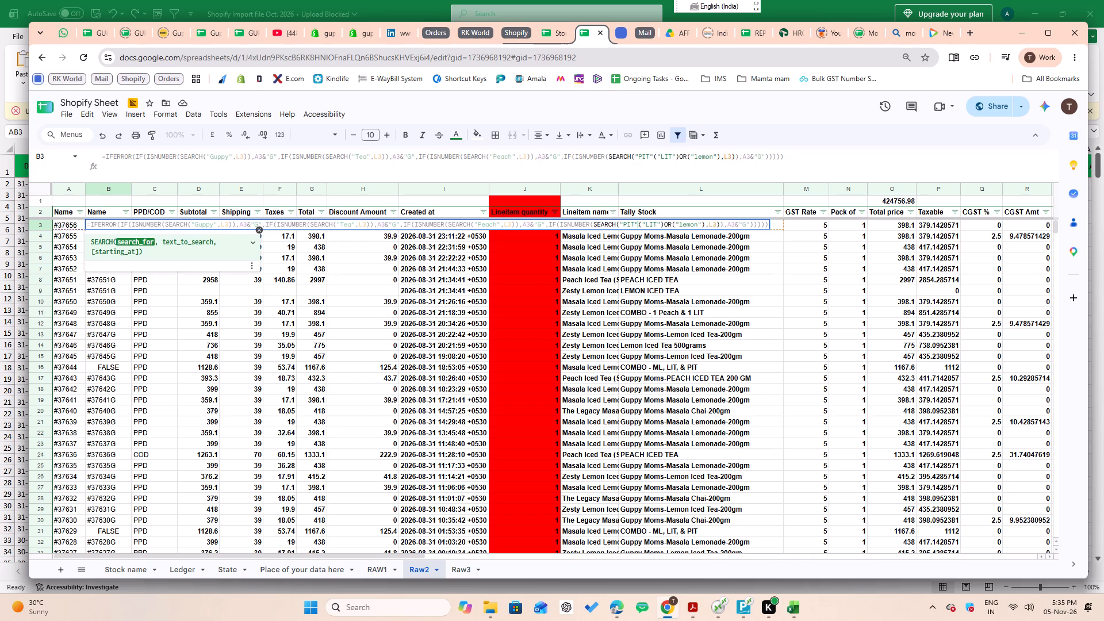
{"action": "key", "text": "Delete"}
{"action": "key", "text": "Delete"}
{"action": "key", "text": "Delete"}
{"action": "key", "text": "Delete"}
{"action": "key", "text": "Delete"}
{"action": "key", "text": "Delete"}
{"action": "key", "text": "Delete"}
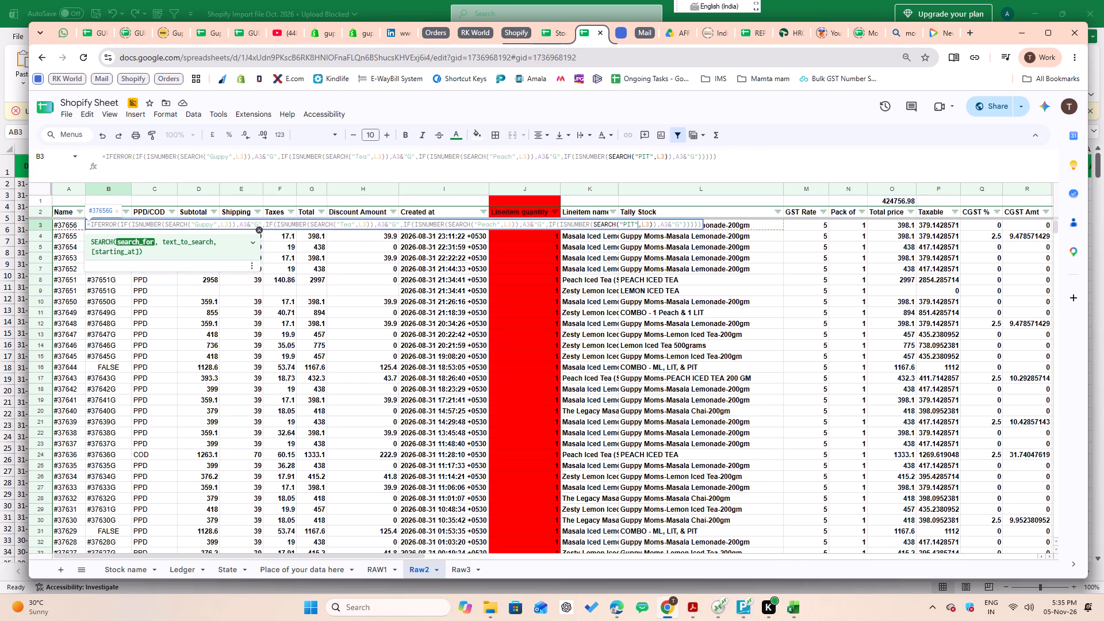
{"action": "key", "text": "Right"}
{"action": "key", "text": "Right"}
{"action": "key", "text": "Right"}
{"action": "key", "text": "Right"}
{"action": "key", "text": "Right"}
{"action": "key", "text": "Right"}
{"action": "key", "text": "Right"}
{"action": "key", "text": "Right"}
{"action": "key", "text": "Right"}
{"action": "key", "text": "Right"}
{"action": "key", "text": "Right"}
{"action": "key", "text": "Right"}
{"action": "key", "text": "Right"}
{"action": "key", "text": "Right"}
{"action": "key", "text": "Right"}
{"action": "key", "text": "Right"}
{"action": "key", "text": "Right"}
{"action": "key", "text": "Right"}
{"action": "key", "text": "Right"}
{"action": "key", "text": "Right"}
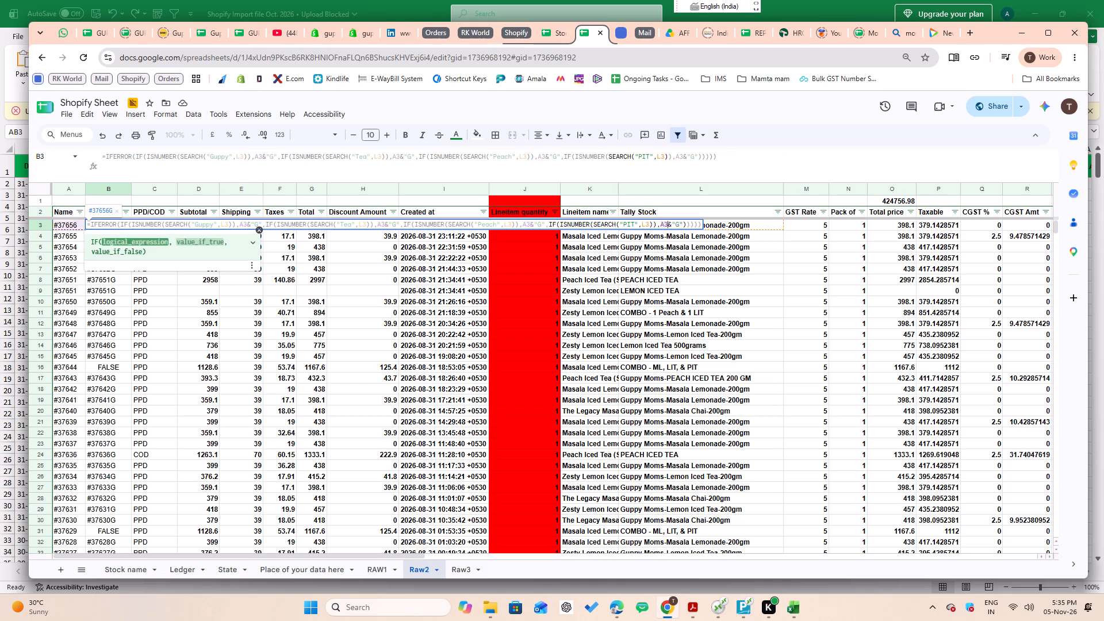
{"action": "key", "text": "Return"}
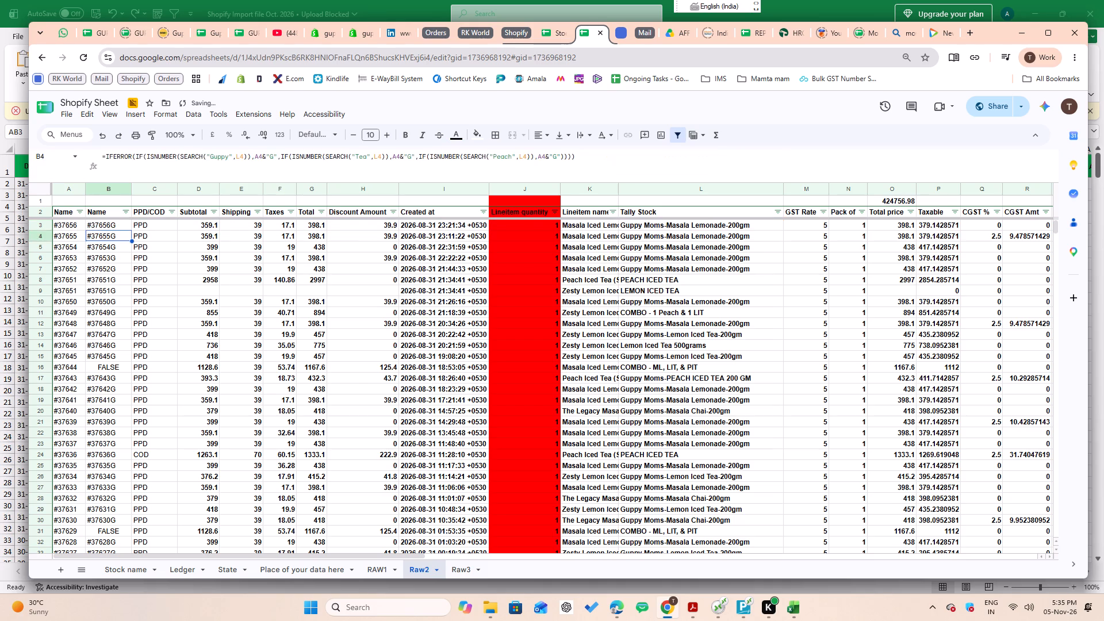
Fill the B3 formula down the second Name column through B1001.
{"action": "key", "text": "Up"}
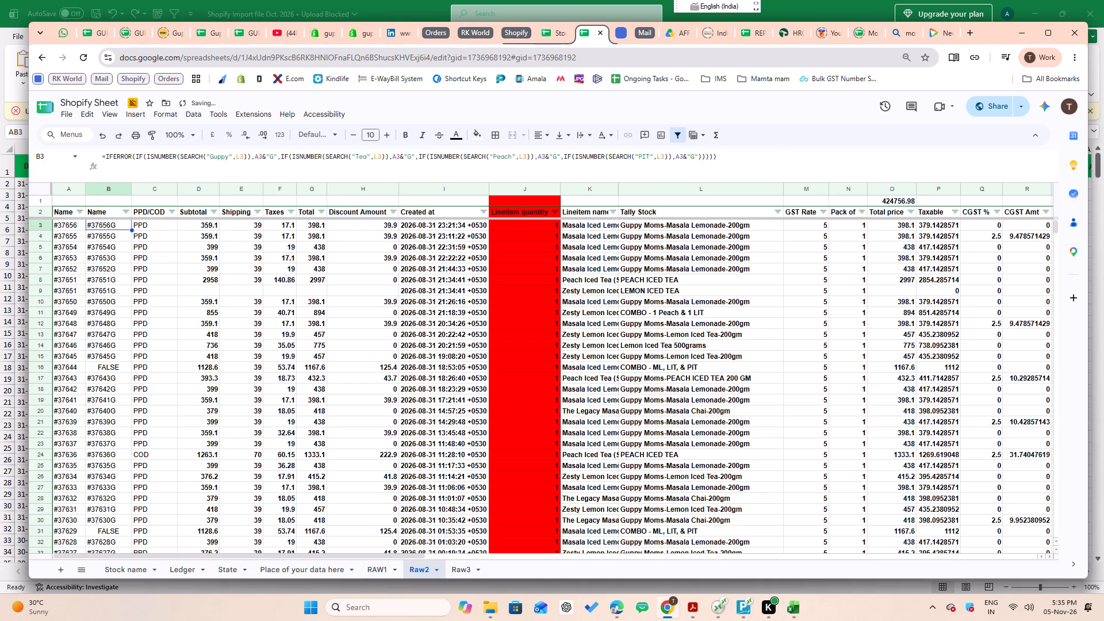
{"action": "key", "text": "shift+Down"}
{"action": "key", "text": "shift+Down"}
{"action": "key", "text": "shift+Down"}
{"action": "key", "text": "shift+Down"}
{"action": "key", "text": "shift+Down"}
{"action": "key", "text": "shift+Down"}
{"action": "key", "text": "shift+Down"}
{"action": "key", "text": "shift+Down"}
{"action": "key", "text": "shift+Down"}
{"action": "key", "text": "shift+Down"}
{"action": "key", "text": "shift+Down"}
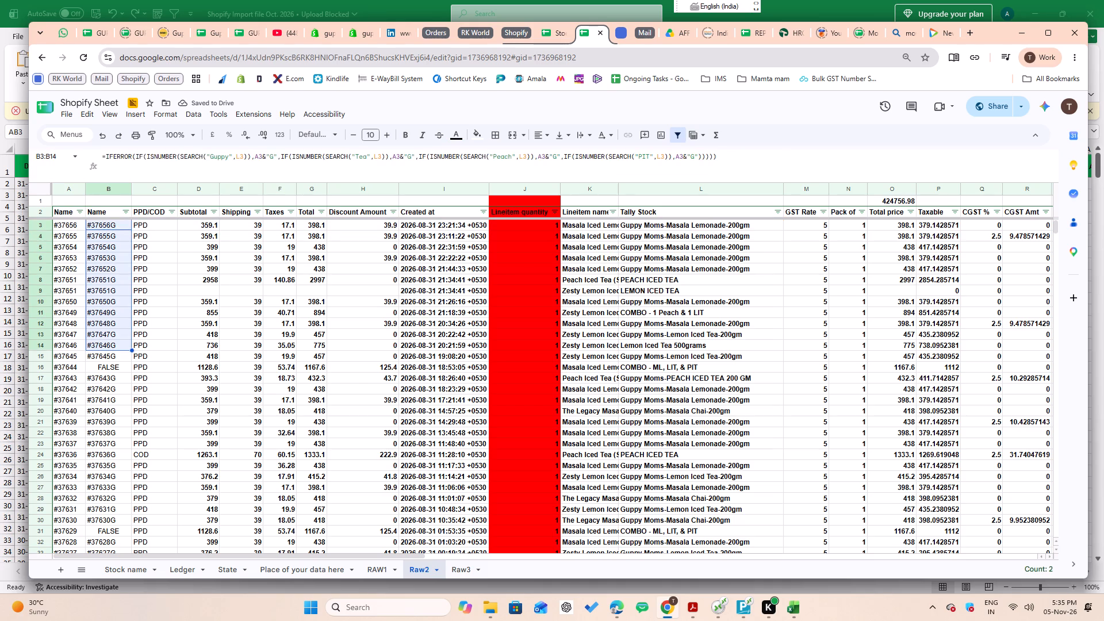
{"action": "key", "text": "shift+Down"}
{"action": "key", "text": "shift+Down"}
{"action": "key", "text": "ctrl+d"}
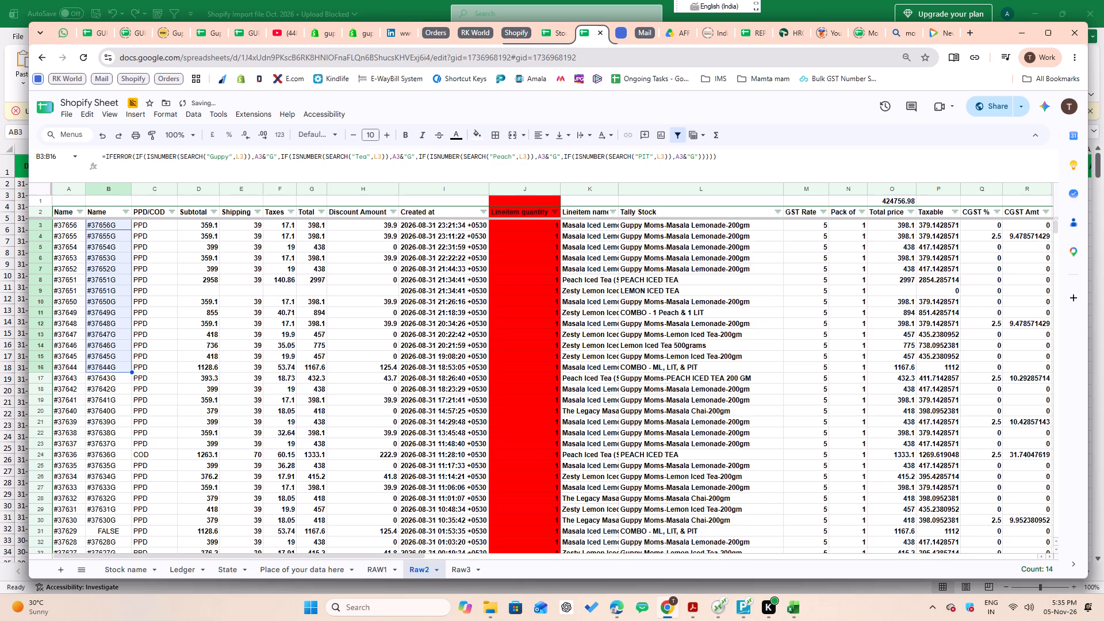
{"action": "key", "text": "ctrl+shift+Down"}
{"action": "key", "text": "ctrl+shift+Down"}
{"action": "key", "text": "ctrl+d"}
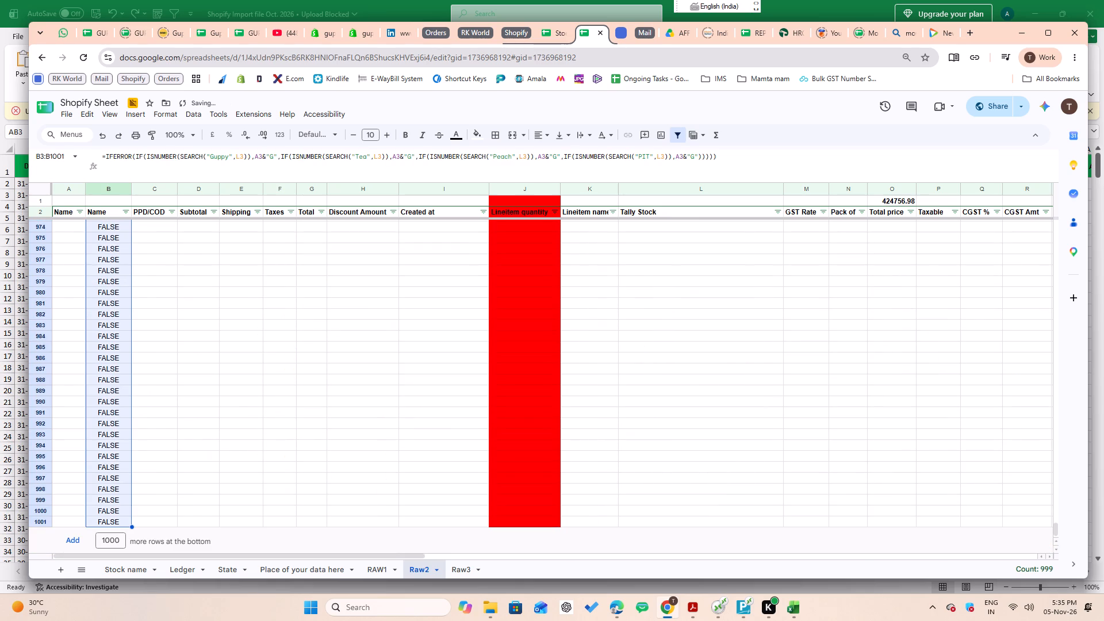
Filter the second Name column to display only rows with the value FALSE.
{"action": "key", "text": "ctrl+Up"}
{"action": "key", "text": "Down"}
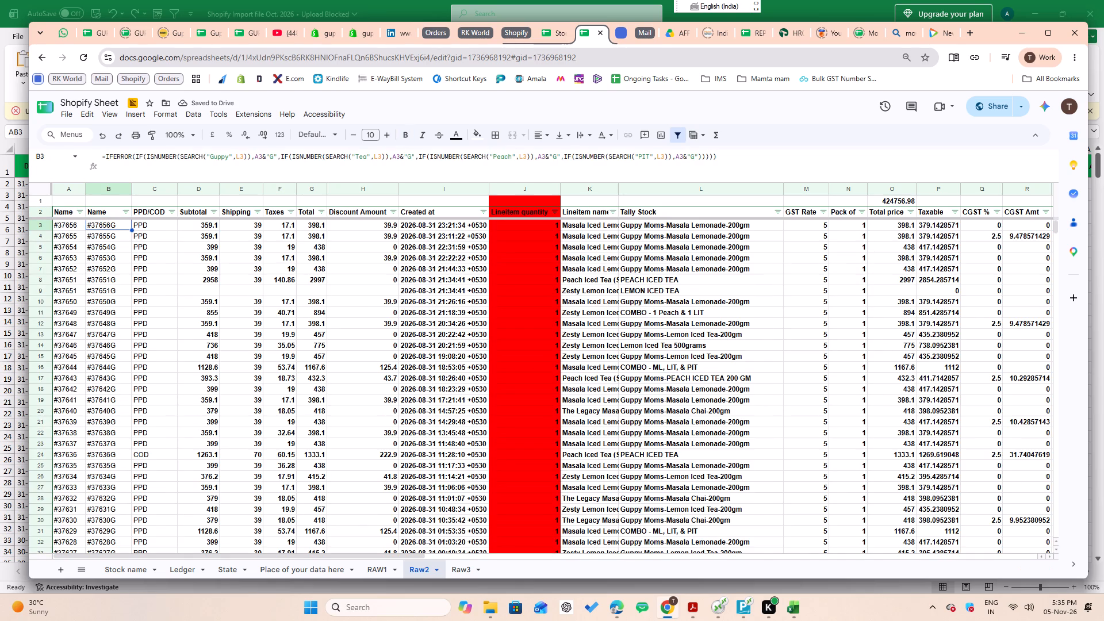
{"action": "key", "text": "Up"}
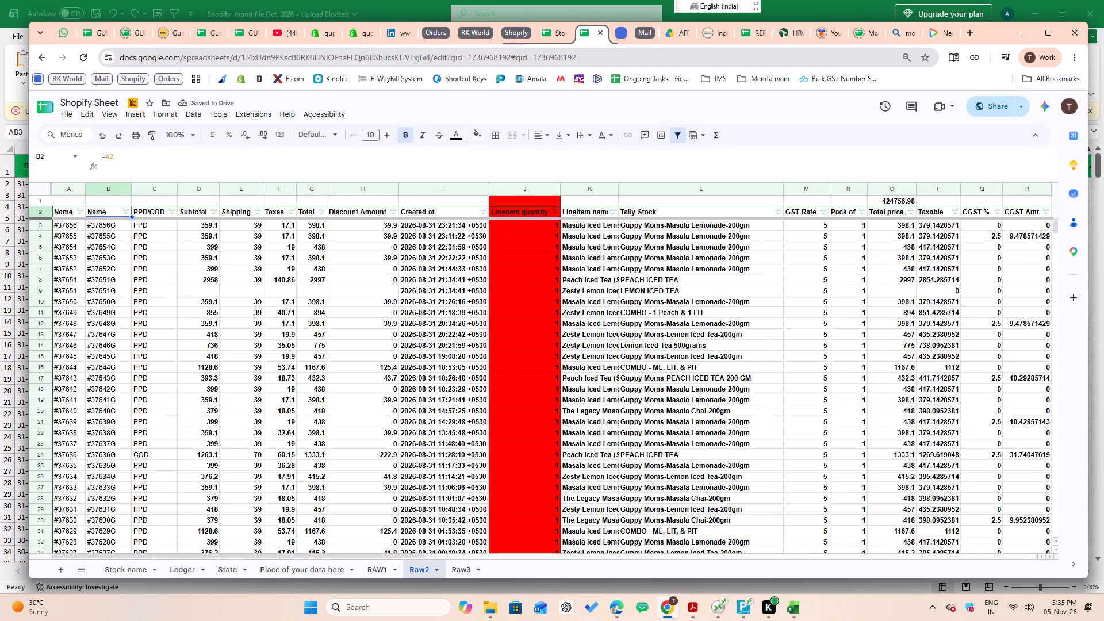
{"action": "left_click", "coordinate": [126, 212]}
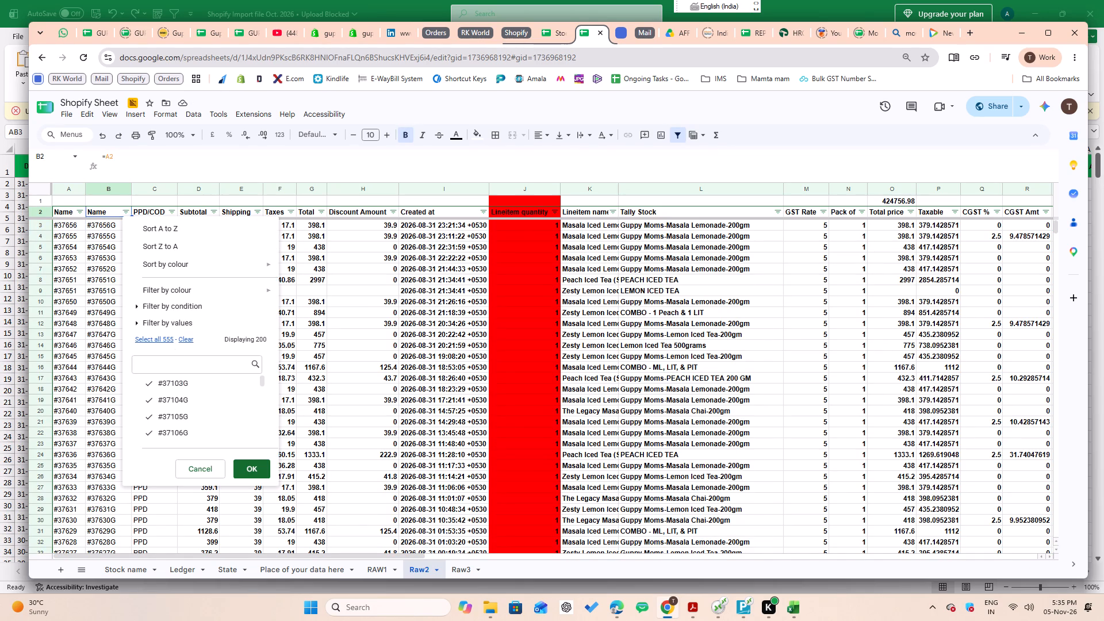
{"action": "left_click", "coordinate": [181, 339]}
{"action": "left_click", "coordinate": [178, 370]}
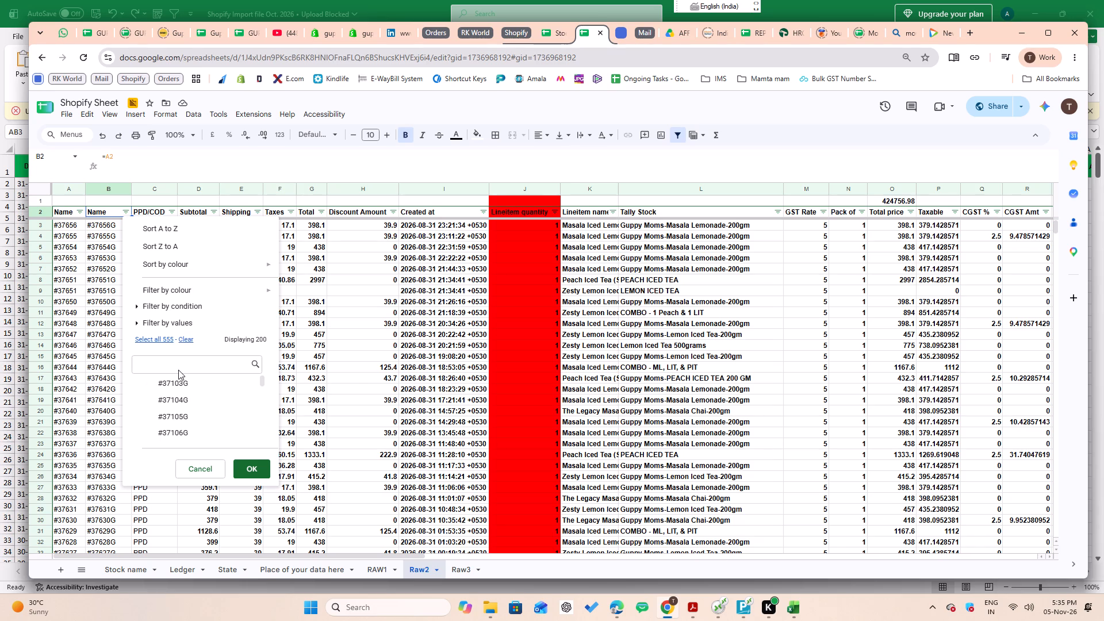
{"action": "type", "text": "flase"}
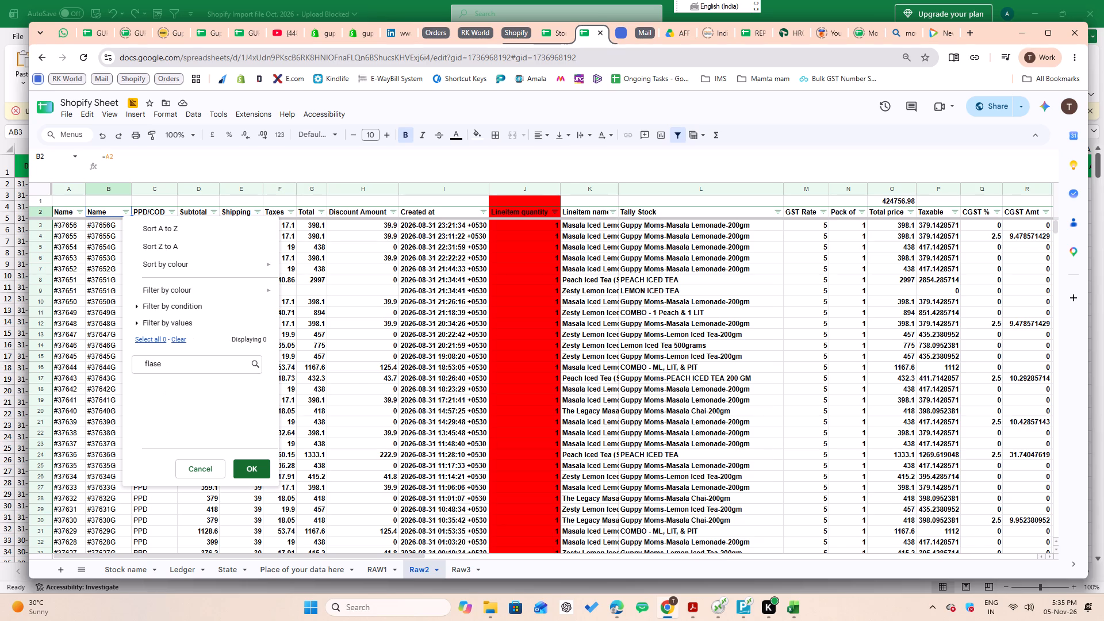
{"action": "key", "text": "BackSpace"}
{"action": "key", "text": "BackSpace"}
{"action": "key", "text": "BackSpace"}
{"action": "key", "text": "BackSpace"}
{"action": "key", "text": "a"}
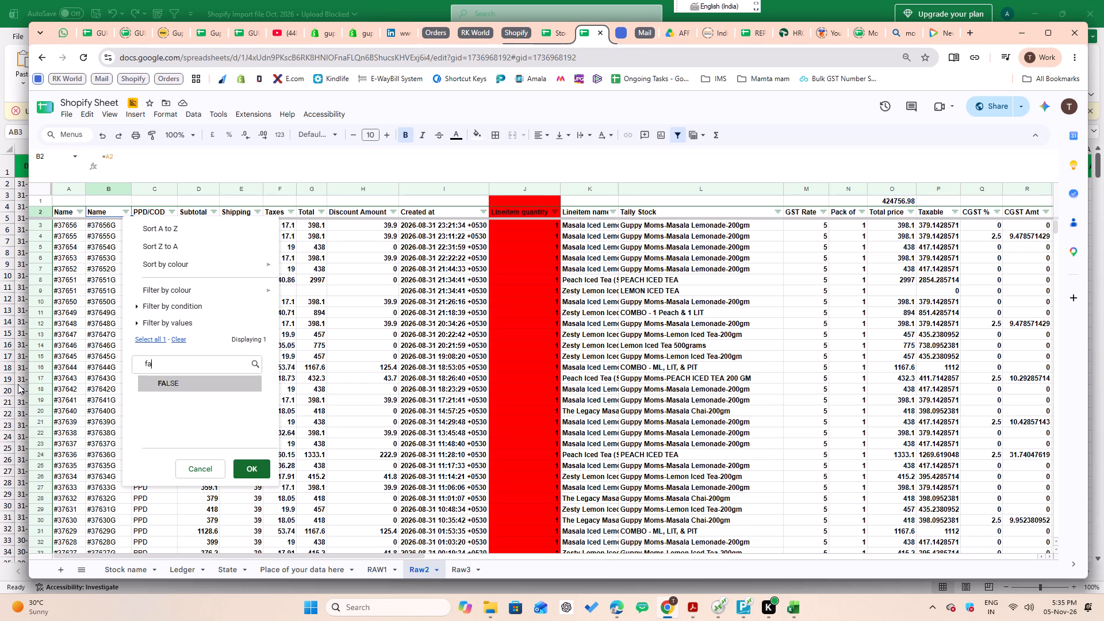
{"action": "key", "text": "space"}
{"action": "key", "text": "BackSpace"}
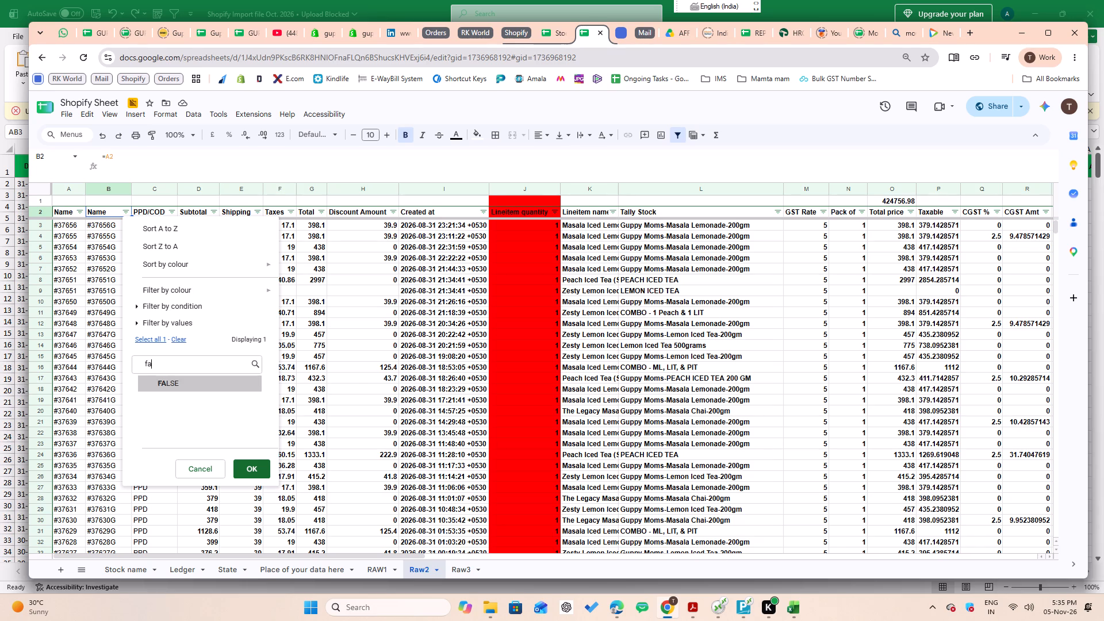
{"action": "left_click", "coordinate": [164, 379]}
{"action": "left_click", "coordinate": [244, 463]}
{"action": "scroll", "coordinate": [244, 463], "scroll_direction": "up", "scroll_amount": 7}
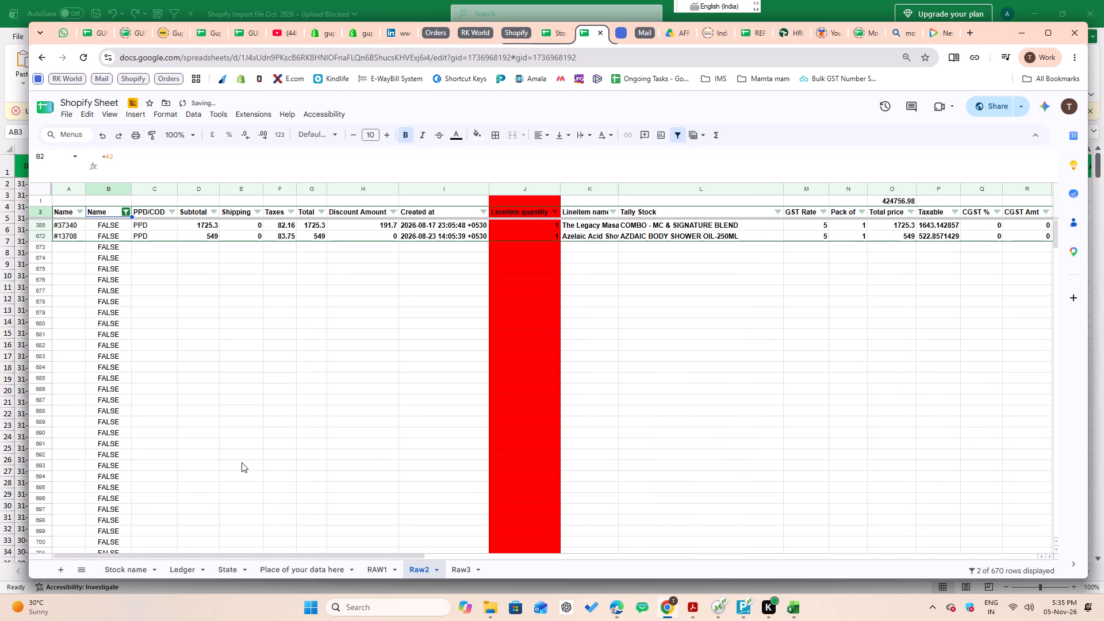
Examine the Tally Stock and Lineitem name cells of the order rows filtered to FALSE.
{"action": "left_click", "coordinate": [644, 223]}
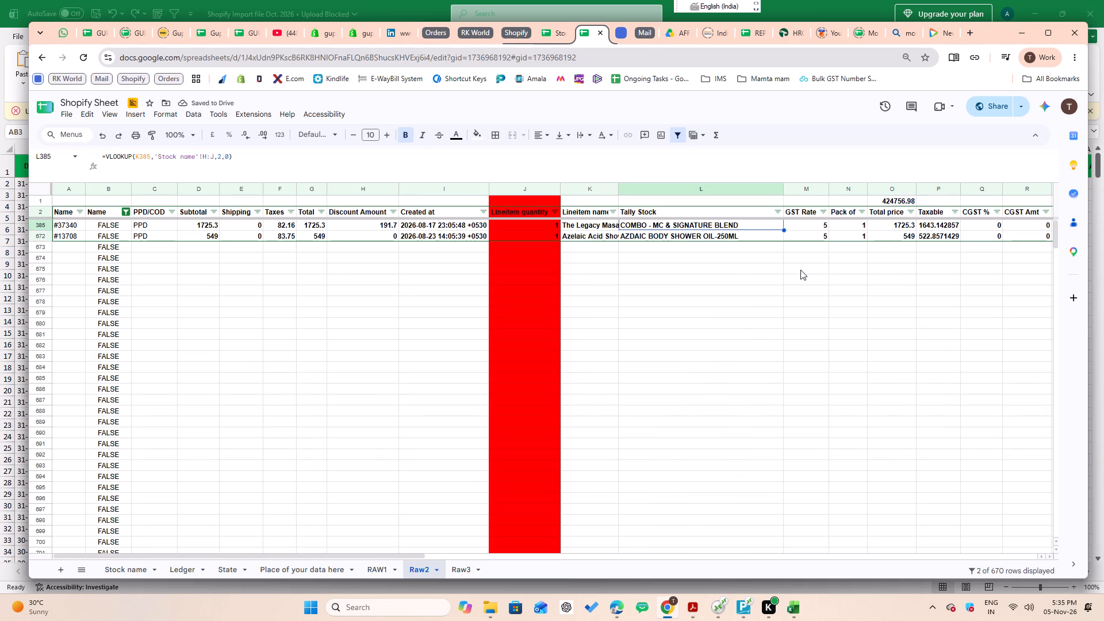
{"action": "key", "text": "Down"}
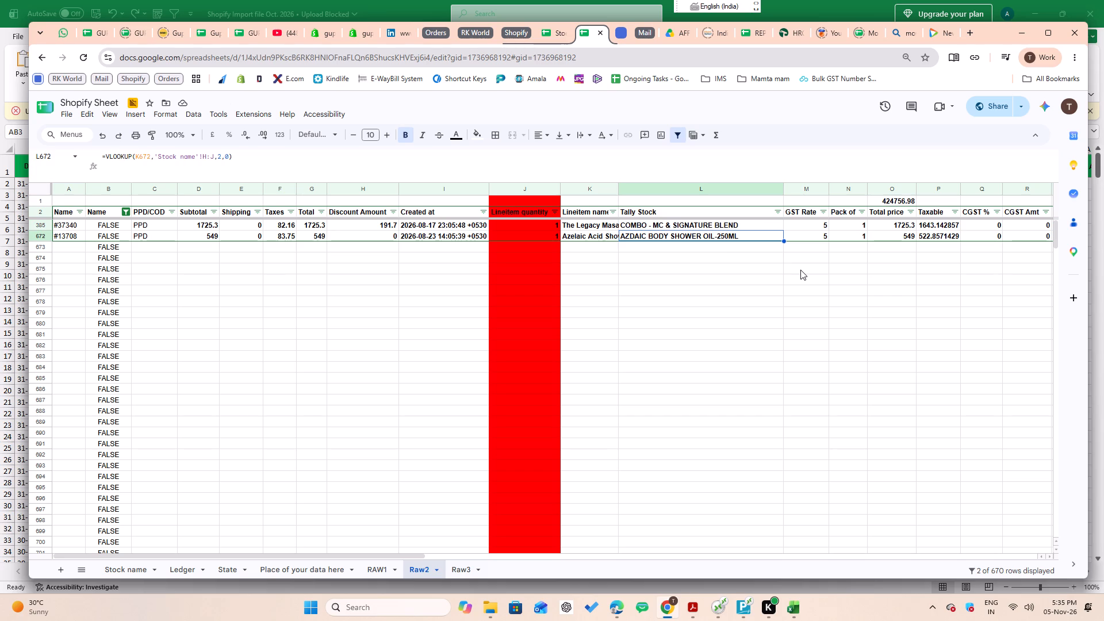
{"action": "key", "text": "Up"}
{"action": "key", "text": "Up"}
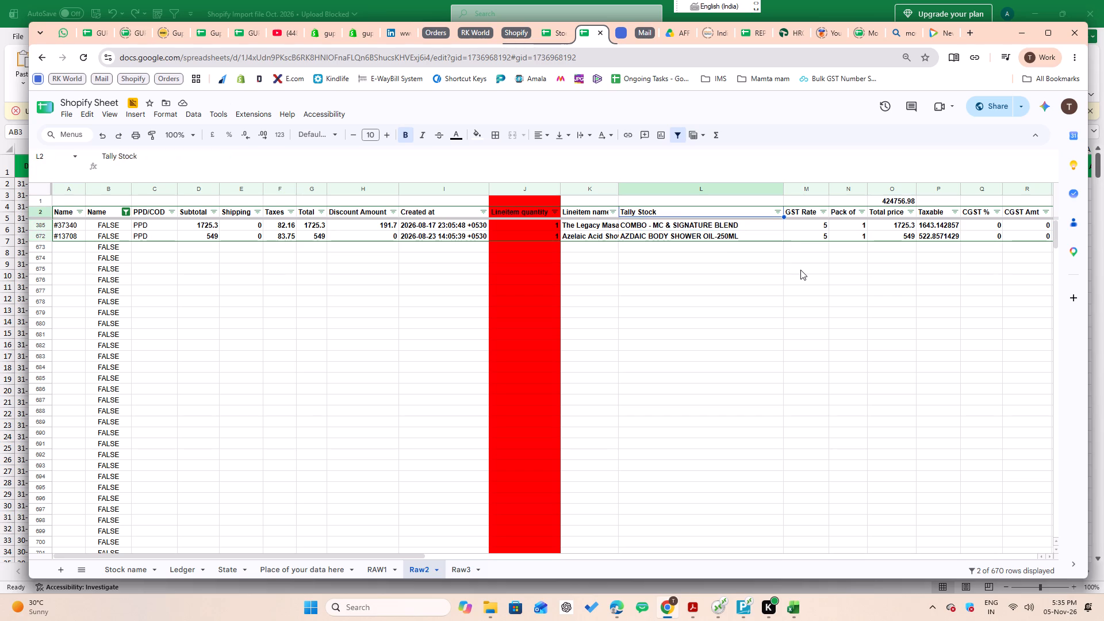
{"action": "key", "text": "Down"}
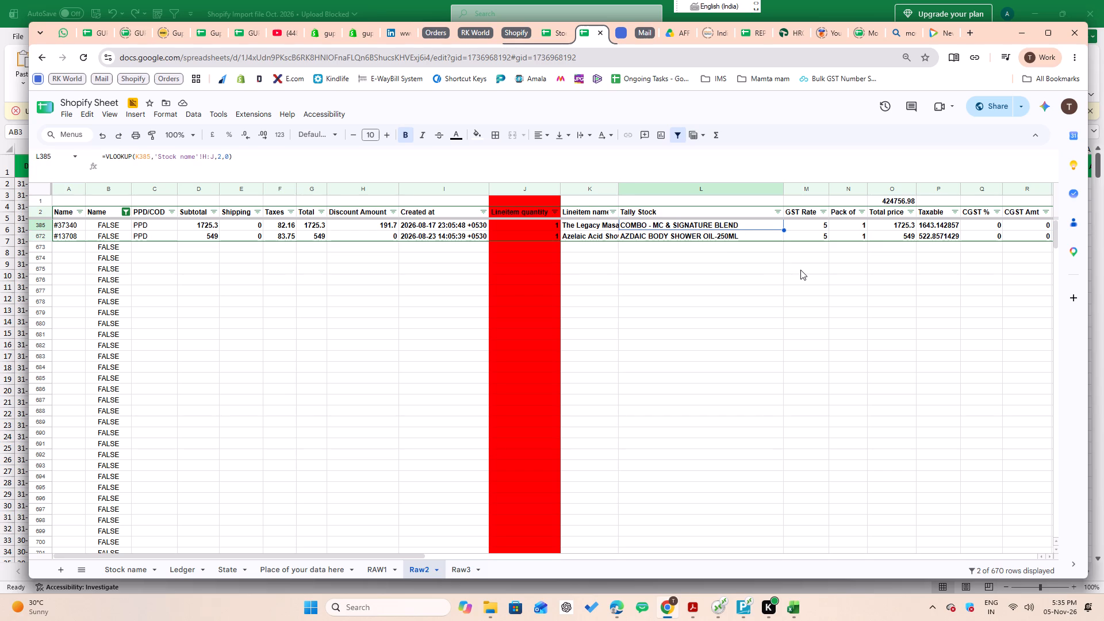
{"action": "key", "text": "Left"}
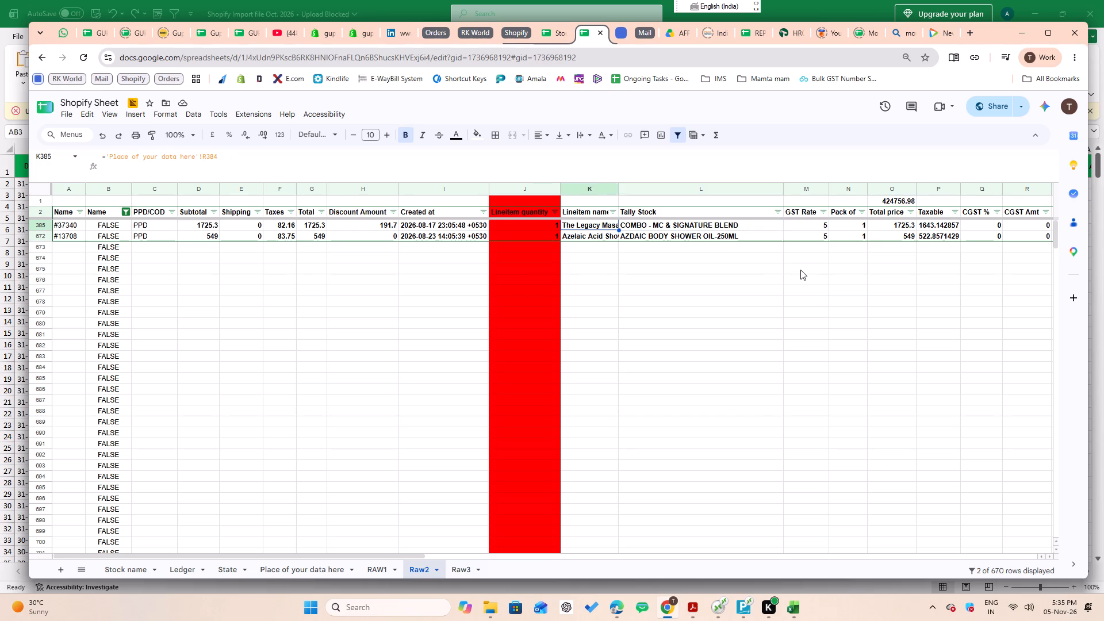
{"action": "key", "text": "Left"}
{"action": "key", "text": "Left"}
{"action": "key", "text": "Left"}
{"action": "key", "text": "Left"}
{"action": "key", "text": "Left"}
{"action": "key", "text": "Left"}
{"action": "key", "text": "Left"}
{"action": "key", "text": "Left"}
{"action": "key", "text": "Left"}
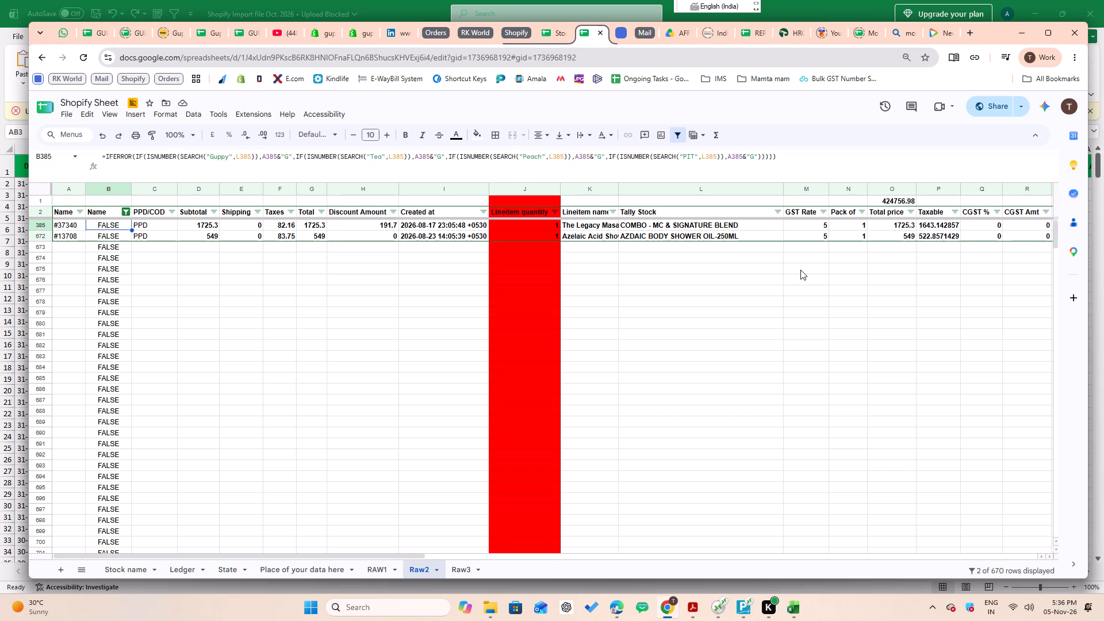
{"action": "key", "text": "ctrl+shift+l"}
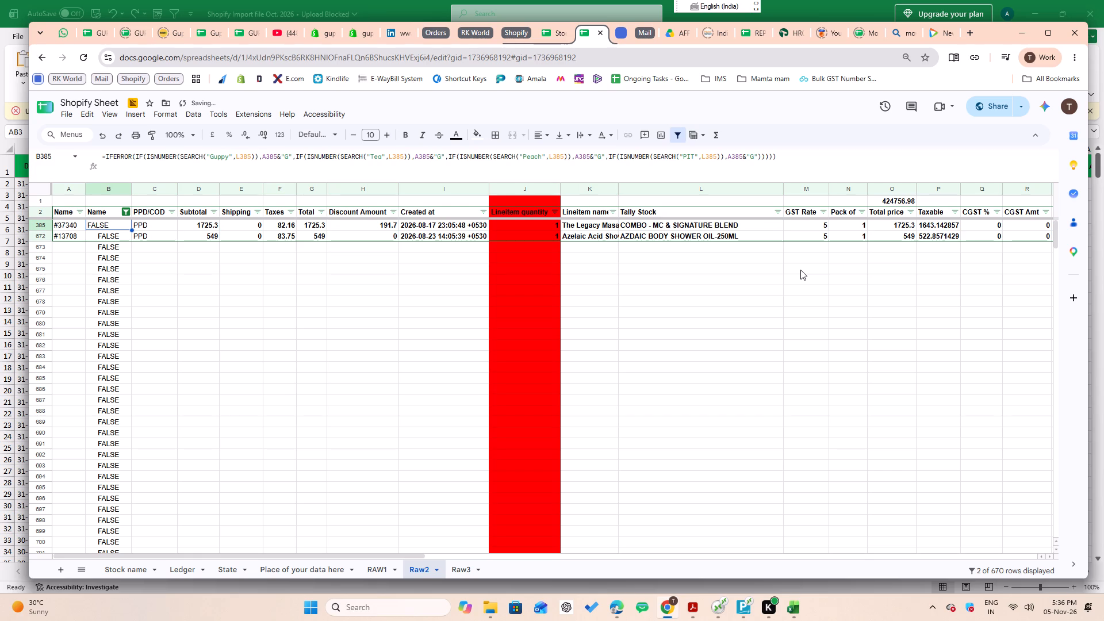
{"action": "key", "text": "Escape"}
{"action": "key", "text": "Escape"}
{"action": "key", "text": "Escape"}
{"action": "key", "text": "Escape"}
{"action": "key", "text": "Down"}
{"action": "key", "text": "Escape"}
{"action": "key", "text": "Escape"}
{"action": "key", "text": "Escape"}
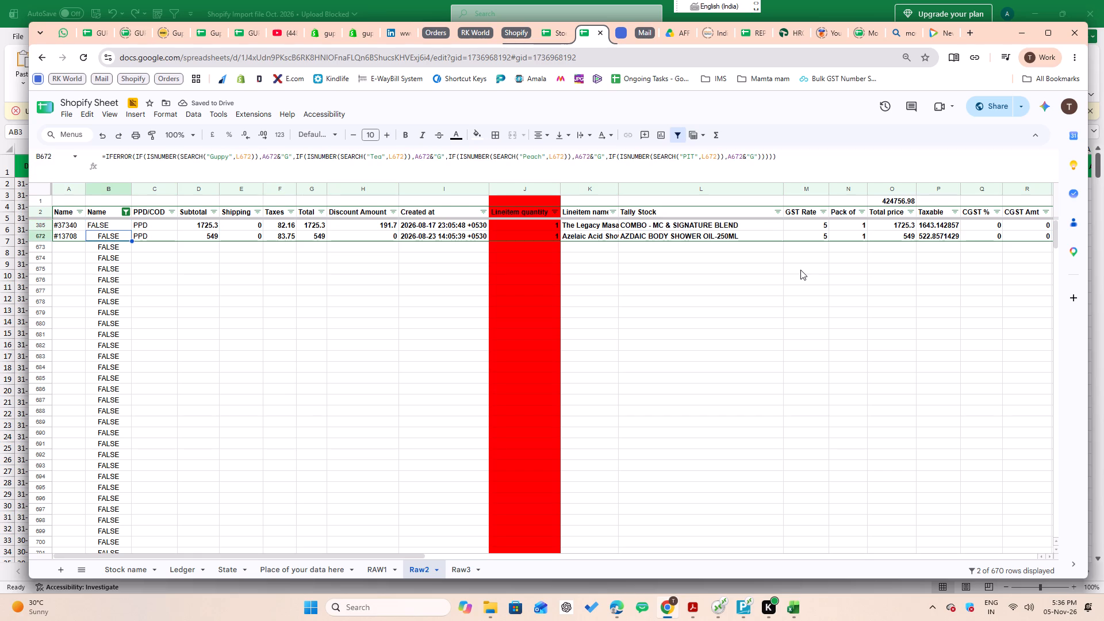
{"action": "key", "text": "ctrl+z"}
Reselect all values in the second Name column's filter so that every order row is displayed.
{"action": "key", "text": "Up"}
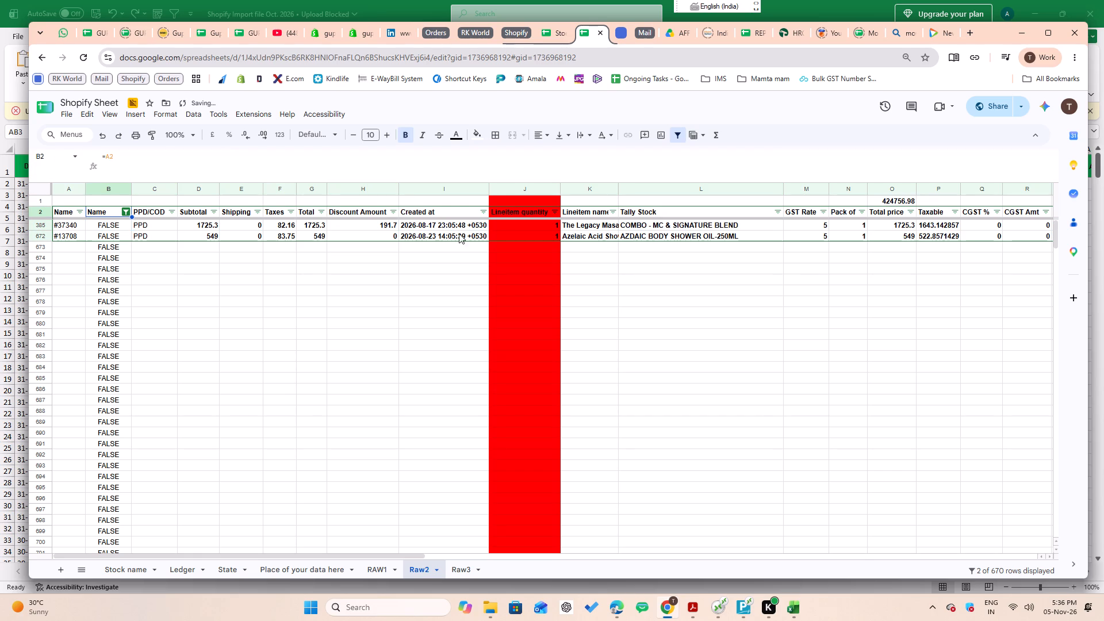
{"action": "left_click", "coordinate": [128, 214]}
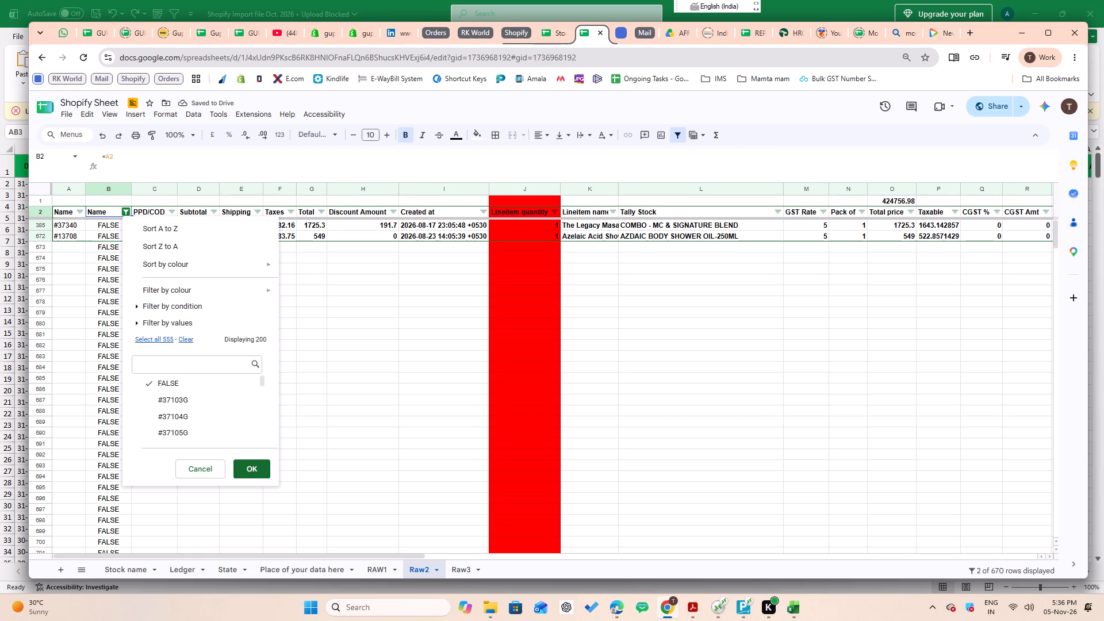
{"action": "left_click", "coordinate": [185, 342]}
{"action": "left_click", "coordinate": [156, 341]}
{"action": "left_click", "coordinate": [252, 473]}
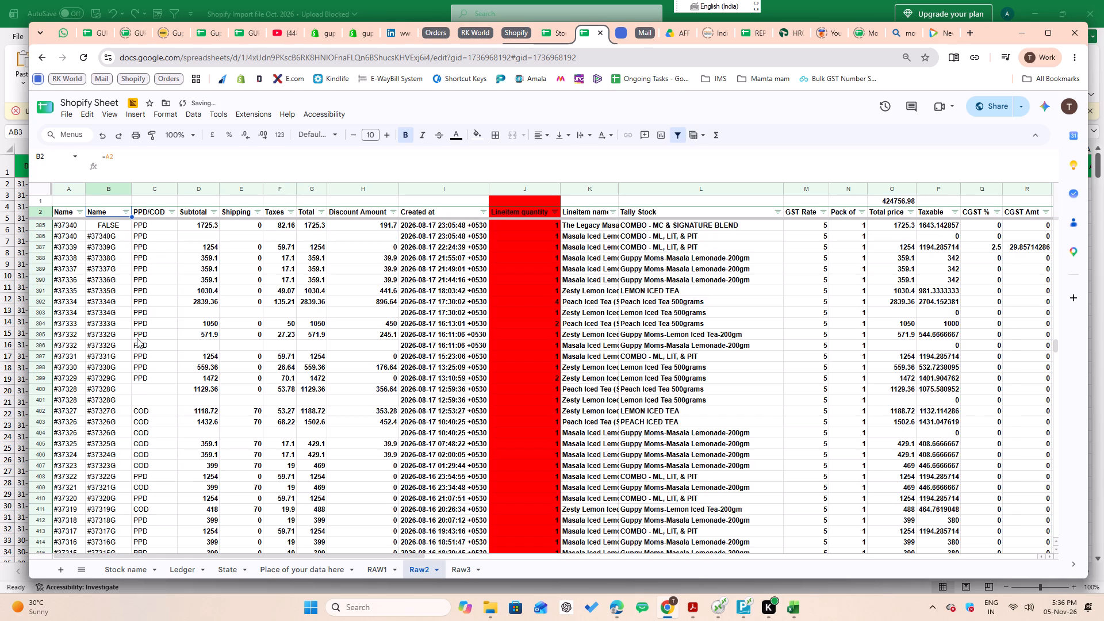
Extend the B3 formula after the "PIT" condition with the copied IF(ISNUMBER(SEARCH("Tea",L3)),A3&"G") condition.
{"action": "scroll", "coordinate": [103, 263], "scroll_direction": "up", "scroll_amount": 2}
{"action": "scroll", "coordinate": [103, 263], "scroll_direction": "down", "scroll_amount": 1}
{"action": "scroll", "coordinate": [103, 263], "scroll_direction": "up", "scroll_amount": 7}
{"action": "left_click", "coordinate": [112, 232]}
{"action": "key", "text": "ctrl+Up"}
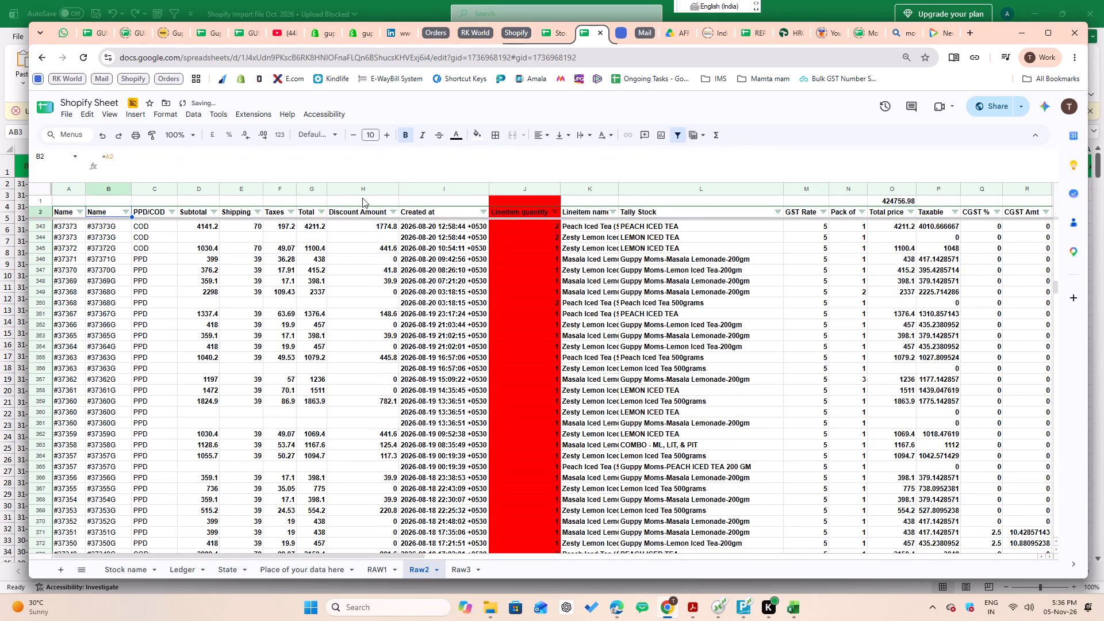
{"action": "key", "text": "Down"}
{"action": "key", "text": "F2"}
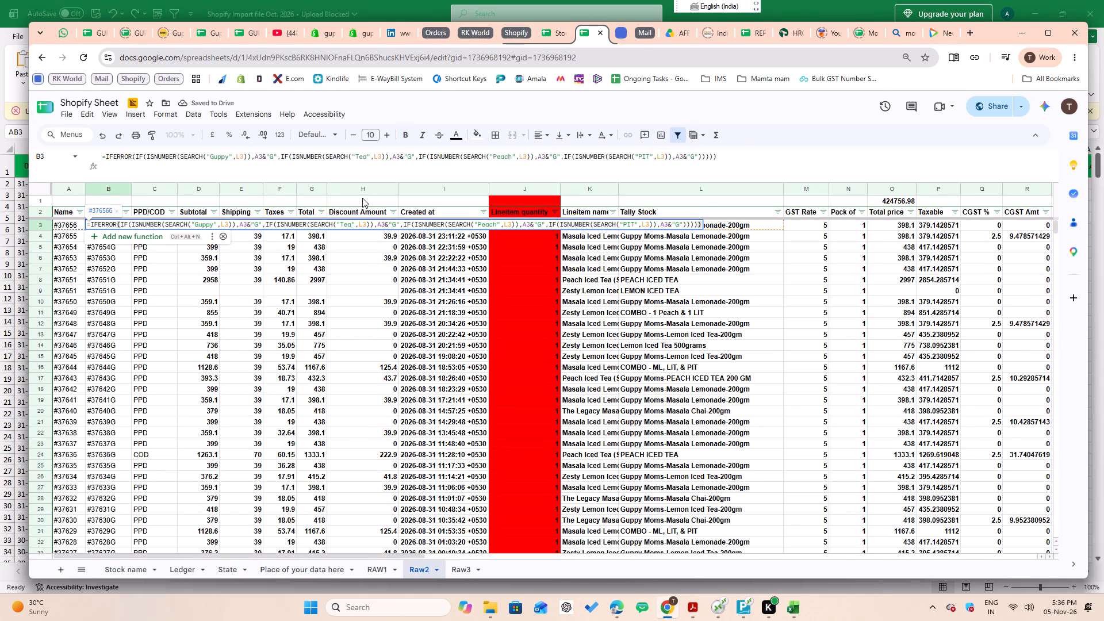
{"action": "key", "text": "BackSpace"}
{"action": "key", "text": "BackSpace"}
{"action": "key", "text": "BackSpace"}
{"action": "key", "text": "BackSpace"}
{"action": "key", "text": "BackSpace"}
{"action": "key", "text": "comma"}
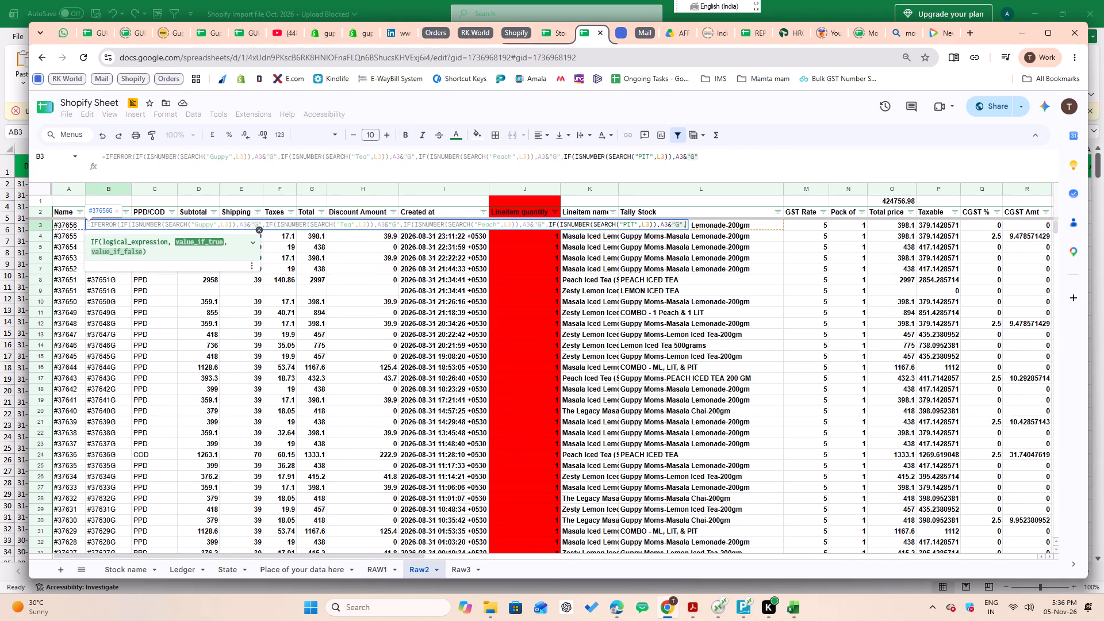
{"action": "key", "text": "ctrl+v"}
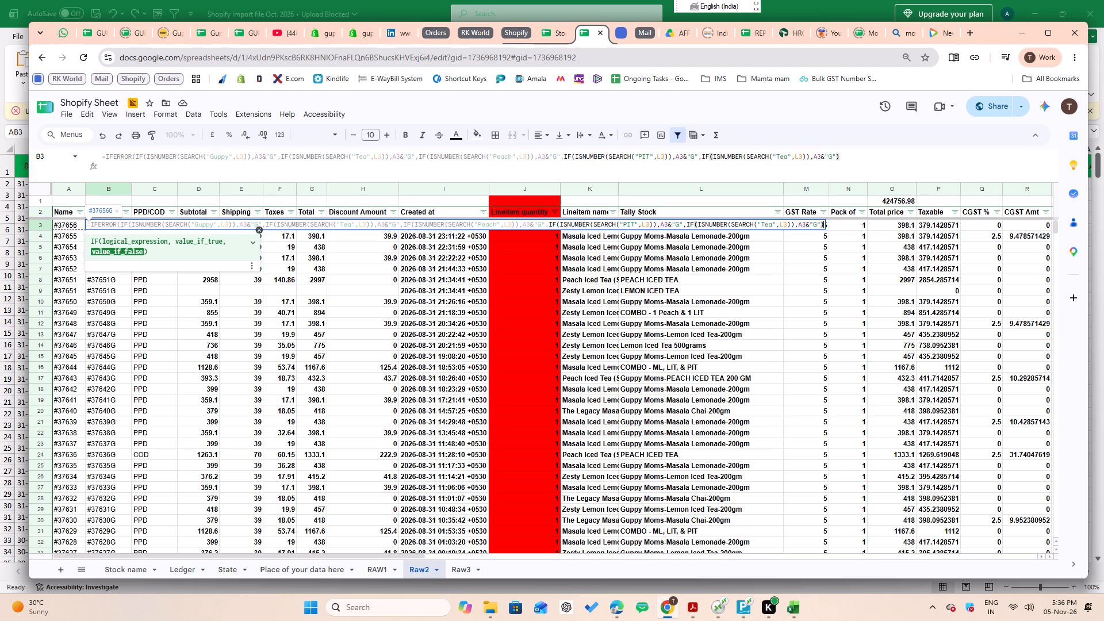
Replace the search term in the last condition of the B3 formula with "Masala" and close all open brackets.
{"action": "key", "text": "Left"}
{"action": "key", "text": "Left"}
{"action": "key", "text": "Left"}
{"action": "key", "text": "Left"}
{"action": "key", "text": "Left"}
{"action": "key", "text": "Left"}
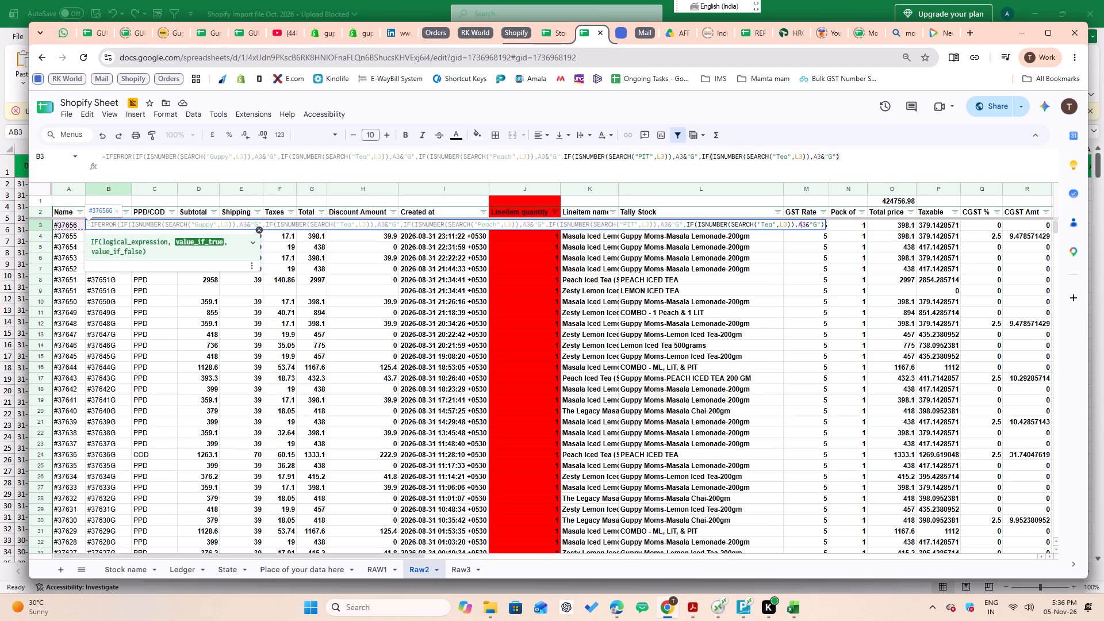
{"action": "key", "text": "Left"}
{"action": "key", "text": "Left"}
{"action": "key", "text": "Left"}
{"action": "key", "text": "Left"}
{"action": "key", "text": "Left"}
{"action": "key", "text": "Left"}
{"action": "key", "text": "Left"}
{"action": "key", "text": "Left"}
{"action": "key", "text": "BackSpace"}
{"action": "key", "text": "BackSpace"}
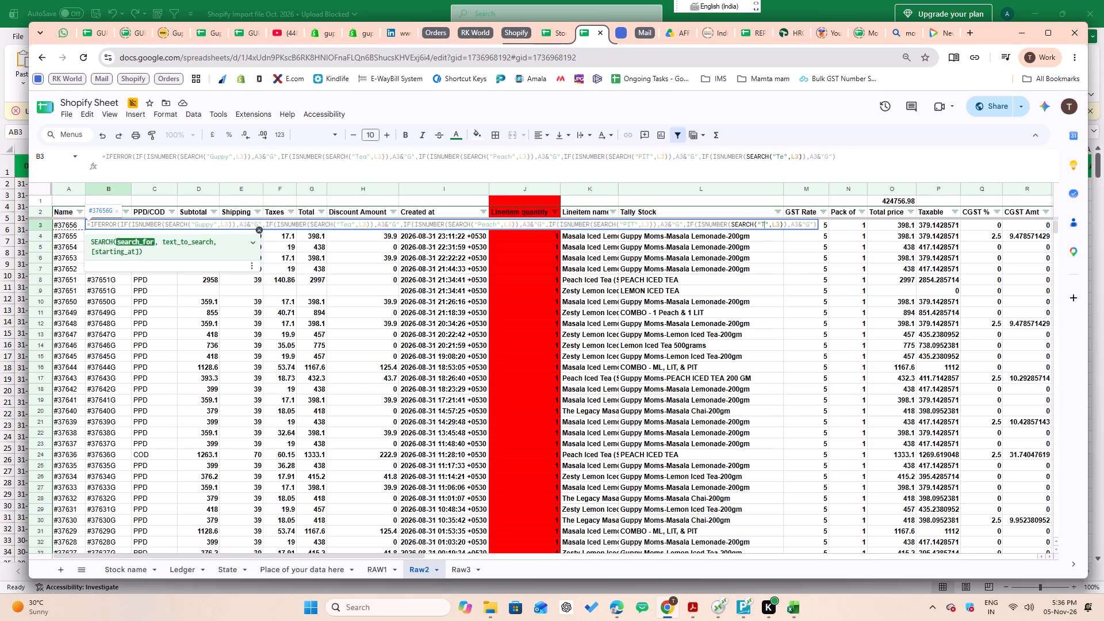
{"action": "key", "text": "BackSpace"}
{"action": "type", "text": "Masala"}
{"action": "key", "text": "End"}
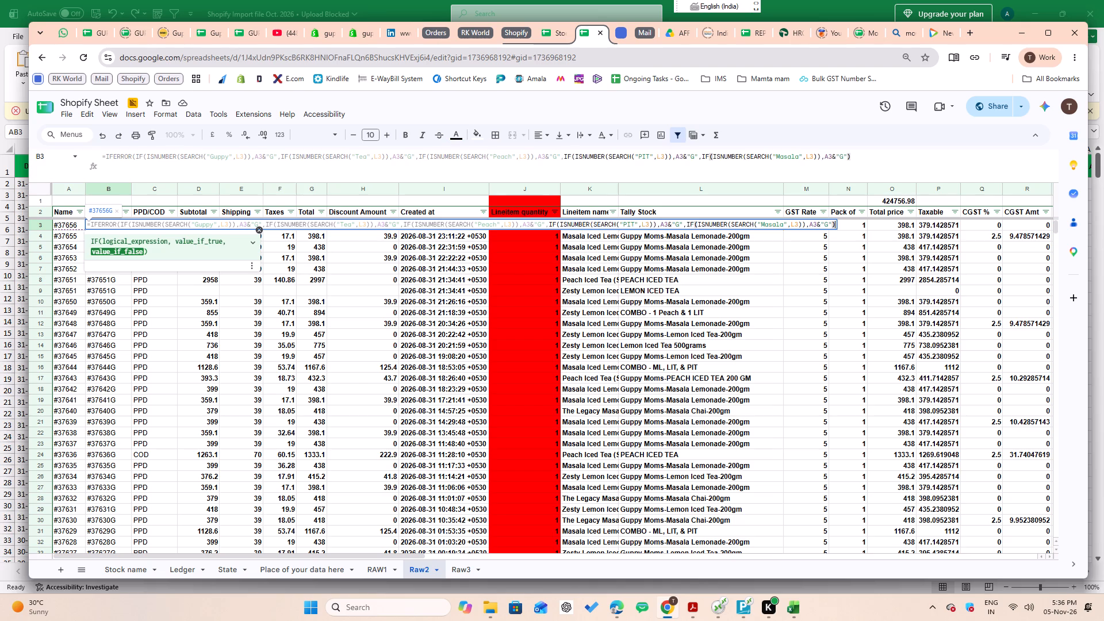
{"action": "type", "text": ")))))"}
{"action": "key", "text": "Return"}
{"action": "key", "text": "Up"}
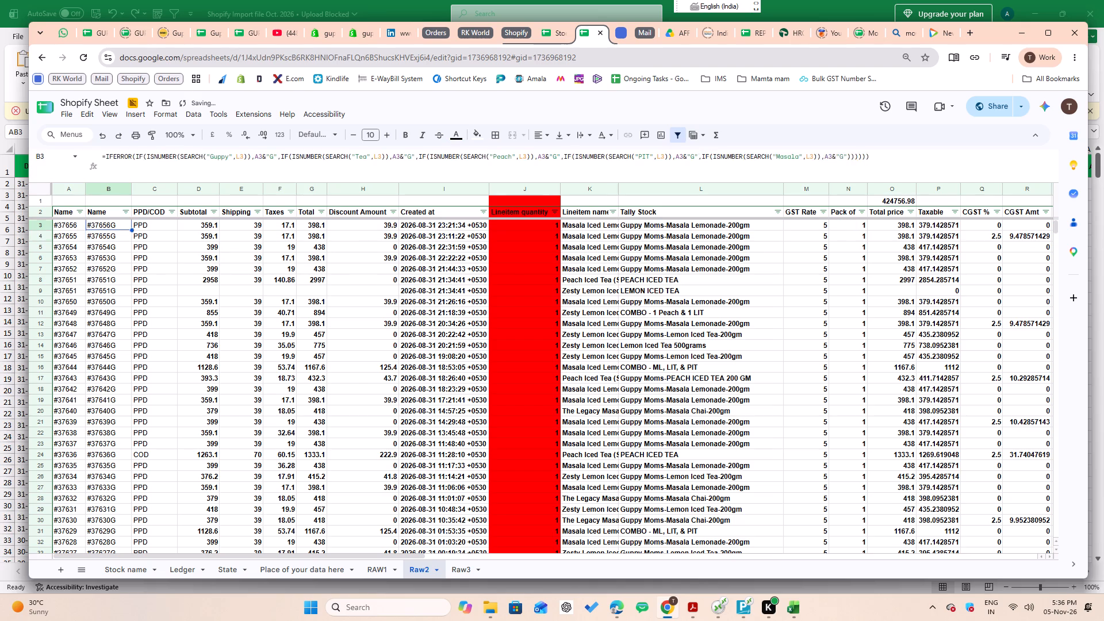
Fill the B3 formula down the second Name column through B1001.
{"action": "key", "text": "Up"}
{"action": "key", "text": "Down"}
{"action": "key", "text": "ctrl+shift+Down"}
{"action": "key", "text": "ctrl+d"}
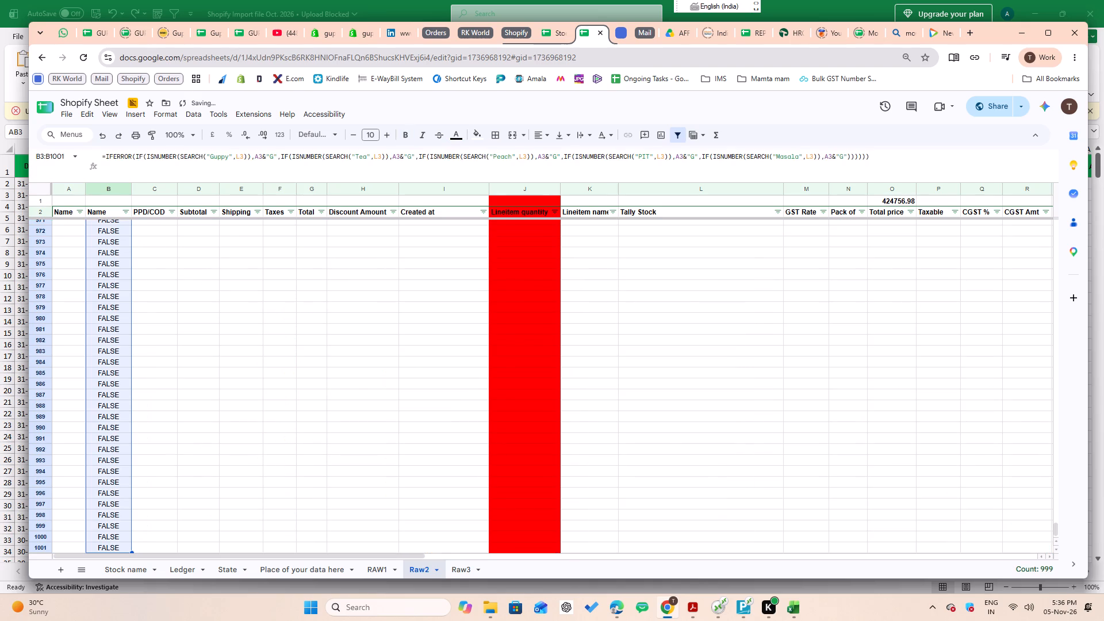
Filter the second Name column to FALSE only and check which order rows remain.
{"action": "key", "text": "ctrl+Up"}
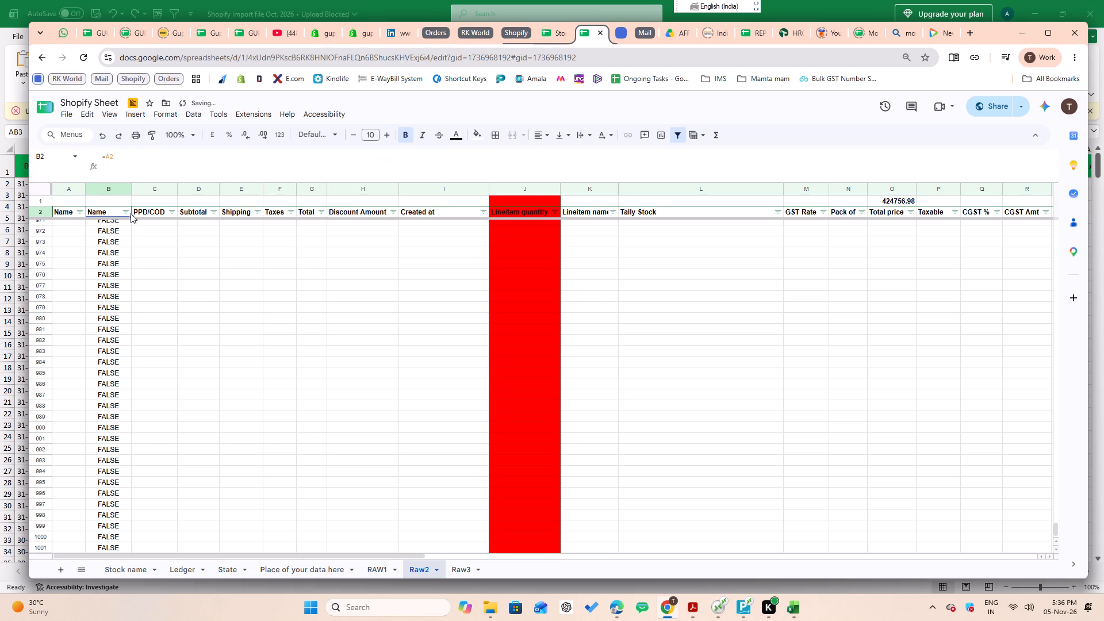
{"action": "left_click", "coordinate": [125, 214]}
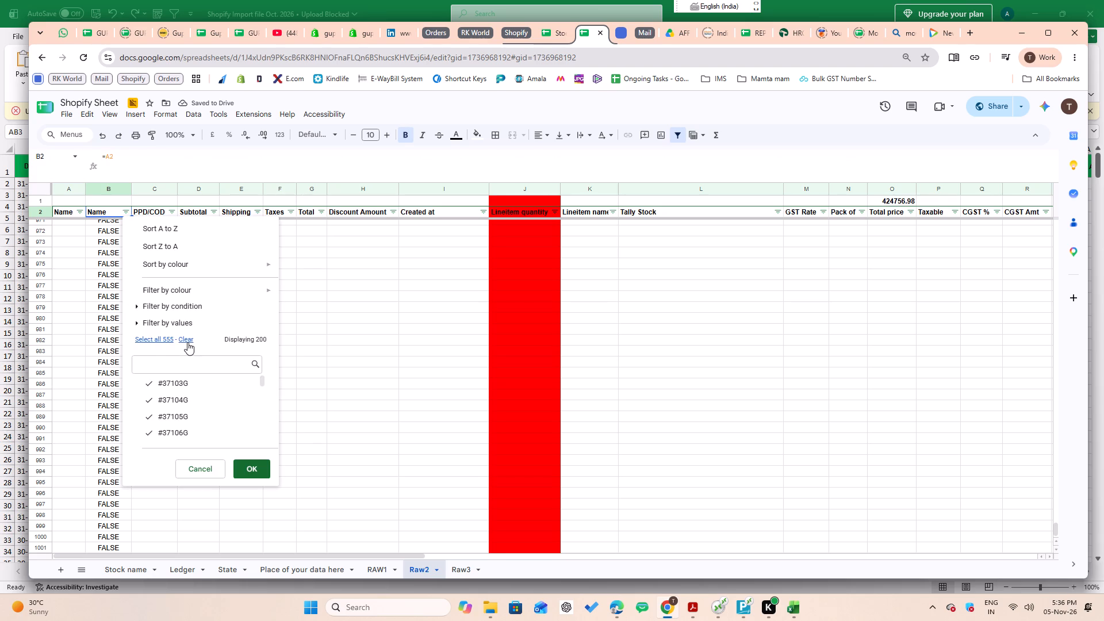
{"action": "left_click", "coordinate": [187, 342]}
{"action": "left_click", "coordinate": [177, 363]}
{"action": "key", "text": "f"}
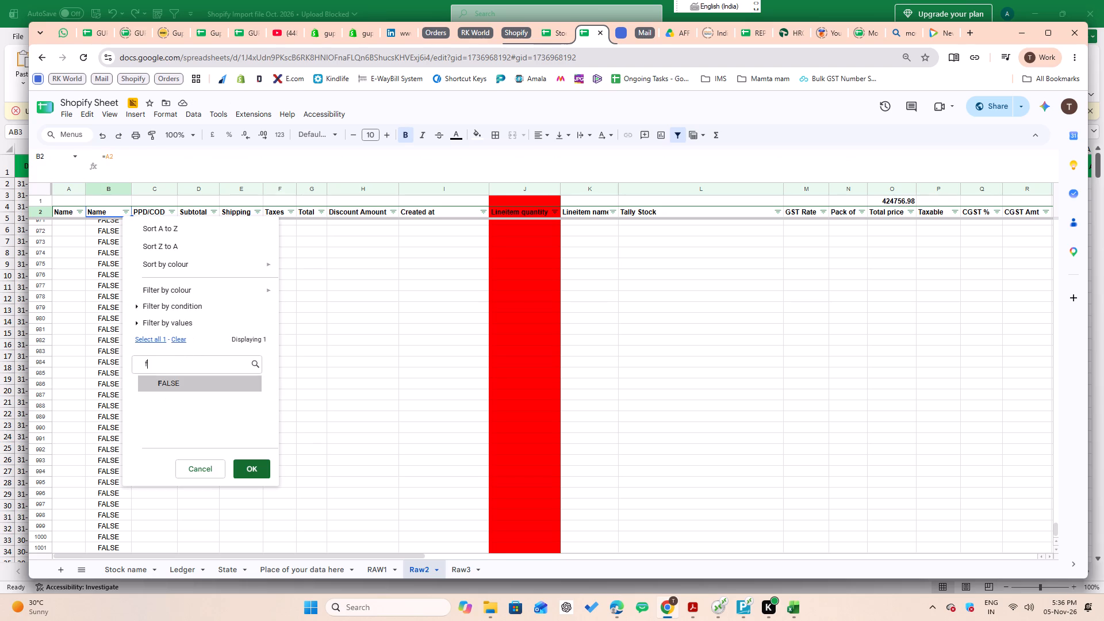
{"action": "left_click", "coordinate": [176, 386]}
{"action": "left_click", "coordinate": [241, 470]}
{"action": "scroll", "coordinate": [189, 416], "scroll_direction": "up", "scroll_amount": 8}
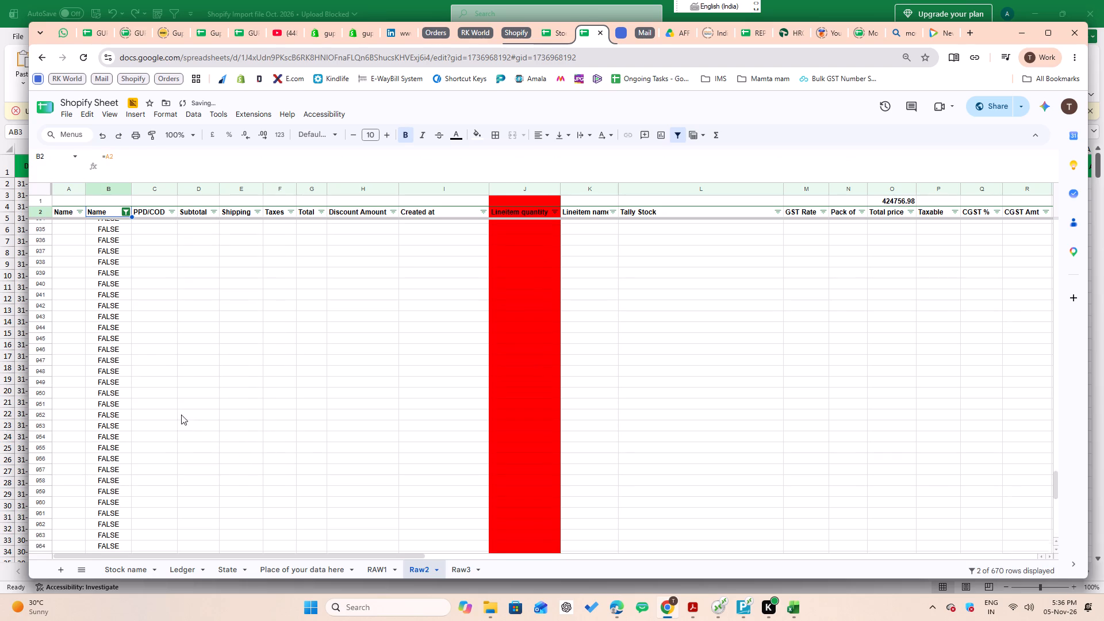
{"action": "scroll", "coordinate": [181, 415], "scroll_direction": "up", "scroll_amount": 4}
{"action": "key", "text": "ctrl+Up"}
{"action": "key", "text": "Down"}
{"action": "key", "text": "Down"}
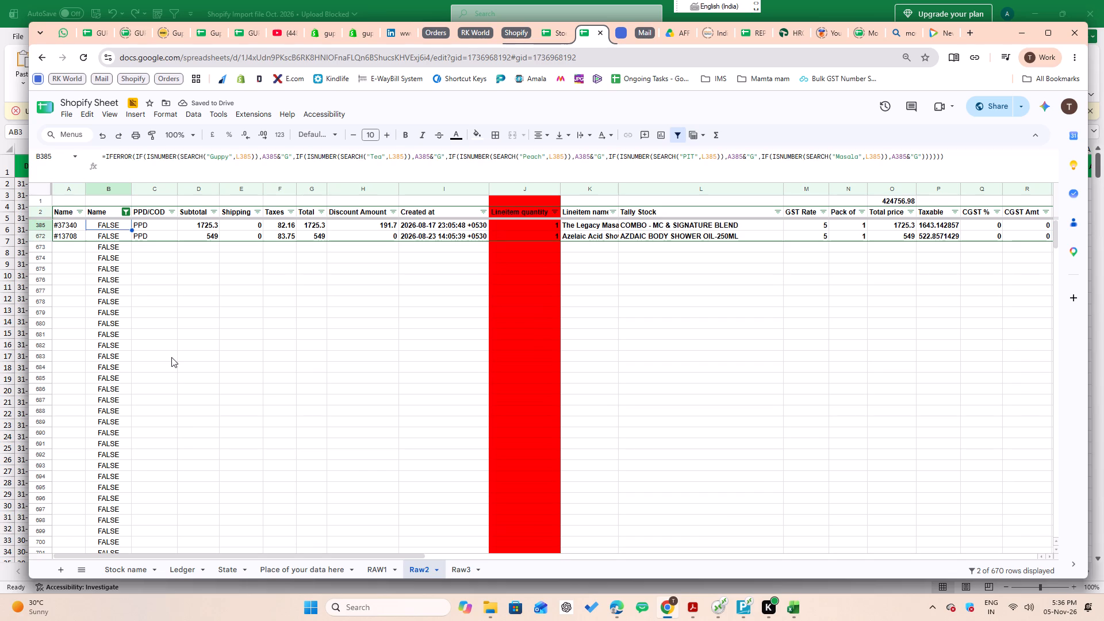
{"action": "key", "text": "Down"}
{"action": "key", "text": "Up"}
Restore all values in the second Name column's filter to display every row again.
{"action": "key", "text": "Up"}
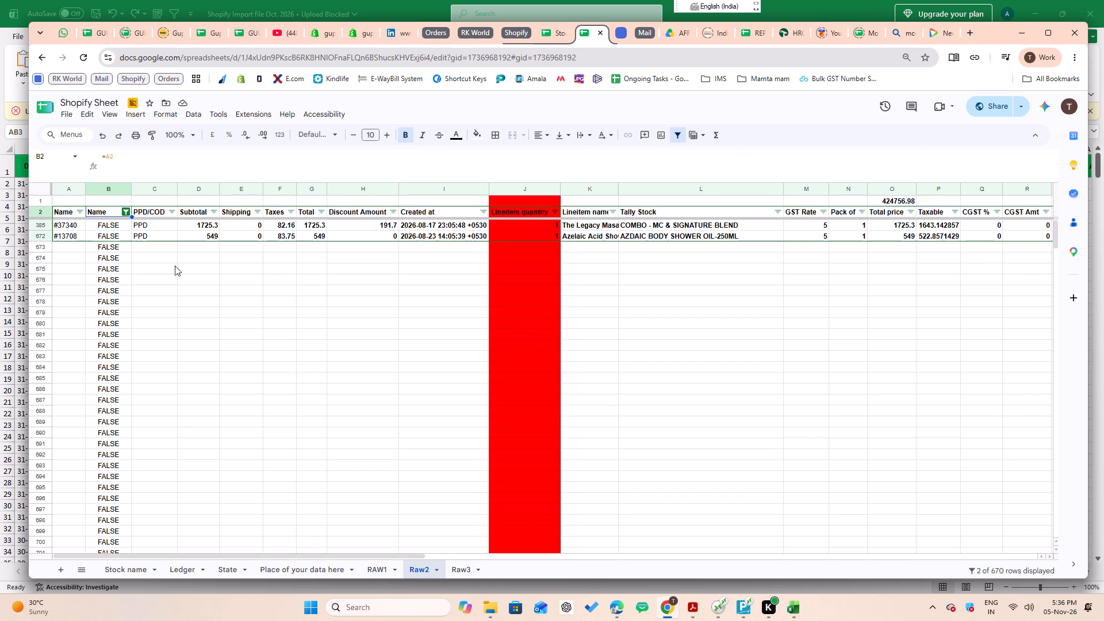
{"action": "left_click", "coordinate": [126, 210]}
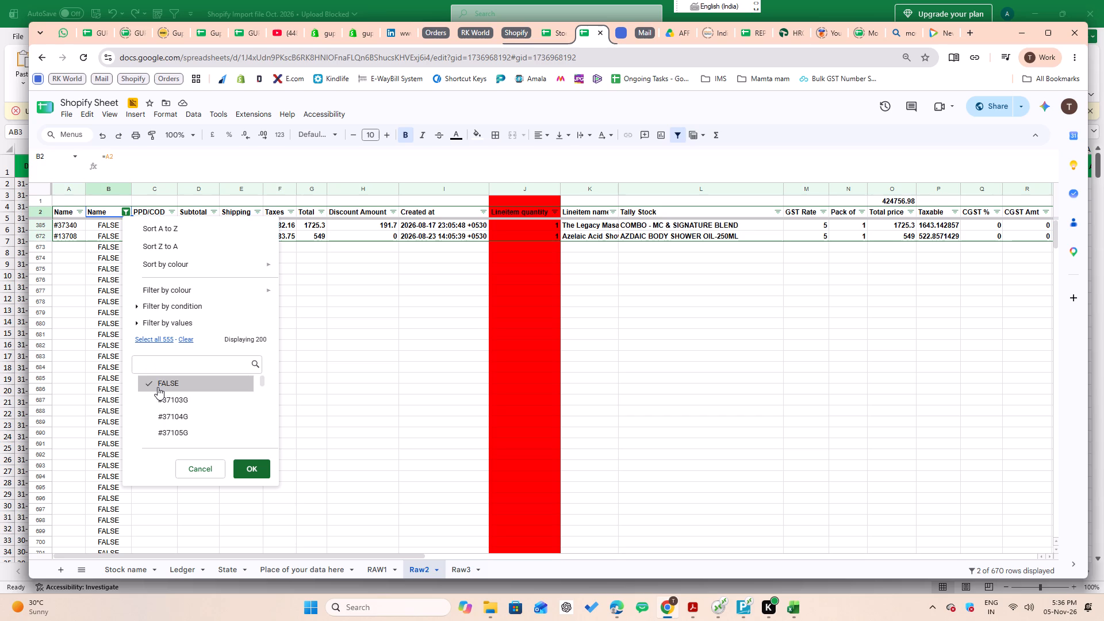
{"action": "left_click", "coordinate": [164, 342]}
{"action": "left_click", "coordinate": [237, 469]}
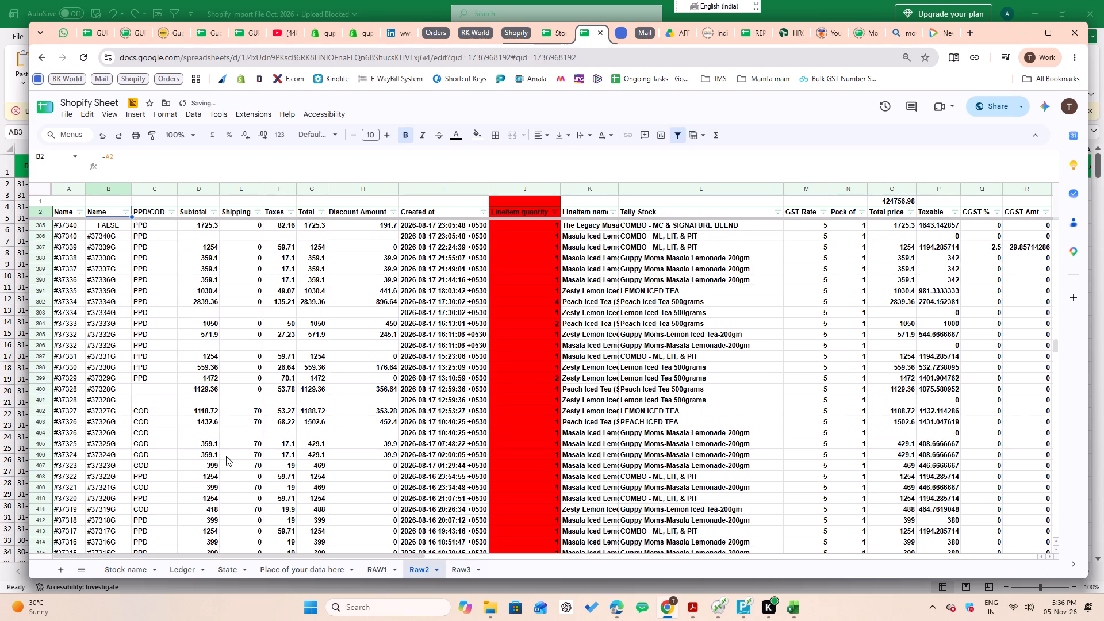
Extend the B3 formula after the "Masala" condition with the copied IF(ISNUMBER(SEARCH("Tea",L3)),A3&"G") condition.
{"action": "scroll", "coordinate": [161, 382], "scroll_direction": "up", "scroll_amount": 6}
{"action": "left_click", "coordinate": [124, 267]}
{"action": "key", "text": "ctrl+Up"}
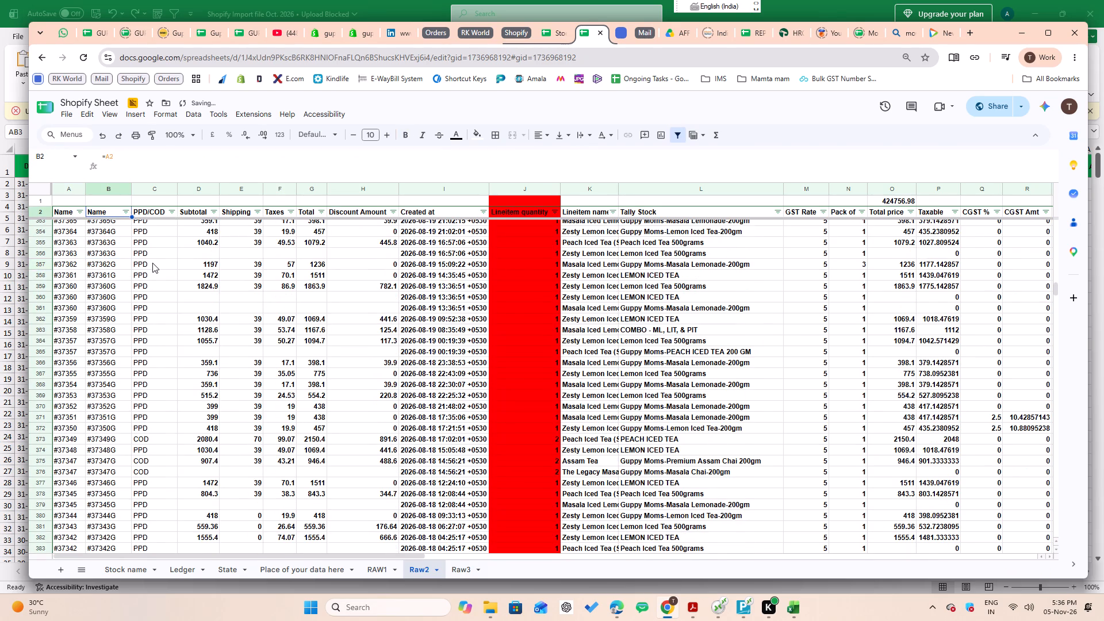
{"action": "key", "text": "Down"}
{"action": "key", "text": "F2"}
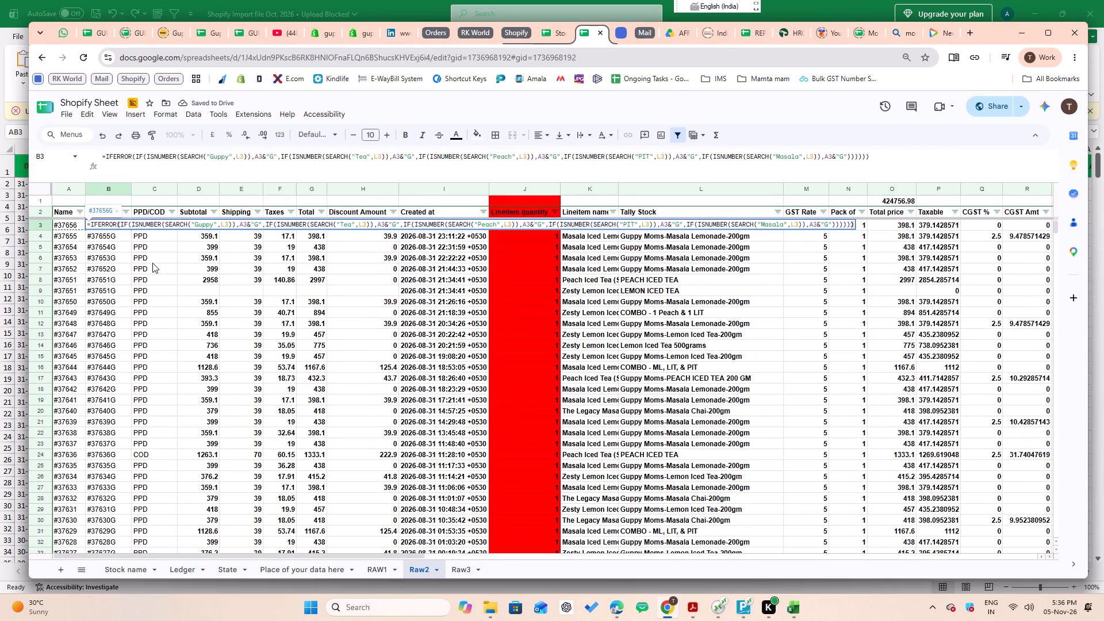
{"action": "key", "text": "BackSpace"}
{"action": "key", "text": "BackSpace"}
{"action": "key", "text": "BackSpace"}
{"action": "key", "text": "BackSpace"}
{"action": "key", "text": "BackSpace"}
{"action": "key", "text": "BackSpace"}
{"action": "key", "text": "comma"}
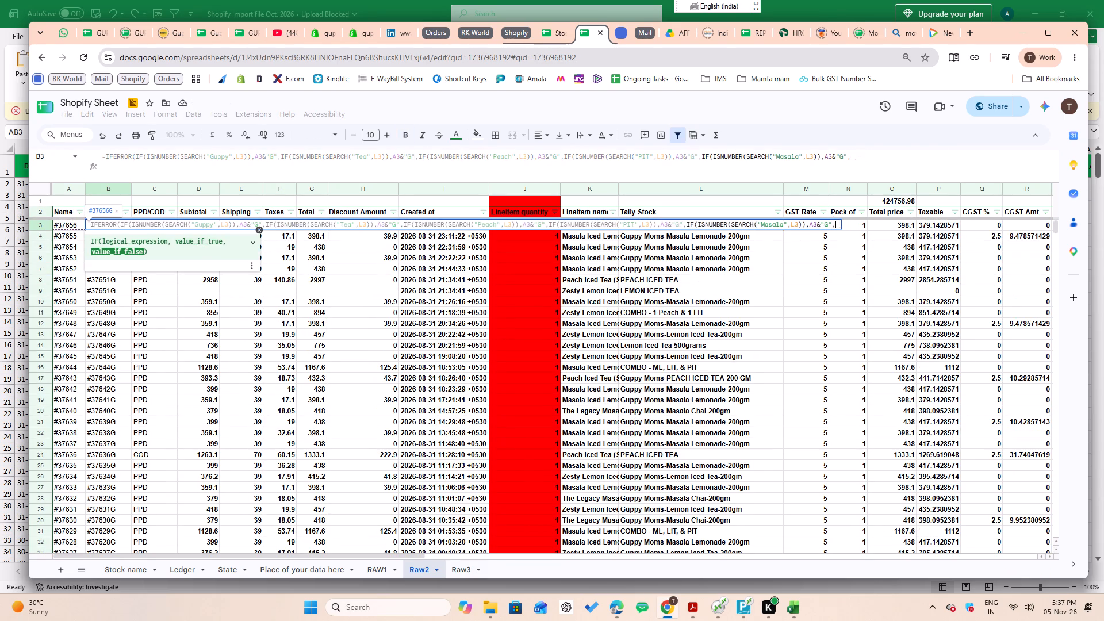
{"action": "key", "text": "ctrl+v"}
Replace the search term in the last condition of the B3 formula with "signature" and balance the closing brackets.
{"action": "key", "text": "Left"}
{"action": "key", "text": "Left"}
{"action": "key", "text": "Left"}
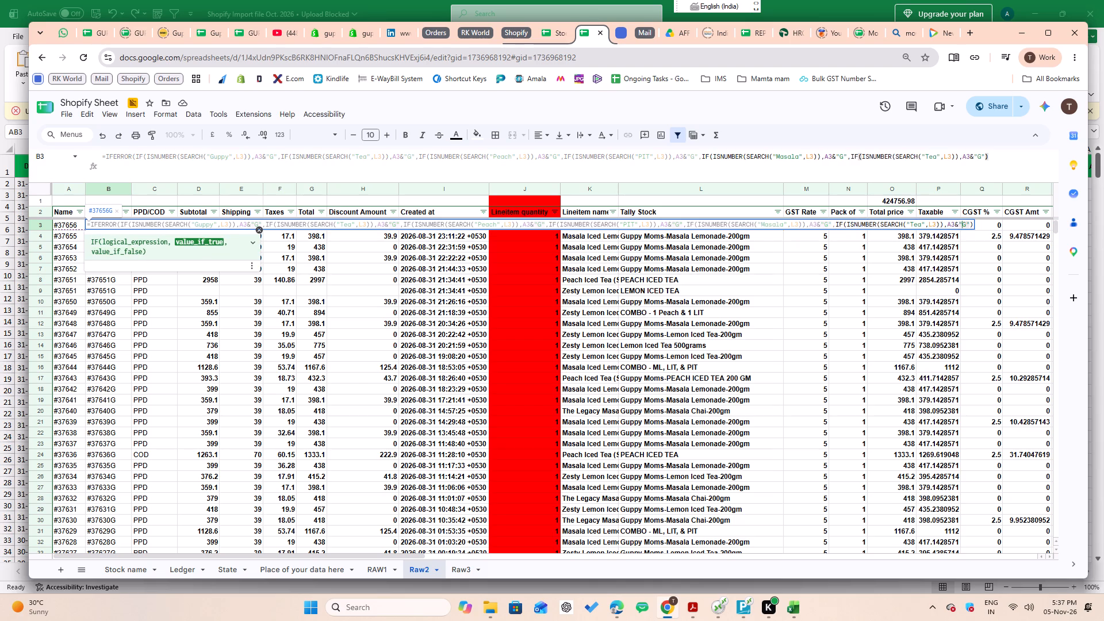
{"action": "key", "text": "Left"}
{"action": "key", "text": "Left"}
{"action": "key", "text": "Left"}
{"action": "key", "text": "Left"}
{"action": "key", "text": "Left"}
{"action": "key", "text": "Left"}
{"action": "key", "text": "Left"}
{"action": "key", "text": "Left"}
{"action": "key", "text": "Left"}
{"action": "key", "text": "Left"}
{"action": "key", "text": "Left"}
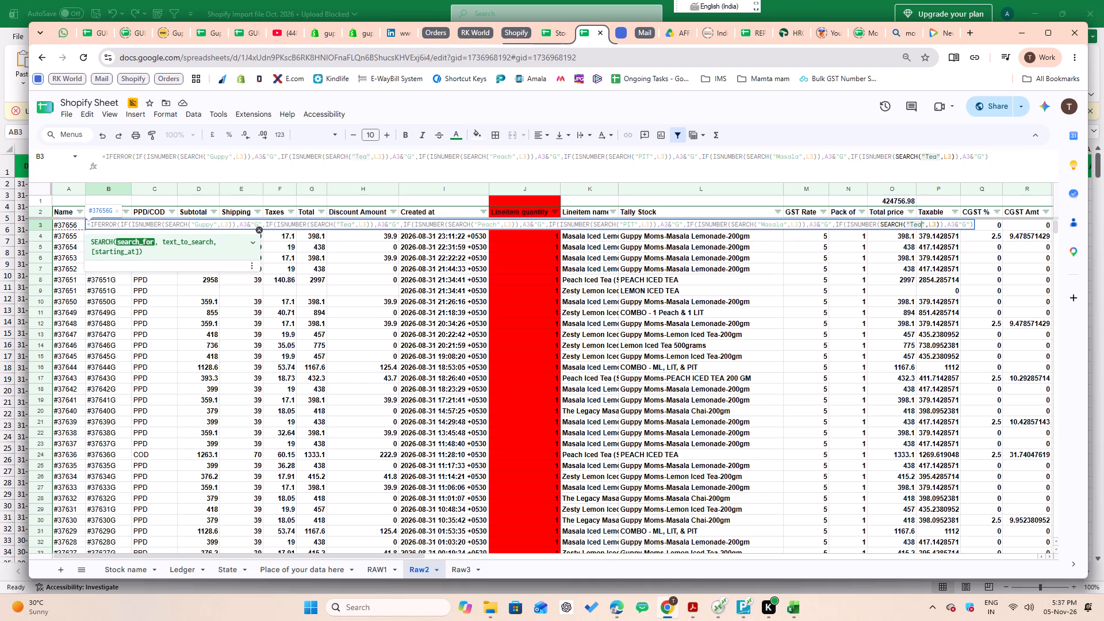
{"action": "key", "text": "BackSpace"}
{"action": "key", "text": "BackSpace"}
{"action": "key", "text": "BackSpace"}
{"action": "type", "text": "signature"}
{"action": "key", "text": "End"}
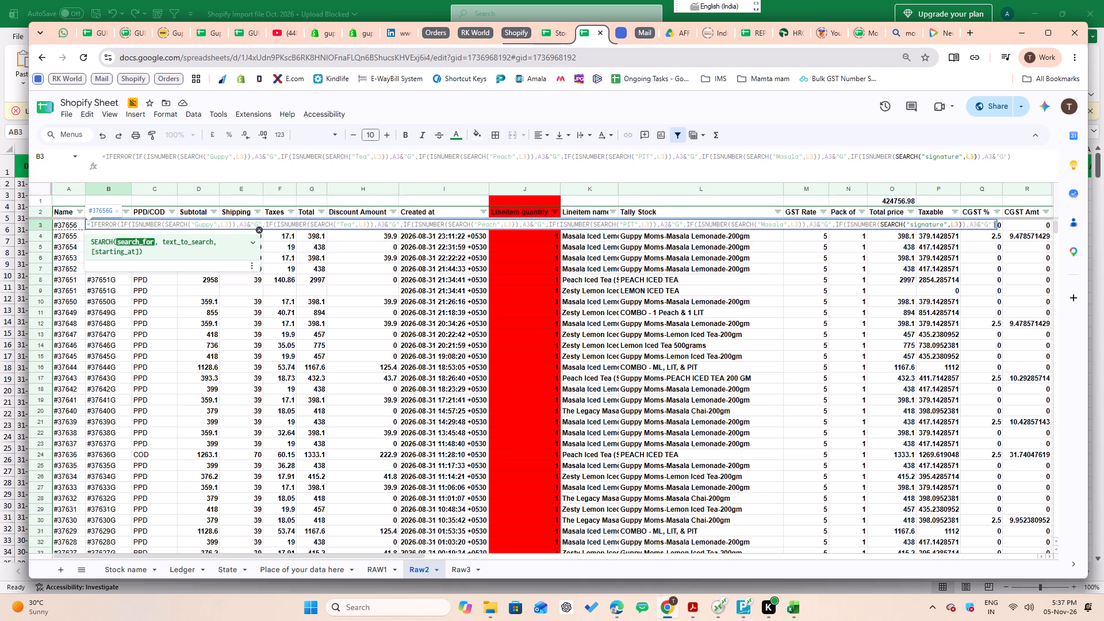
{"action": "type", "text": "))))))"}
{"action": "key", "text": "shift+parenright"}
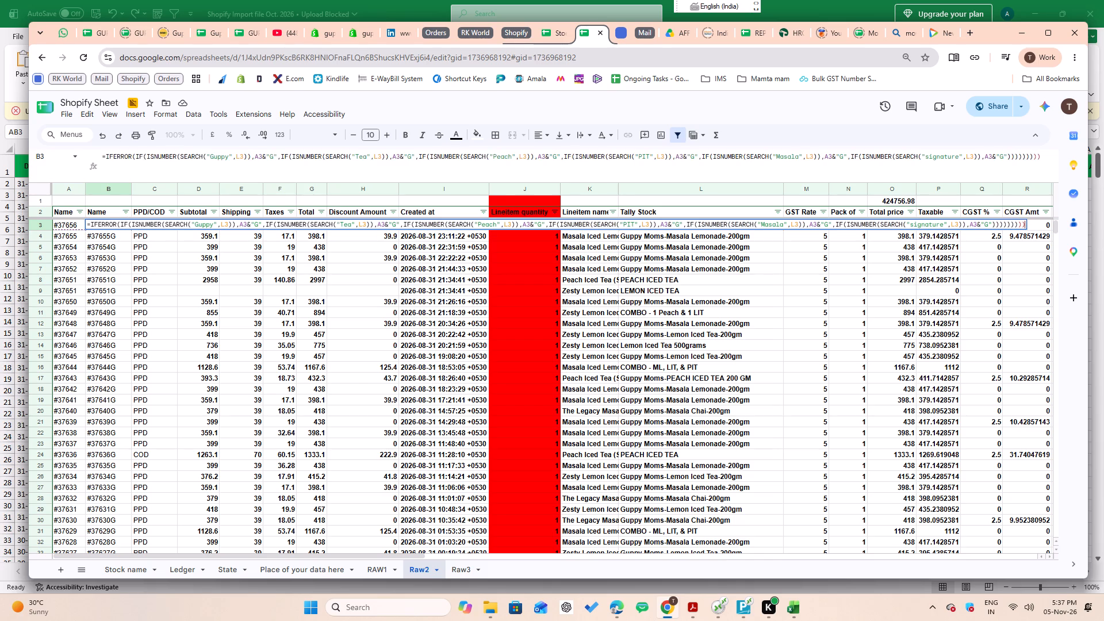
{"action": "key", "text": "shift+BackSpace"}
{"action": "key", "text": "BackSpace"}
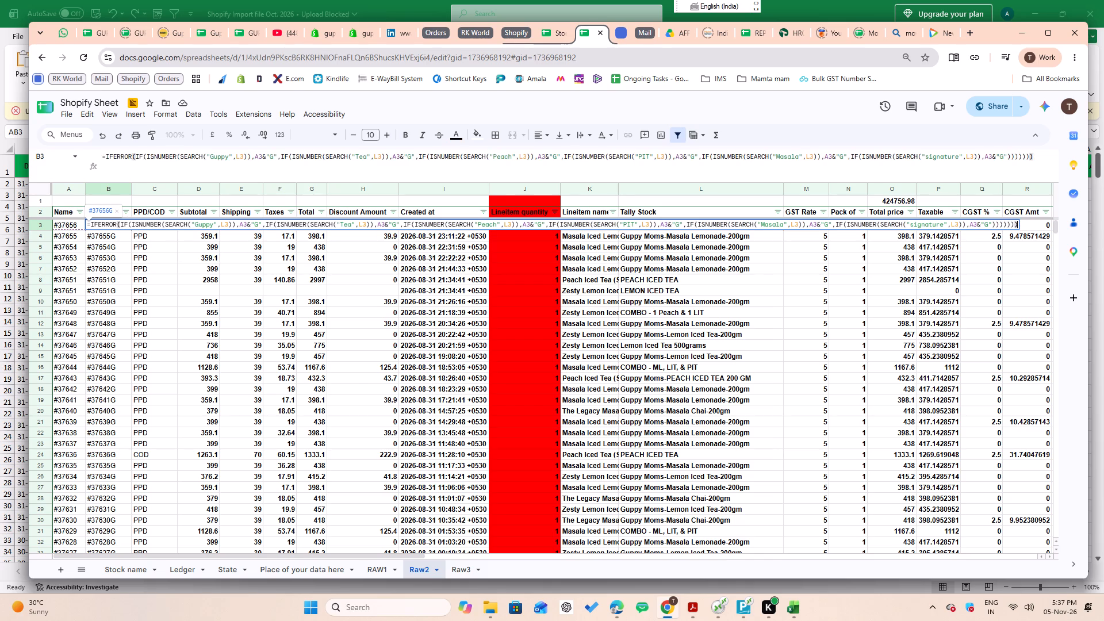
{"action": "key", "text": "Return"}
Fill the B3 formula down the second Name column through B1001.
{"action": "key", "text": "Up"}
{"action": "key", "text": "Up"}
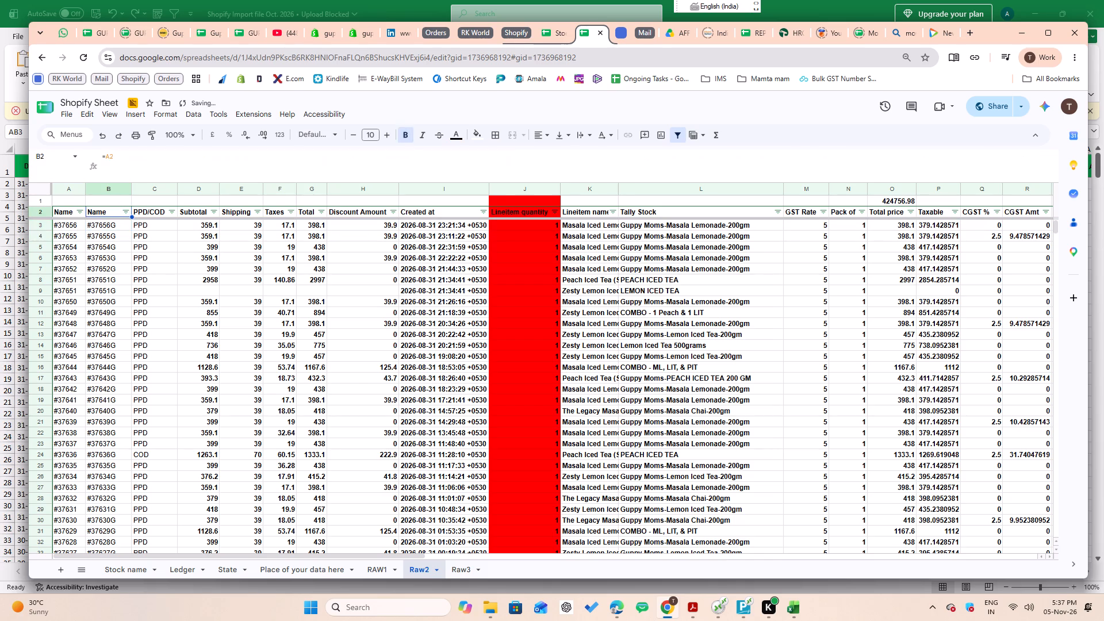
{"action": "key", "text": "Down"}
{"action": "key", "text": "ctrl+shift+Down"}
{"action": "key", "text": "ctrl+d"}
Extend the B3 formula after the "signature" condition with the copied IF(ISNUMBER(SEARCH("Tea",L3)),A3&"G") condition.
{"action": "key", "text": "ctrl+Up"}
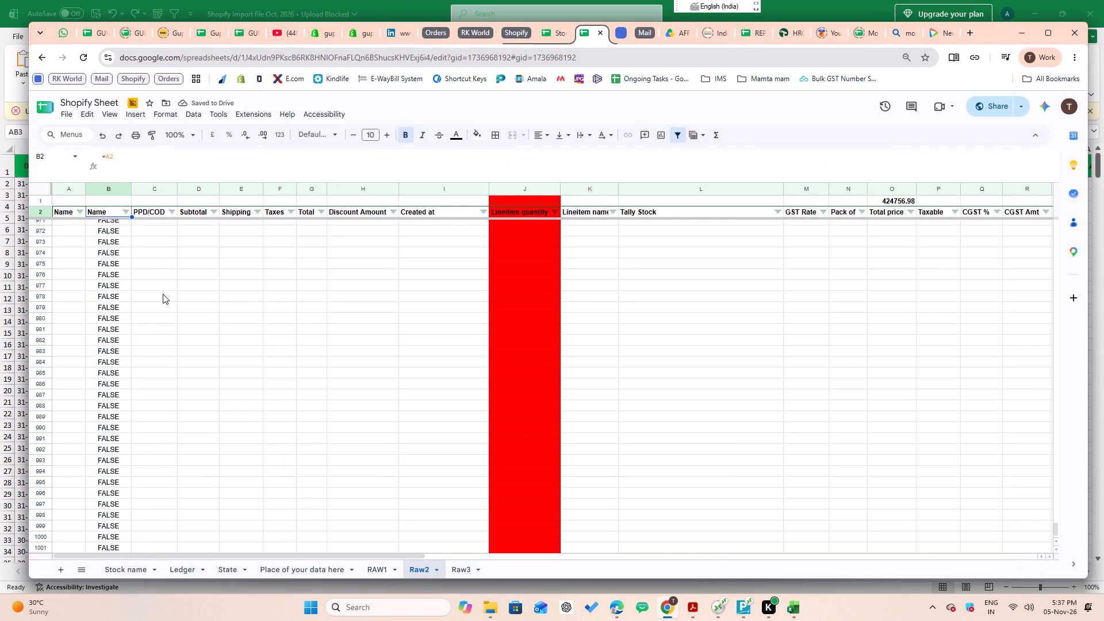
{"action": "key", "text": "Down"}
{"action": "key", "text": "F2"}
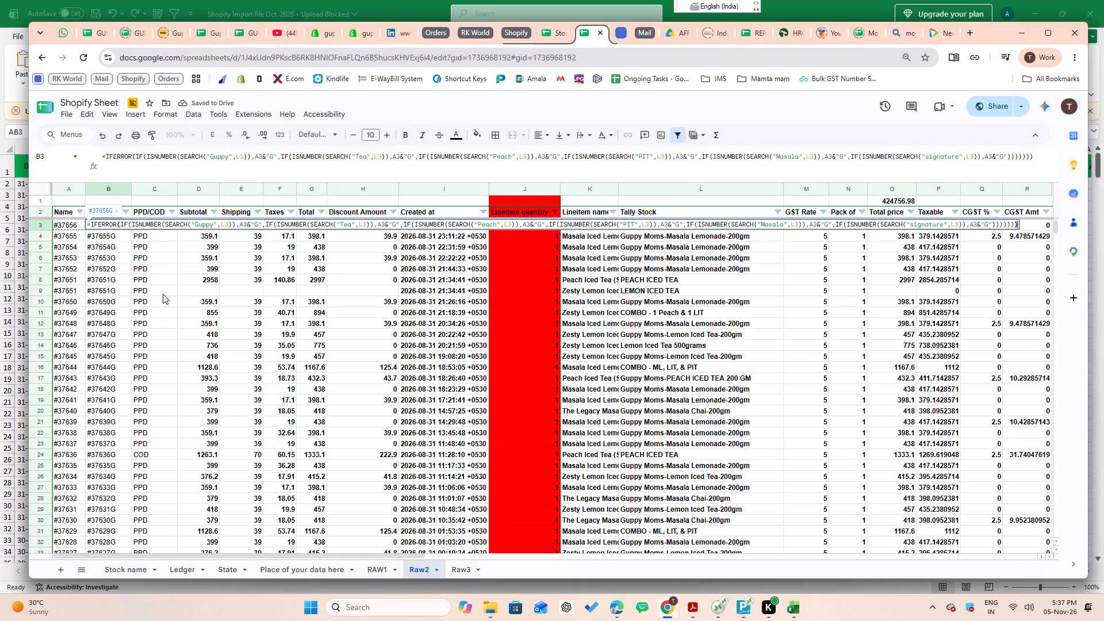
{"action": "key", "text": "Left"}
{"action": "key", "text": "Left"}
{"action": "key", "text": "Left"}
{"action": "key", "text": "Left"}
{"action": "key", "text": "Left"}
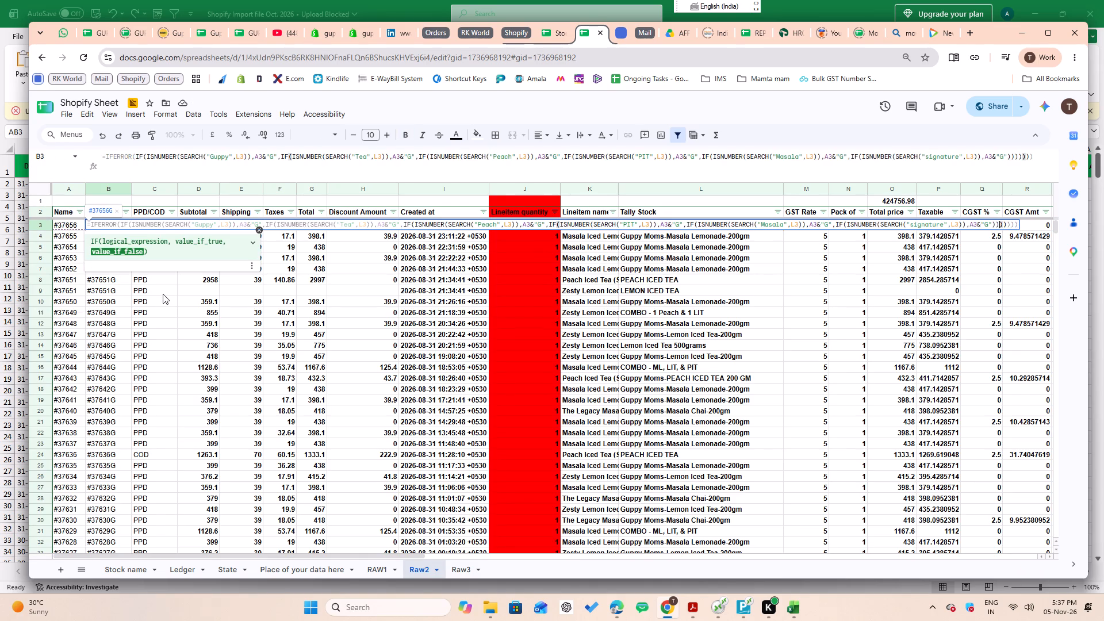
{"action": "key", "text": "Left"}
{"action": "key", "text": "Left"}
{"action": "key", "text": "comma"}
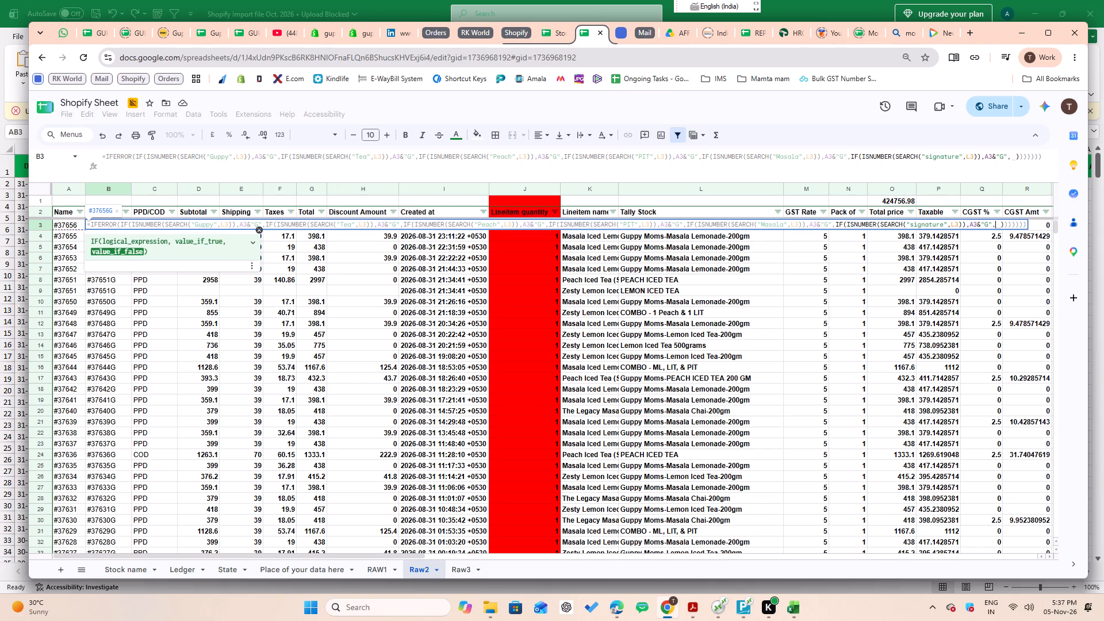
{"action": "key", "text": "ctrl+v"}
Change the suffix in the last condition of the B3 formula to "A".
{"action": "key", "text": "Left"}
{"action": "key", "text": "Left"}
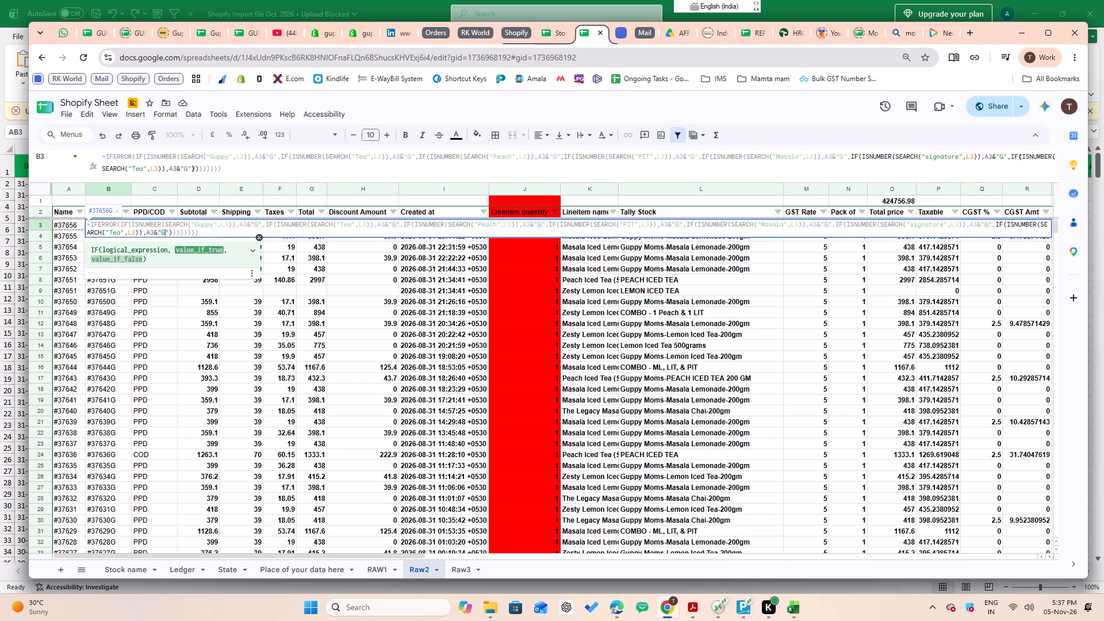
{"action": "key", "text": "Left"}
{"action": "key", "text": "Left"}
{"action": "key", "text": "Left"}
{"action": "key", "text": "Right"}
{"action": "key", "text": "Right"}
{"action": "key", "text": "Right"}
{"action": "key", "text": "BackSpace"}
{"action": "key", "text": "shift+a"}
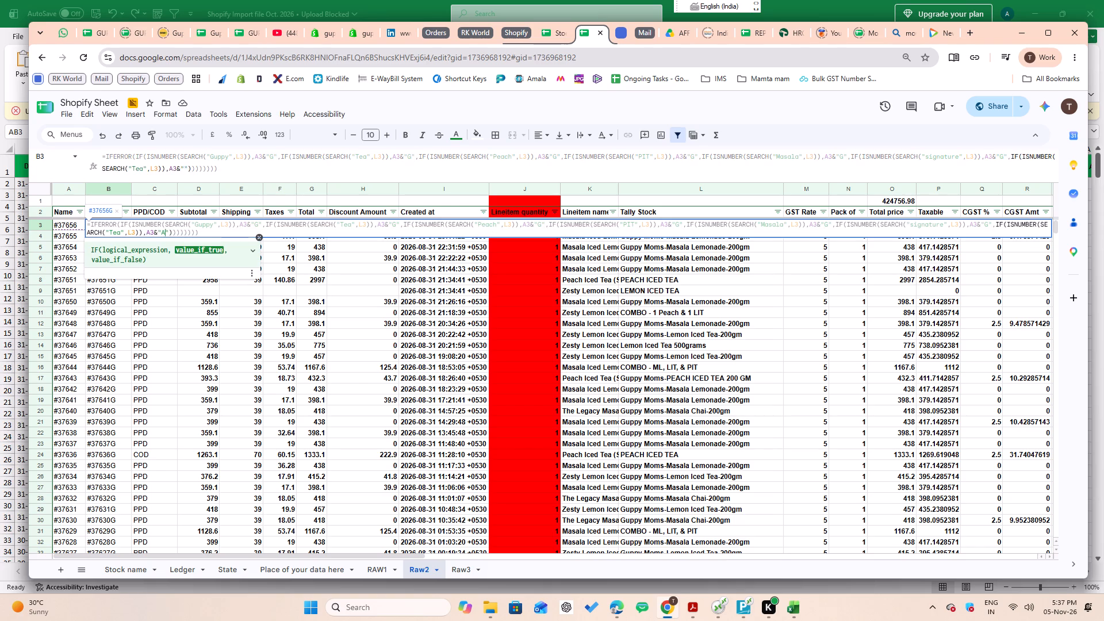
Replace the search term in the last condition of the B3 formula with "OIL" and enter the formula.
{"action": "key", "text": "Left"}
{"action": "key", "text": "Left"}
{"action": "key", "text": "Left"}
{"action": "key", "text": "Left"}
{"action": "key", "text": "Left"}
{"action": "key", "text": "Left"}
{"action": "key", "text": "Left"}
{"action": "key", "text": "Left"}
{"action": "key", "text": "Left"}
{"action": "key", "text": "Left"}
{"action": "key", "text": "Left"}
{"action": "key", "text": "Left"}
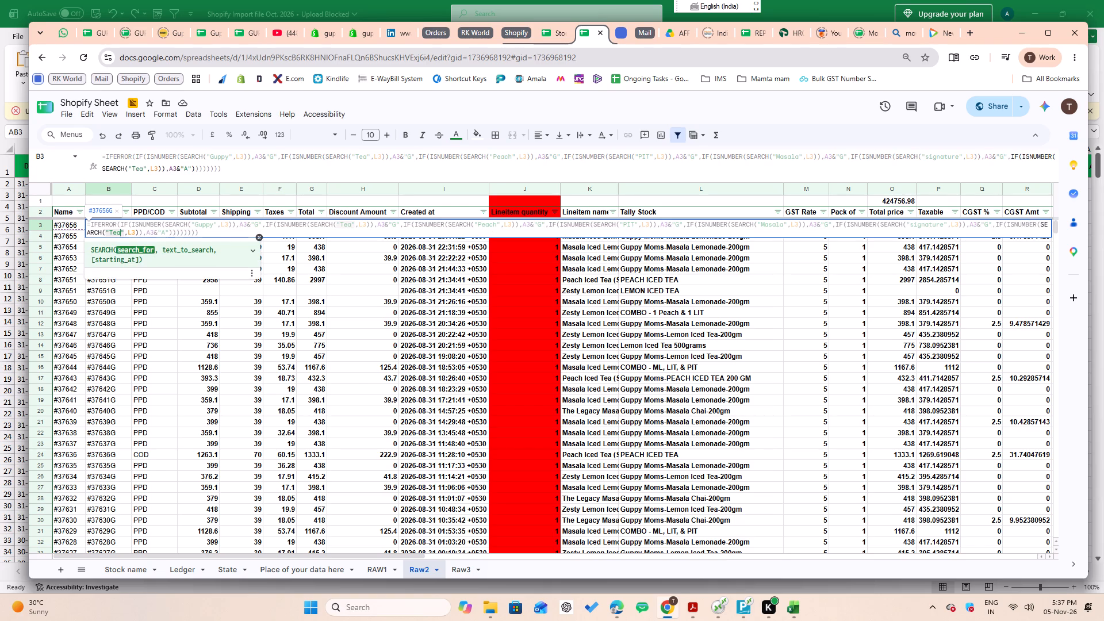
{"action": "key", "text": "BackSpace"}
{"action": "key", "text": "BackSpace"}
{"action": "key", "text": "BackSpace"}
{"action": "type", "text": "OIL"}
{"action": "key", "text": "End"}
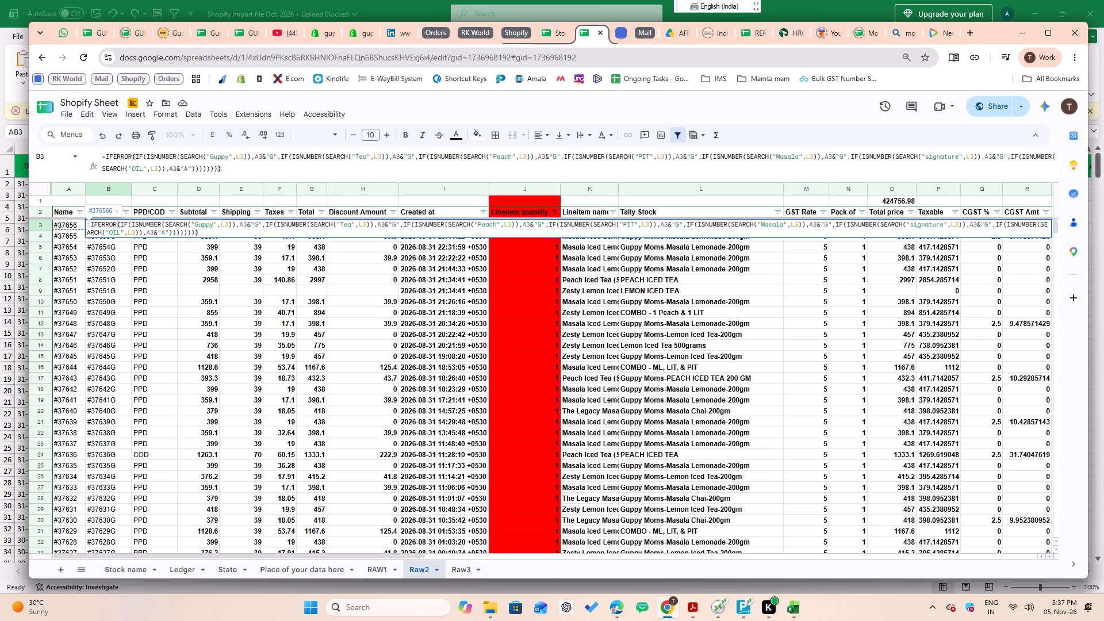
{"action": "key", "text": "shift+parenright"}
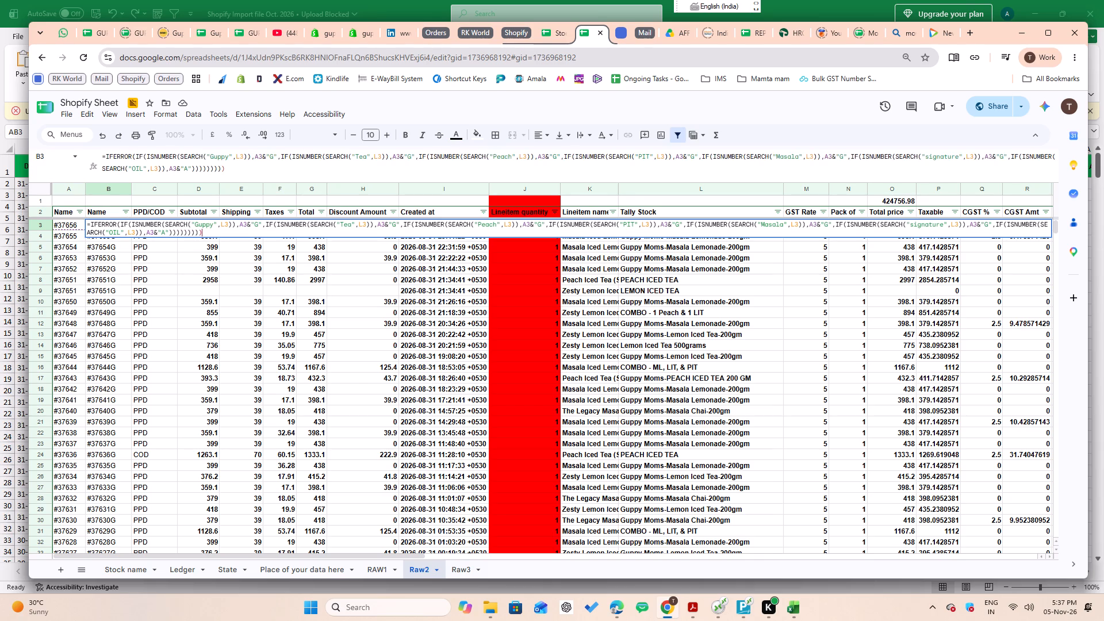
{"action": "key", "text": "BackSpace"}
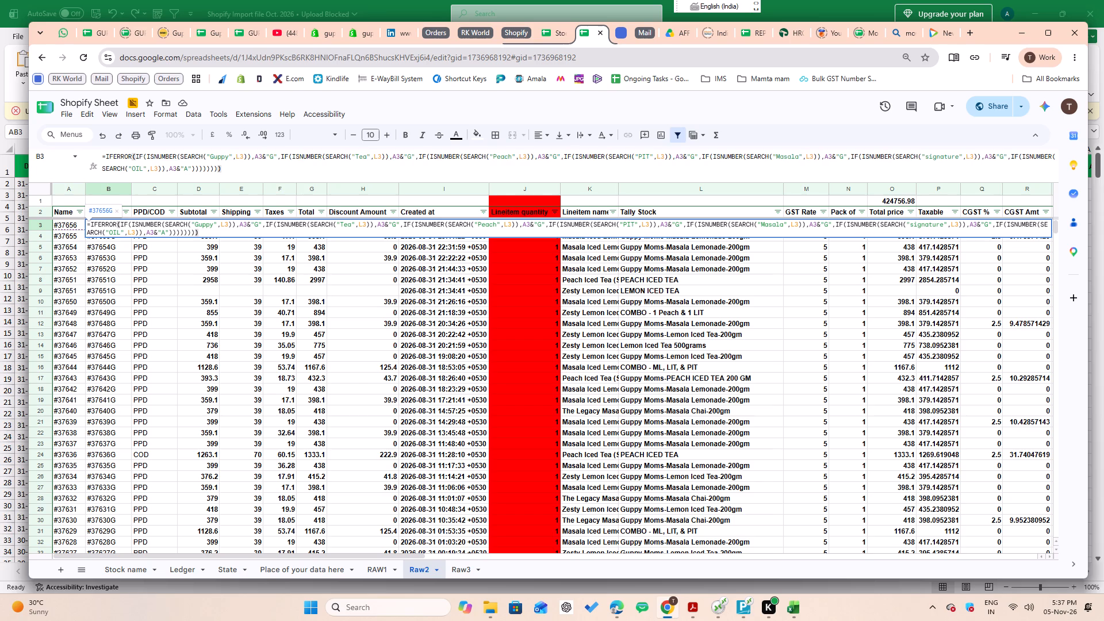
{"action": "key", "text": "Return"}
{"action": "key", "text": "Up"}
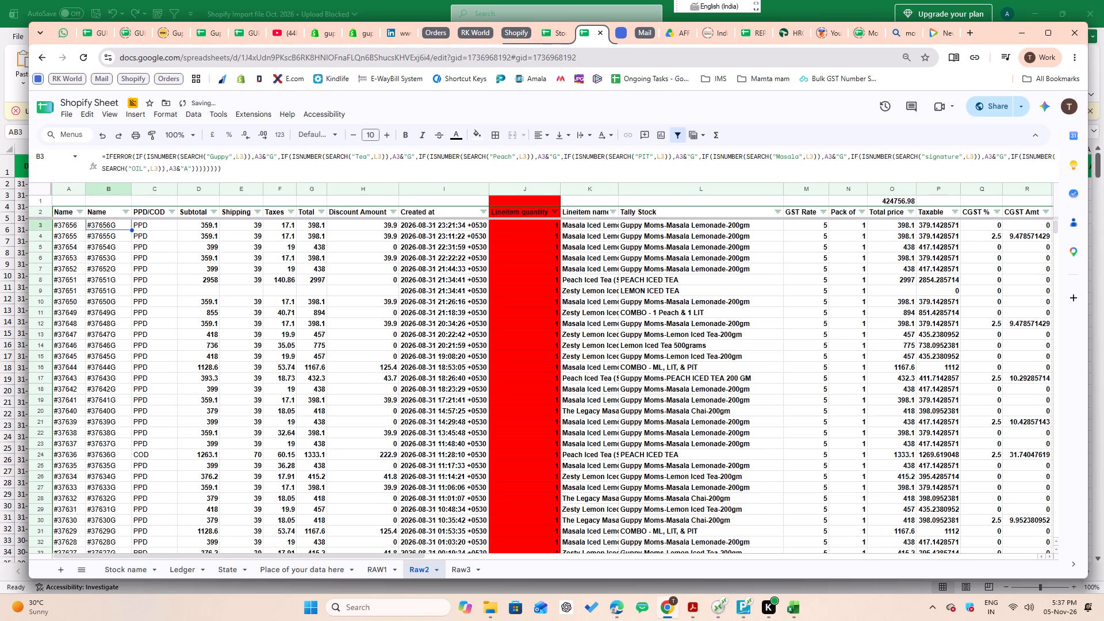
Fill the B3 formula down the second Name column through B1001.
{"action": "key", "text": "Up"}
{"action": "key", "text": "Down"}
{"action": "key", "text": "ctrl+shift+Down"}
{"action": "key", "text": "ctrl+d"}
{"action": "key", "text": "ctrl+Up"}
{"action": "key", "text": "Down"}
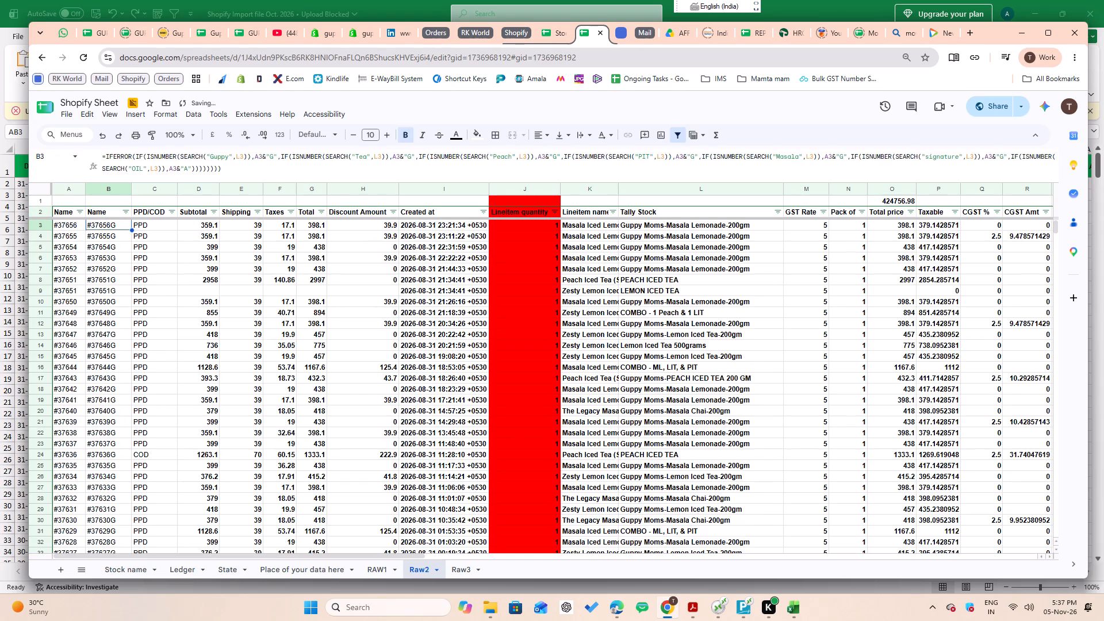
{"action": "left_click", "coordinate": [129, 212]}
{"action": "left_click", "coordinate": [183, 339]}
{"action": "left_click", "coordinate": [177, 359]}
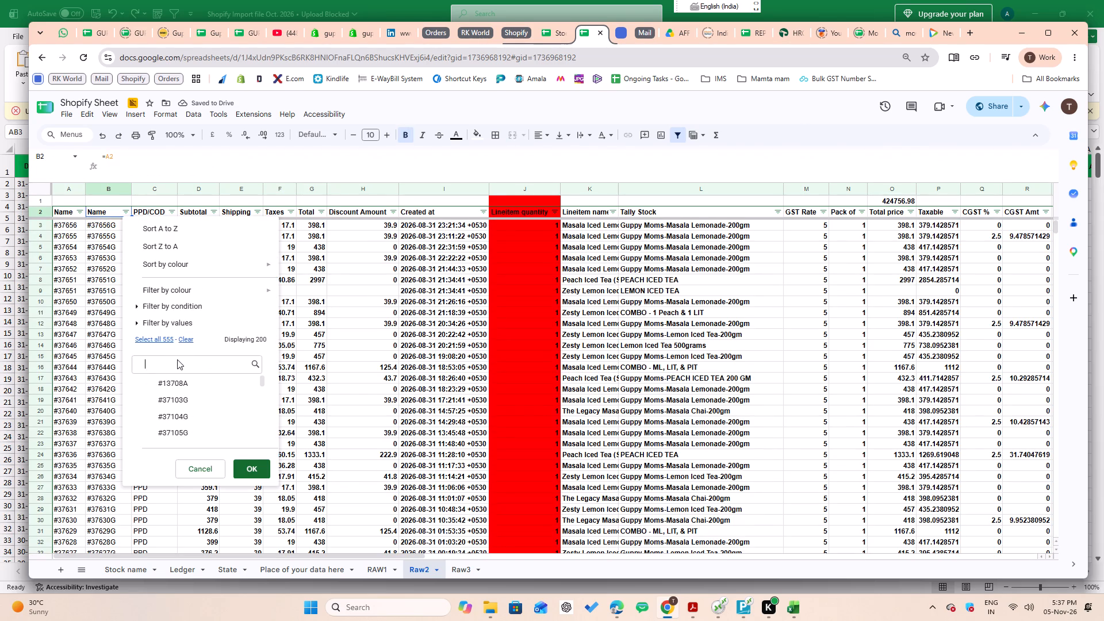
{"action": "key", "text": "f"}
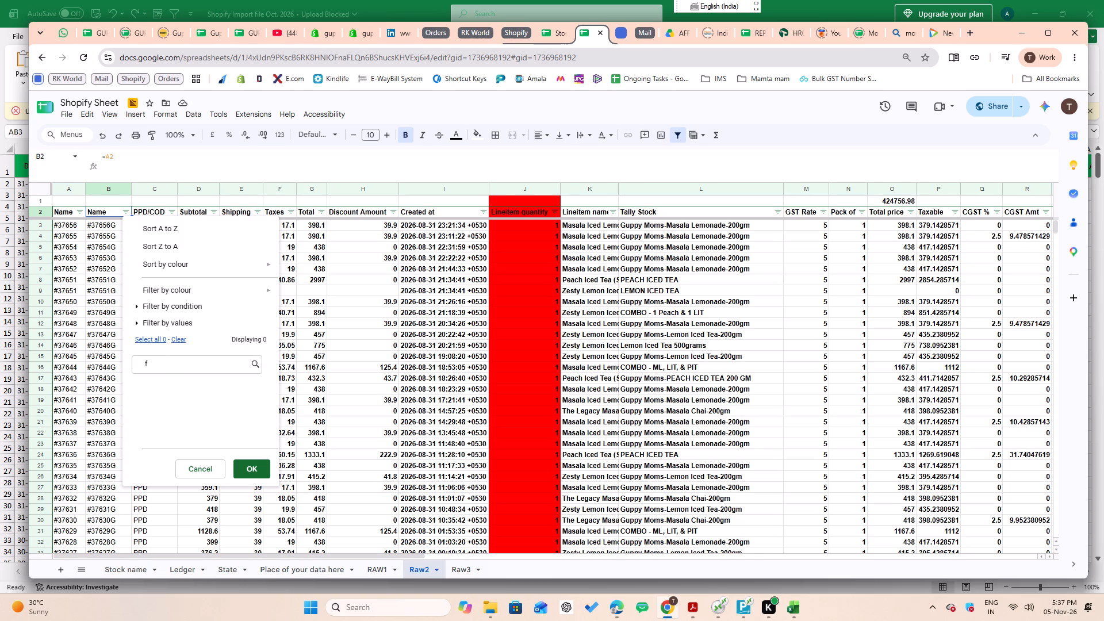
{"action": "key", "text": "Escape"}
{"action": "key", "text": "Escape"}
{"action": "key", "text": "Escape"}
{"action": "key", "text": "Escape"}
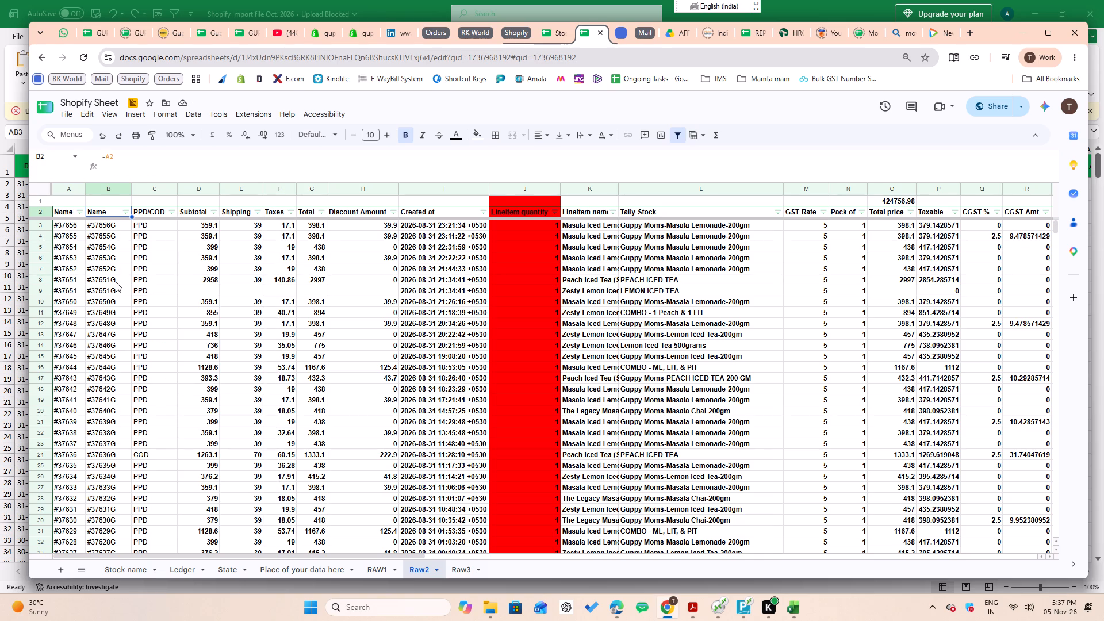
Load and look through the full list of the second Name column's filter values, and search it for "f".
{"action": "left_click", "coordinate": [116, 282]}
{"action": "left_click", "coordinate": [125, 208]}
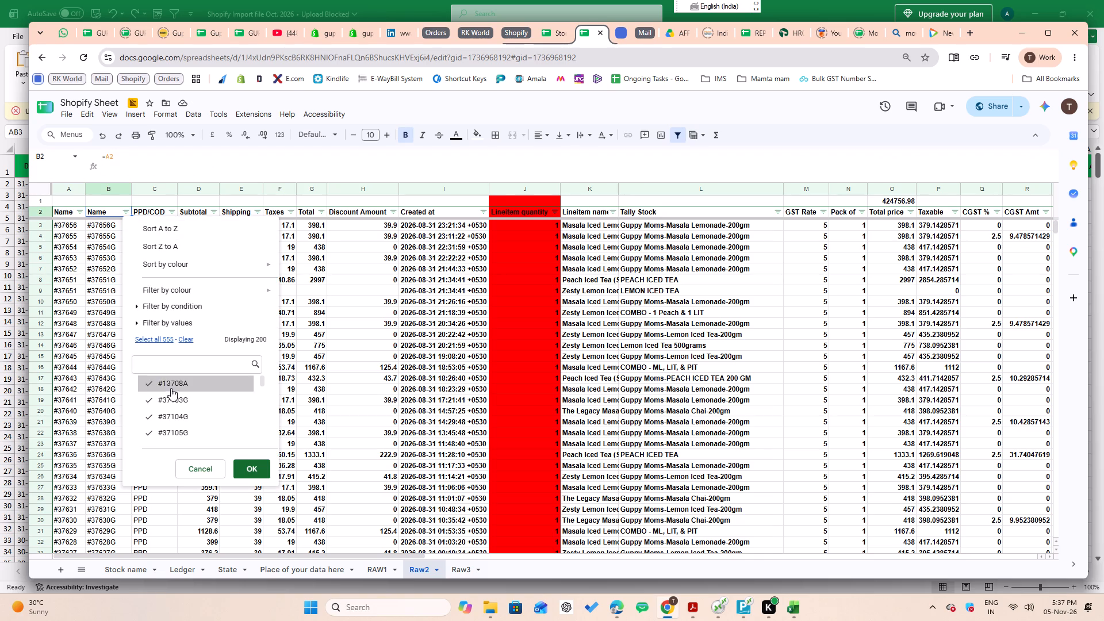
{"action": "scroll", "coordinate": [171, 389], "scroll_direction": "down", "scroll_amount": 13}
{"action": "left_click_drag", "start_coordinate": [263, 393], "coordinate": [262, 467]}
{"action": "left_click", "coordinate": [190, 436]}
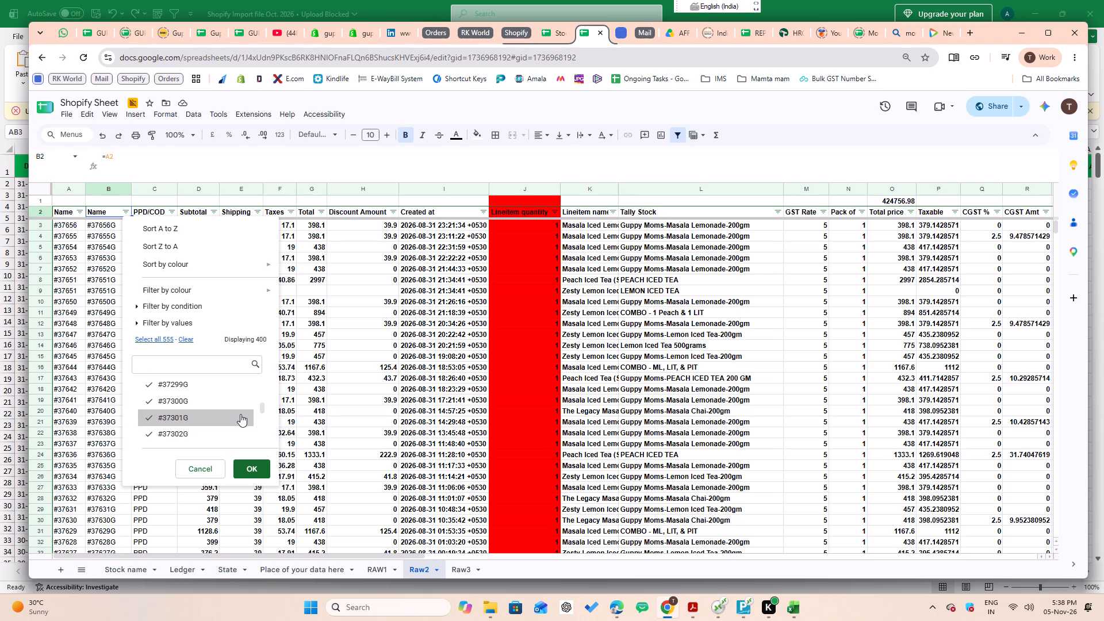
{"action": "left_click_drag", "start_coordinate": [262, 409], "coordinate": [262, 463]}
{"action": "left_click", "coordinate": [195, 430]}
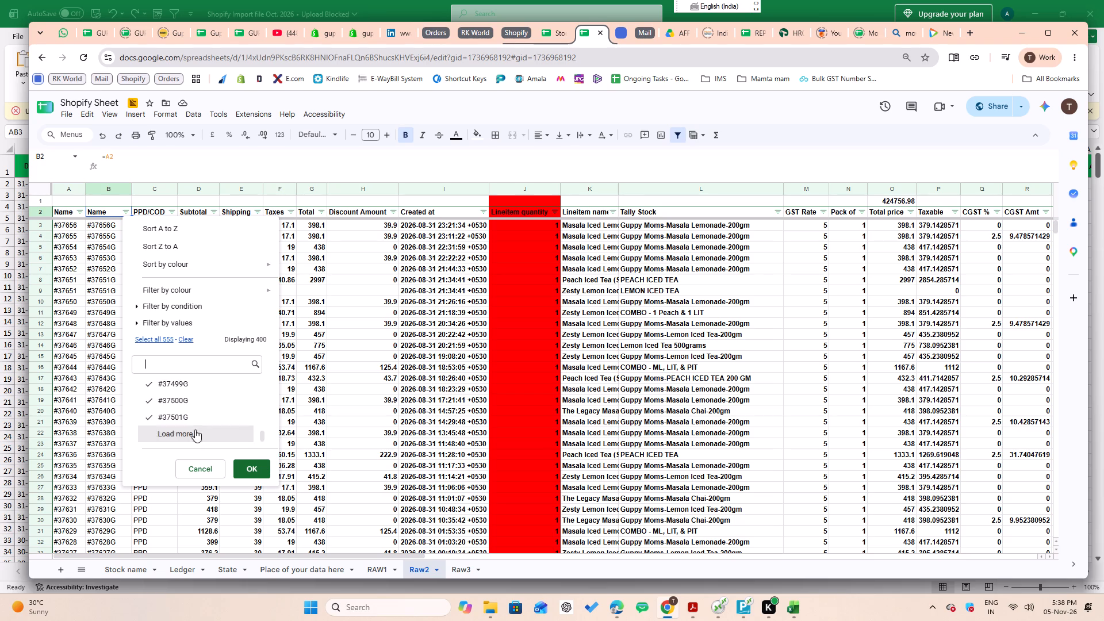
{"action": "left_click_drag", "start_coordinate": [262, 418], "coordinate": [262, 447]}
{"action": "scroll", "coordinate": [229, 433], "scroll_direction": "down", "scroll_amount": 2}
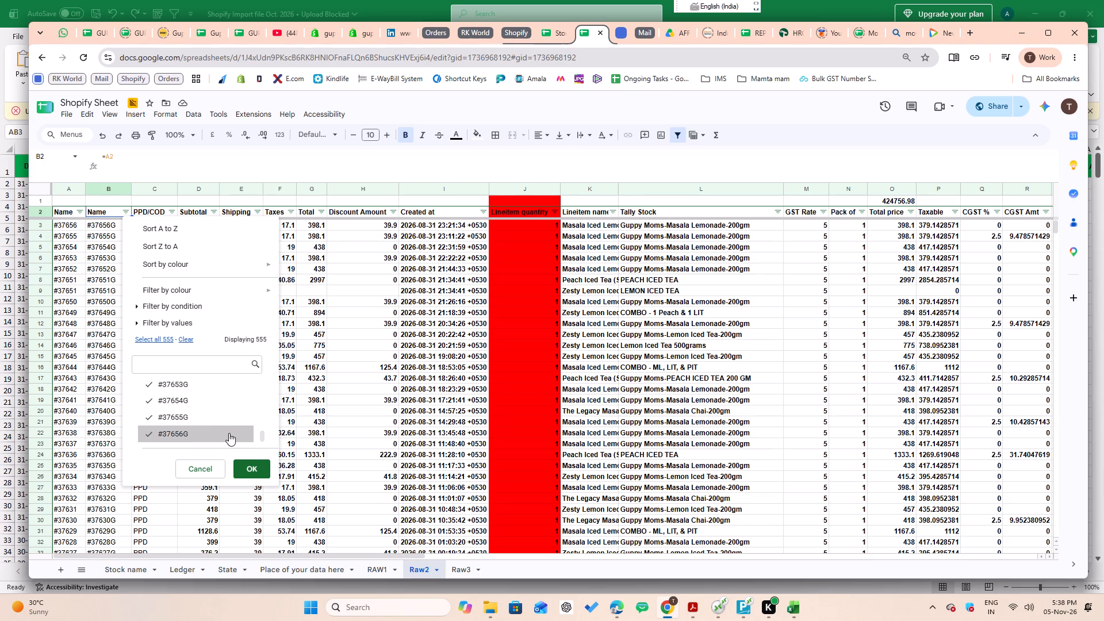
{"action": "scroll", "coordinate": [229, 433], "scroll_direction": "down", "scroll_amount": 7}
{"action": "left_click_drag", "start_coordinate": [263, 437], "coordinate": [263, 454]}
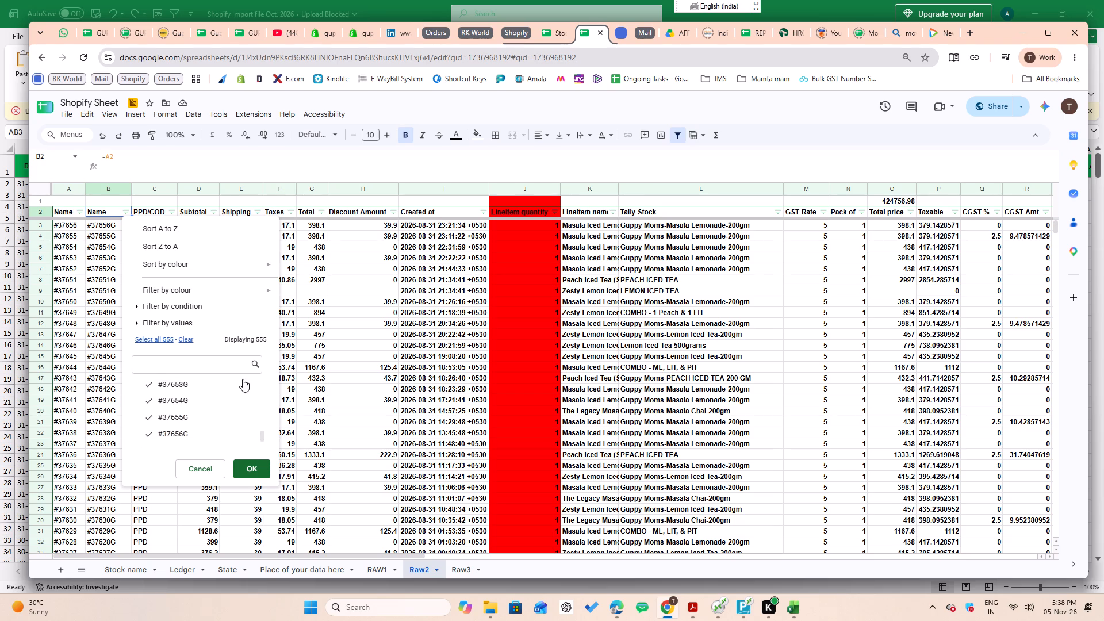
{"action": "left_click", "coordinate": [227, 366]}
{"action": "key", "text": "f"}
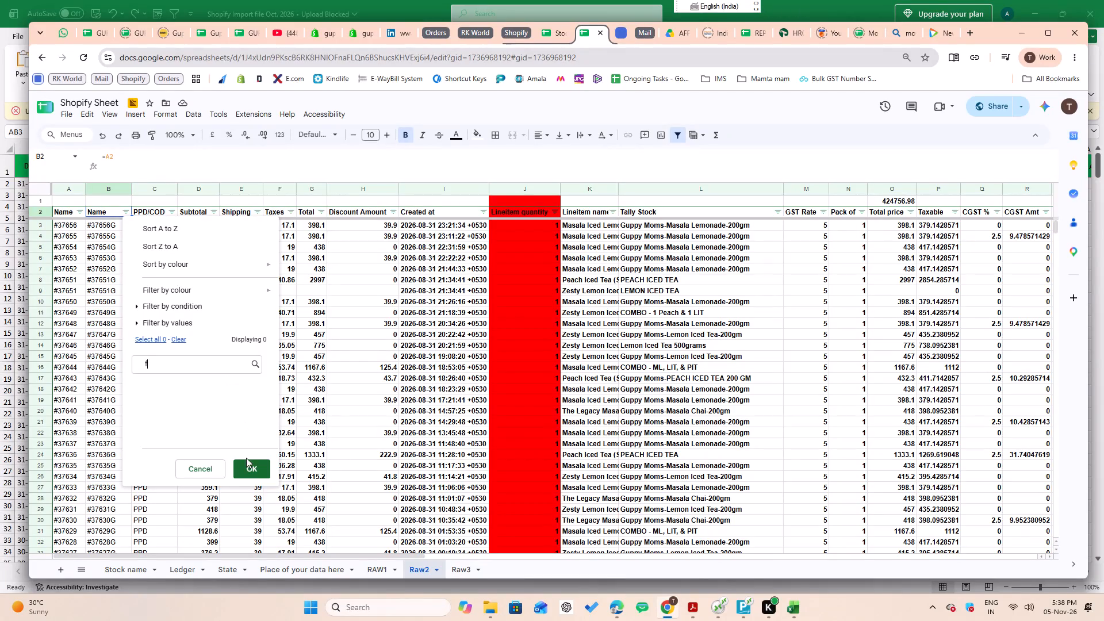
{"action": "left_click", "coordinate": [244, 468]}
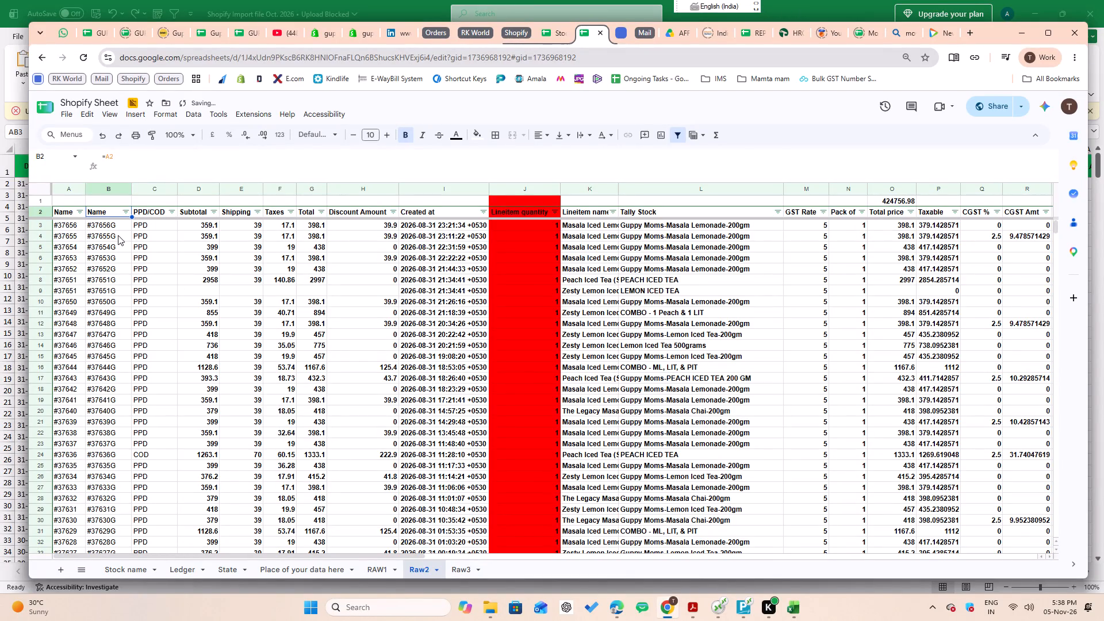
Examine the Name values and formulas around the last order row, rows 671 to 673 of Raw2.
{"action": "key", "text": "ctrl+Down"}
{"action": "key", "text": "Up"}
{"action": "key", "text": "Right"}
{"action": "key", "text": "ctrl+Up"}
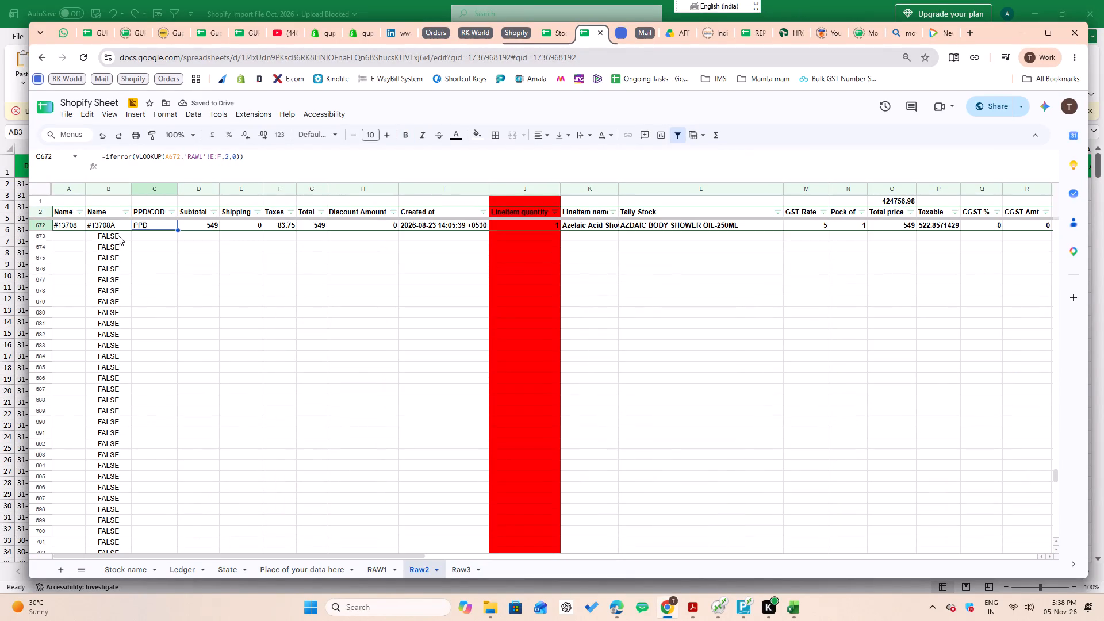
{"action": "key", "text": "Up"}
{"action": "key", "text": "Down"}
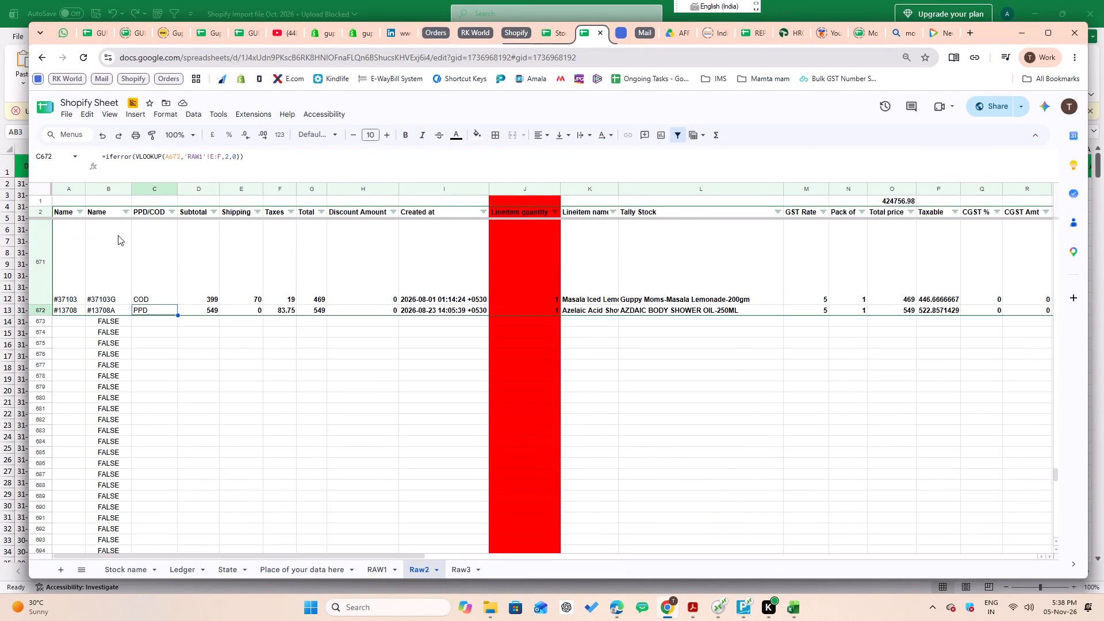
{"action": "key", "text": "Up"}
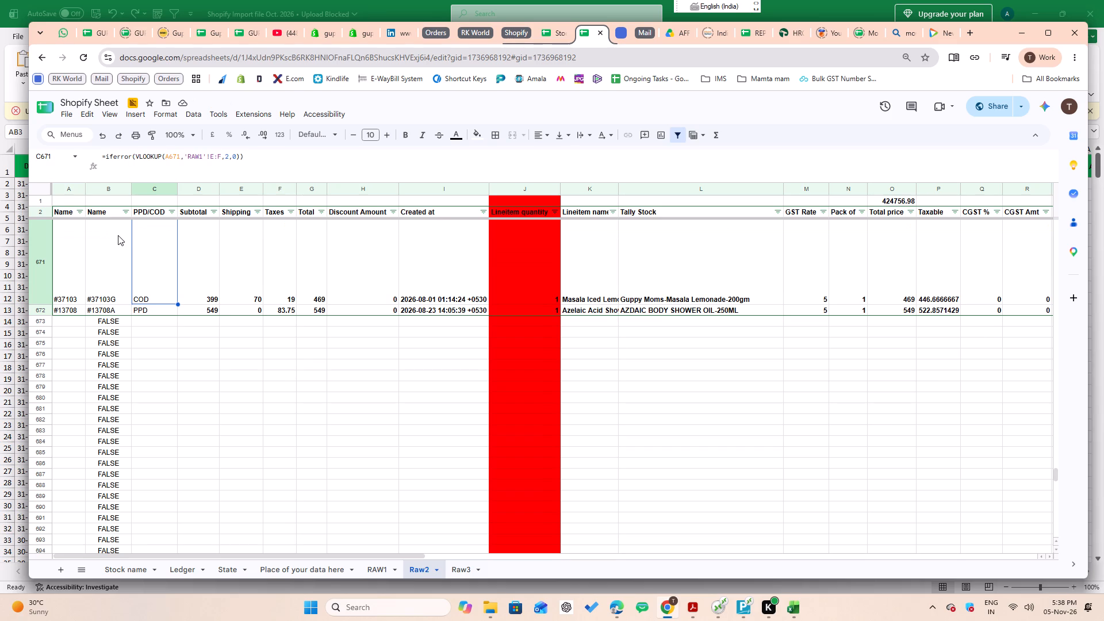
{"action": "key", "text": "Down"}
{"action": "key", "text": "Left"}
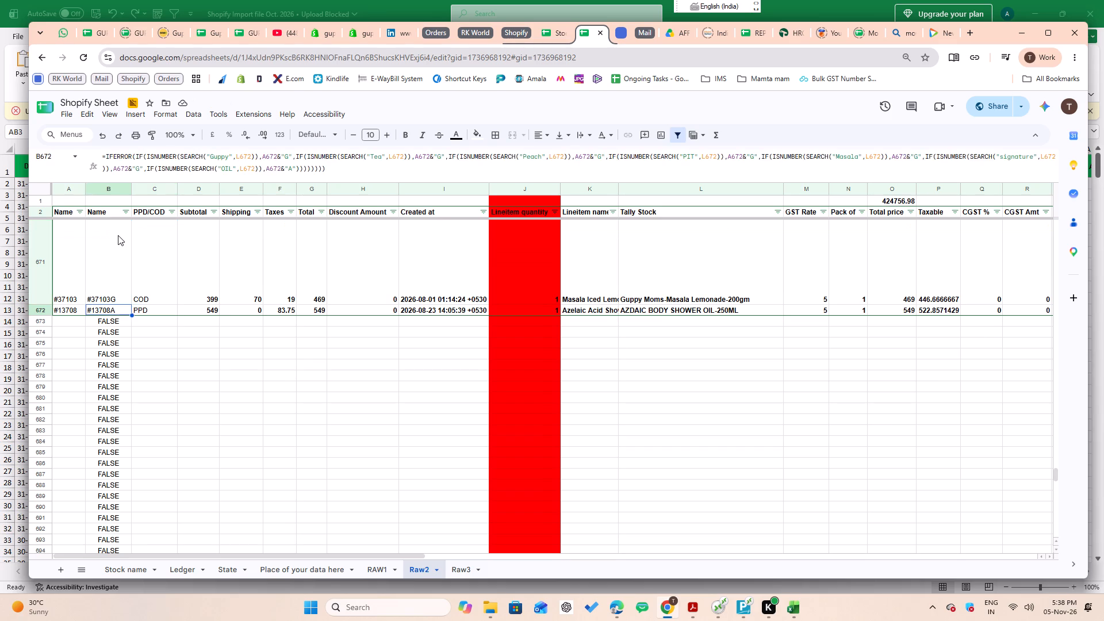
{"action": "key", "text": "Down"}
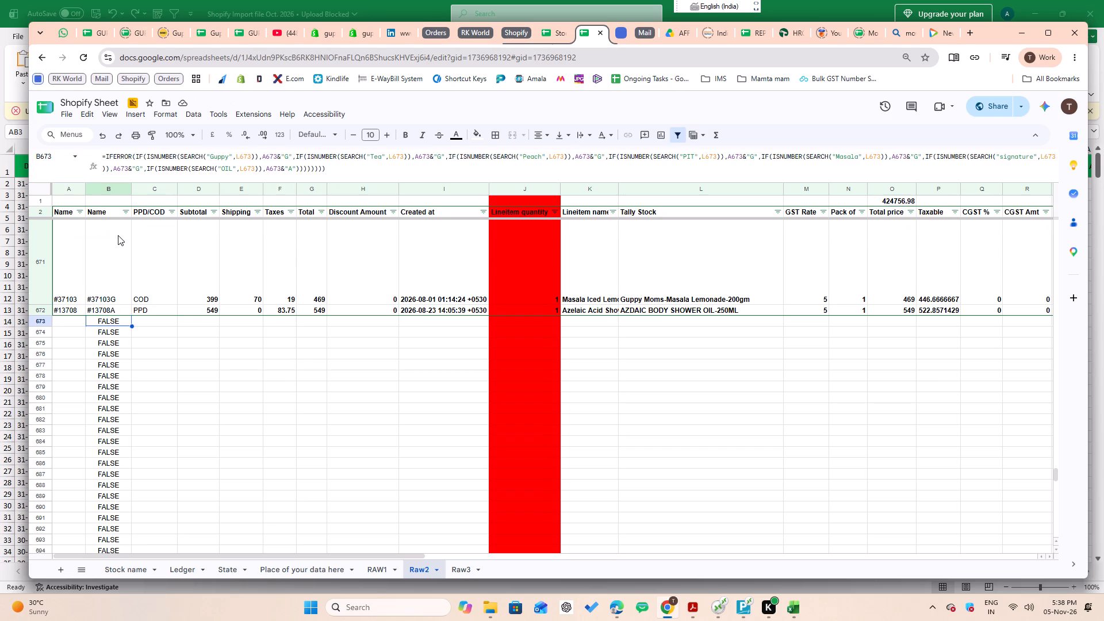
{"action": "key", "text": "Left"}
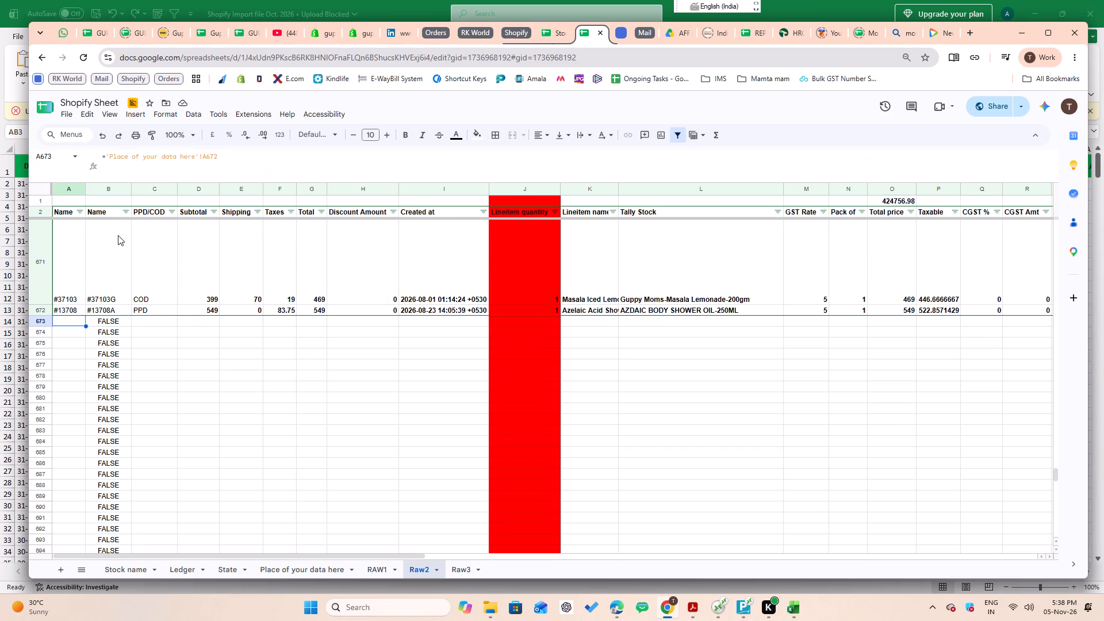
{"action": "key", "text": "Up"}
{"action": "key", "text": "Right"}
{"action": "key", "text": "Down"}
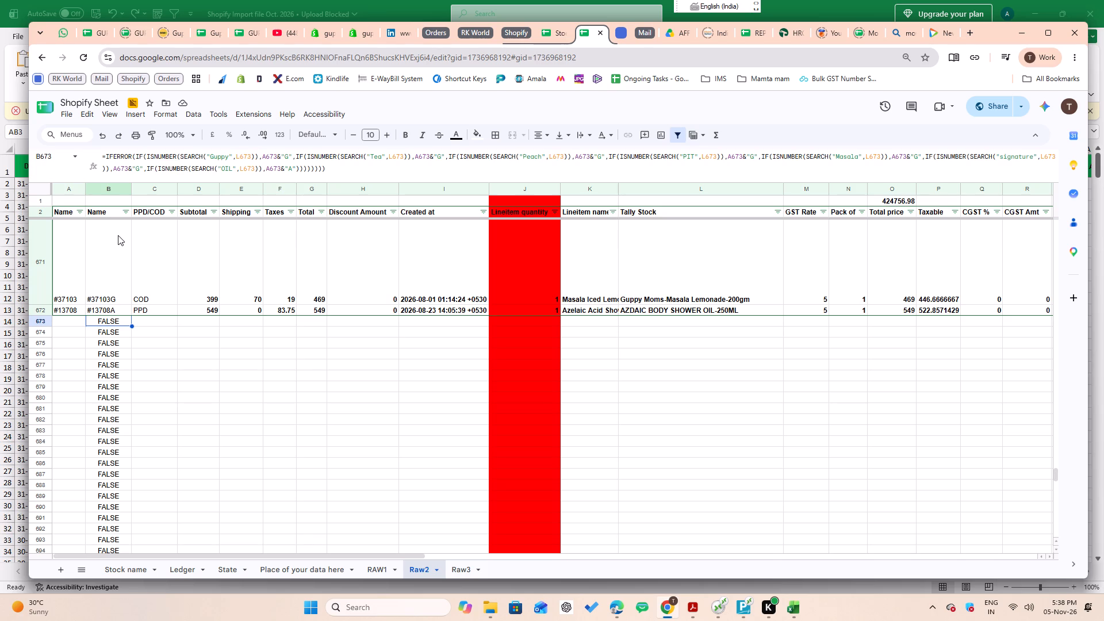
Expand the browser's Orders tab group.
{"action": "left_click", "coordinate": [435, 30]}
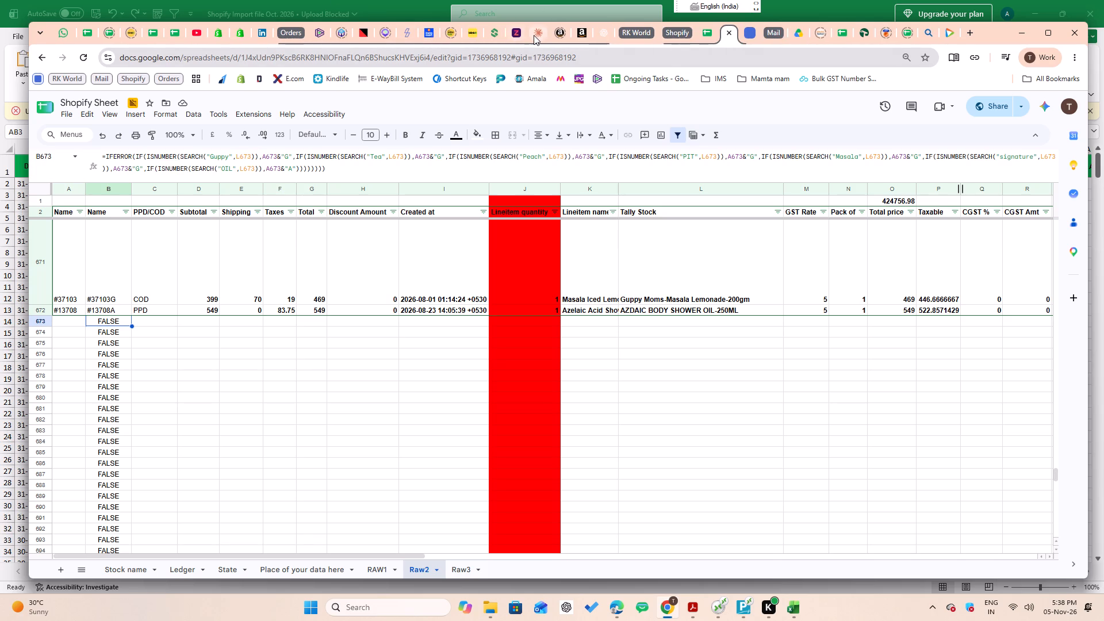
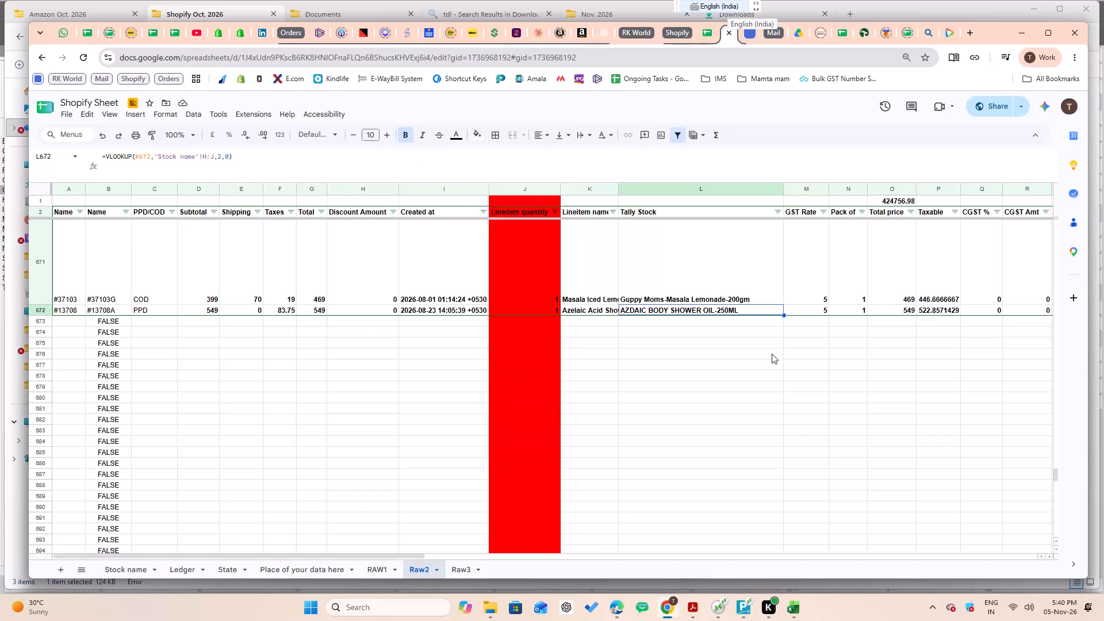
Examine the second Name column's formulas in Raw2 at row 672, the first order rows and the column's end at B1001.
{"action": "key", "text": "Left"}
{"action": "key", "text": "Left"}
{"action": "key", "text": "Left"}
{"action": "key", "text": "Left"}
{"action": "key", "text": "Left"}
{"action": "key", "text": "Left"}
{"action": "key", "text": "Left"}
{"action": "key", "text": "Left"}
{"action": "key", "text": "Left"}
{"action": "key", "text": "Left"}
{"action": "key", "text": "Left"}
{"action": "key", "text": "Left"}
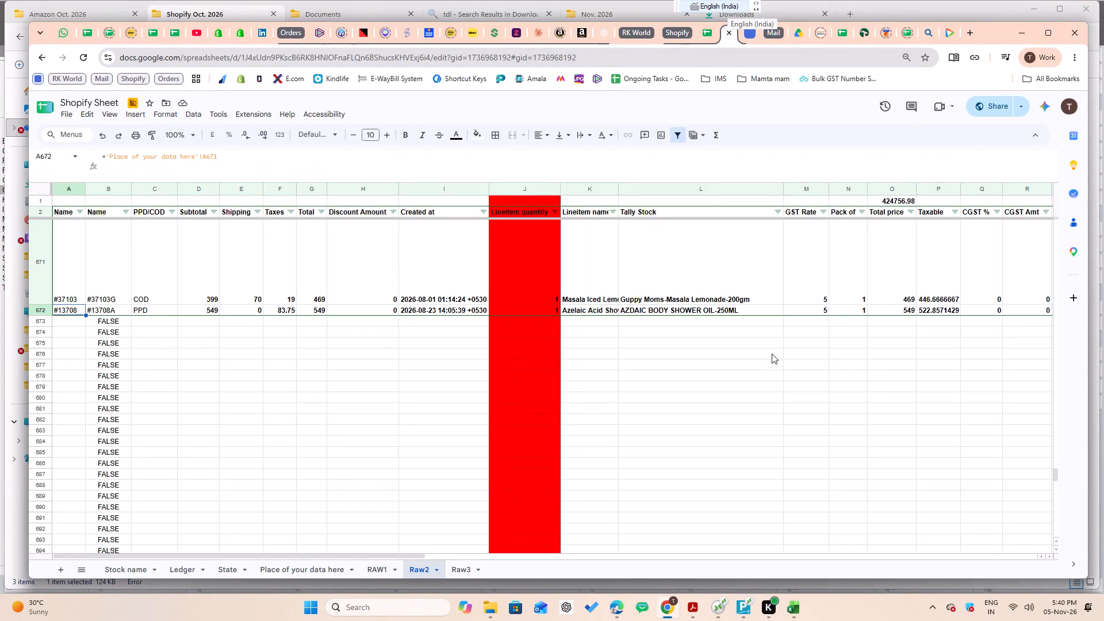
{"action": "key", "text": "Right"}
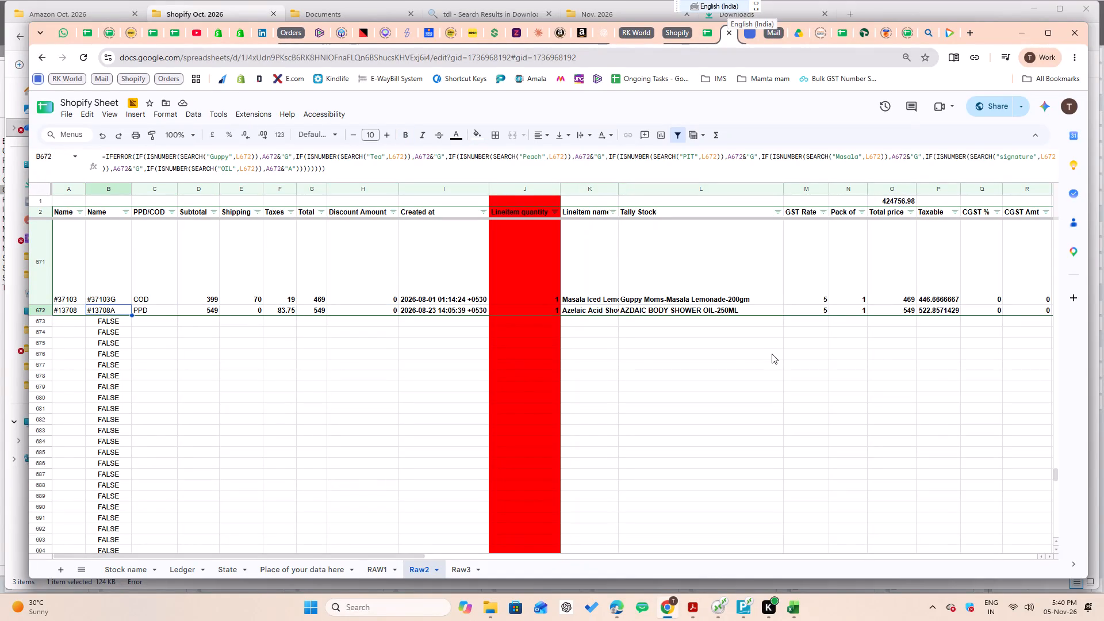
{"action": "key", "text": "ctrl+Up"}
{"action": "key", "text": "Down"}
{"action": "key", "text": "Up"}
{"action": "key", "text": "ctrl+Down"}
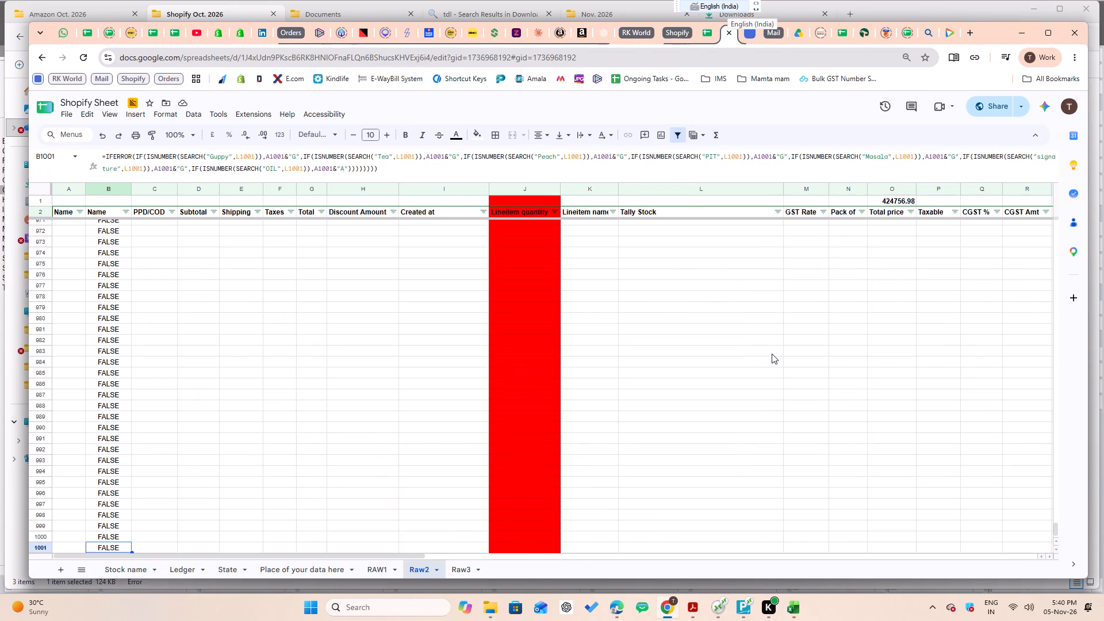
{"action": "key", "text": "Down"}
{"action": "key", "text": "Up"}
{"action": "key", "text": "ctrl+Up"}
{"action": "key", "text": "Up"}
{"action": "key", "text": "Down"}
{"action": "key", "text": "Down"}
{"action": "key", "text": "Down"}
{"action": "key", "text": "Down"}
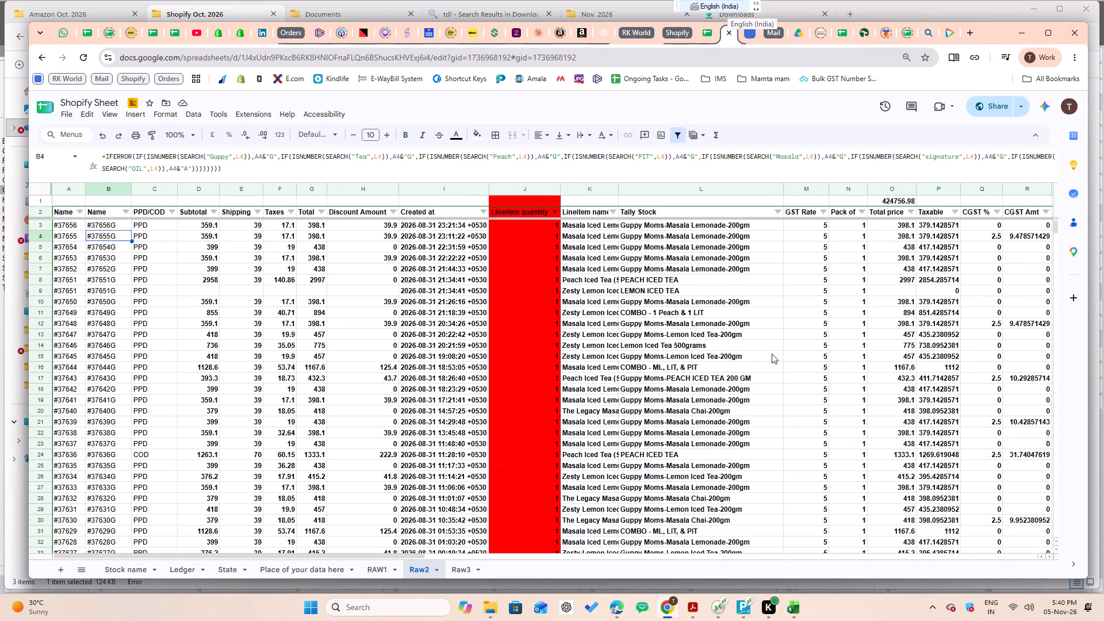
{"action": "key", "text": "ctrl+Down"}
{"action": "key", "text": "Right"}
{"action": "key", "text": "Down"}
{"action": "key", "text": "ctrl+Up"}
{"action": "key", "text": "Up"}
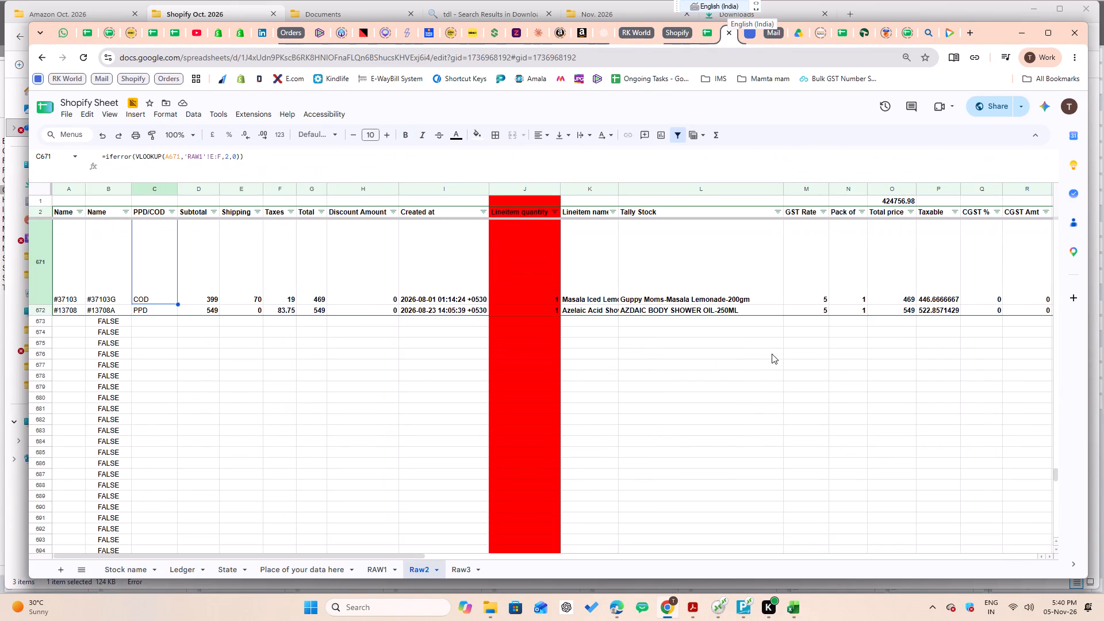
{"action": "key", "text": "Left"}
{"action": "key", "text": "Down"}
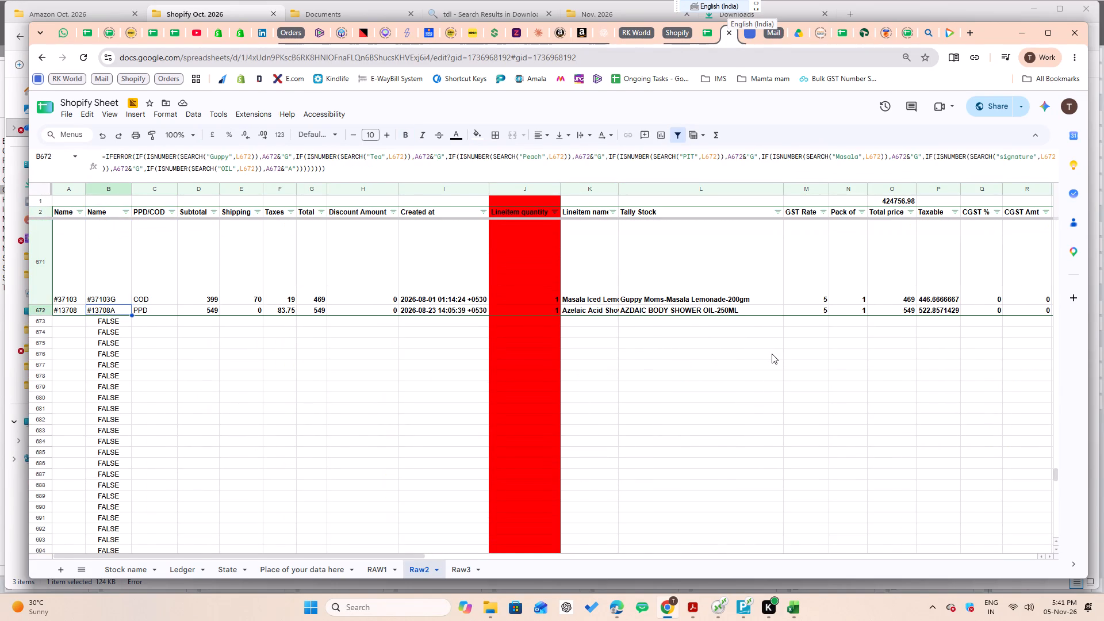
Open the Raw3 sheet.
{"action": "key", "text": "ctrl+shift+Page_Down"}
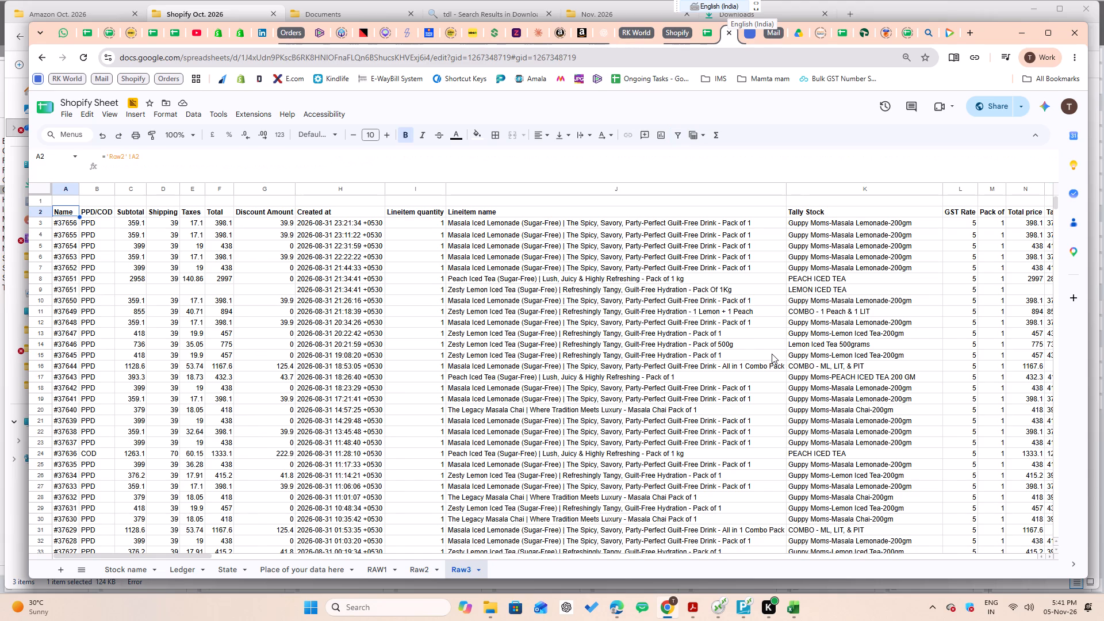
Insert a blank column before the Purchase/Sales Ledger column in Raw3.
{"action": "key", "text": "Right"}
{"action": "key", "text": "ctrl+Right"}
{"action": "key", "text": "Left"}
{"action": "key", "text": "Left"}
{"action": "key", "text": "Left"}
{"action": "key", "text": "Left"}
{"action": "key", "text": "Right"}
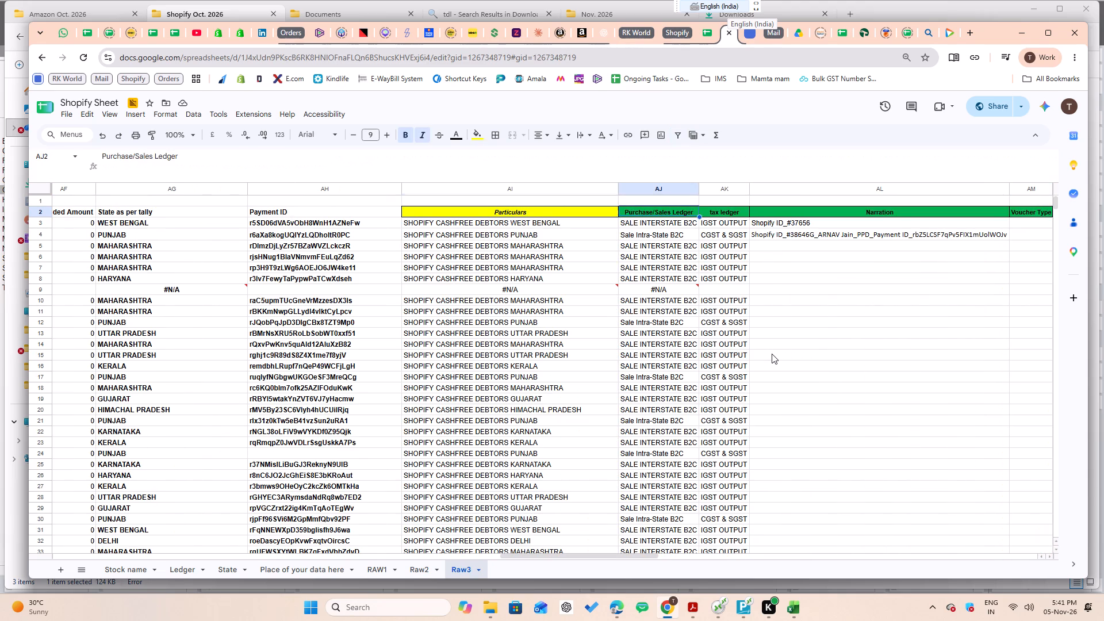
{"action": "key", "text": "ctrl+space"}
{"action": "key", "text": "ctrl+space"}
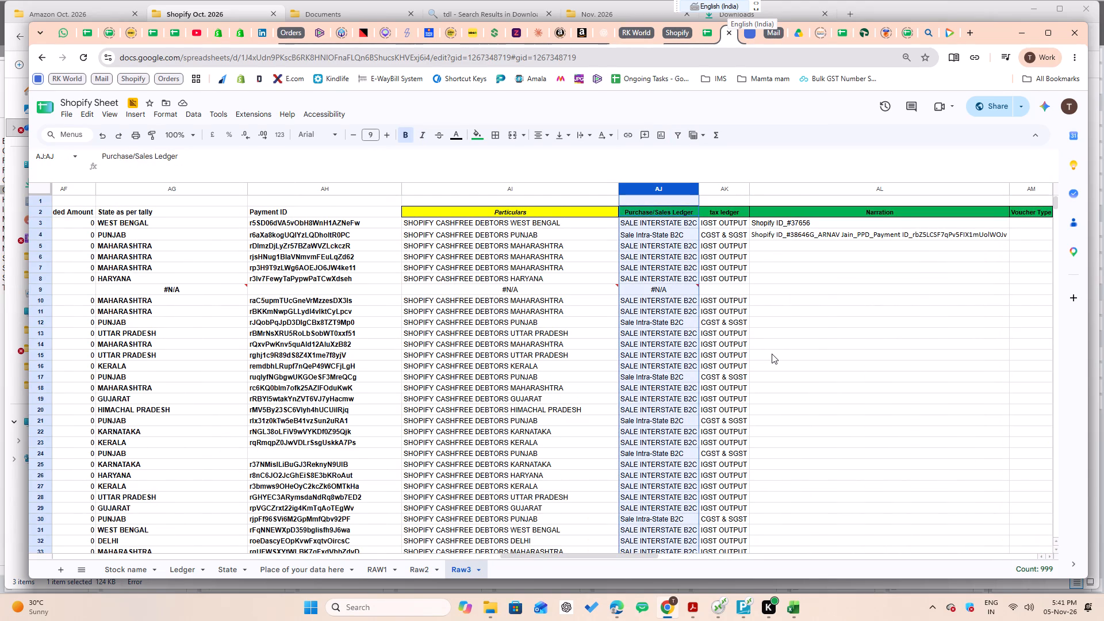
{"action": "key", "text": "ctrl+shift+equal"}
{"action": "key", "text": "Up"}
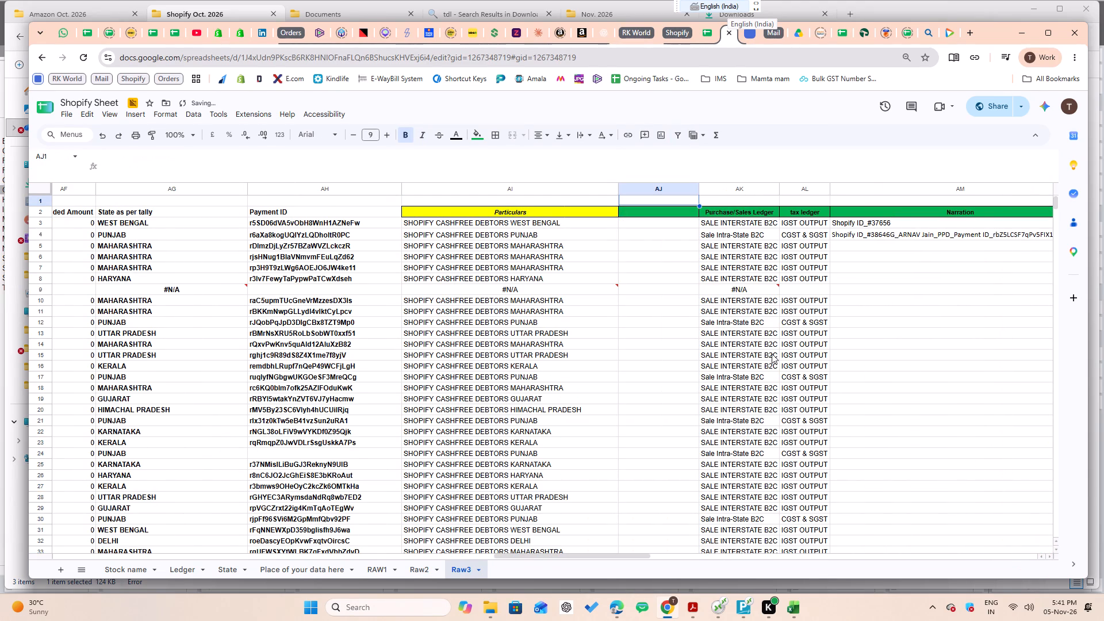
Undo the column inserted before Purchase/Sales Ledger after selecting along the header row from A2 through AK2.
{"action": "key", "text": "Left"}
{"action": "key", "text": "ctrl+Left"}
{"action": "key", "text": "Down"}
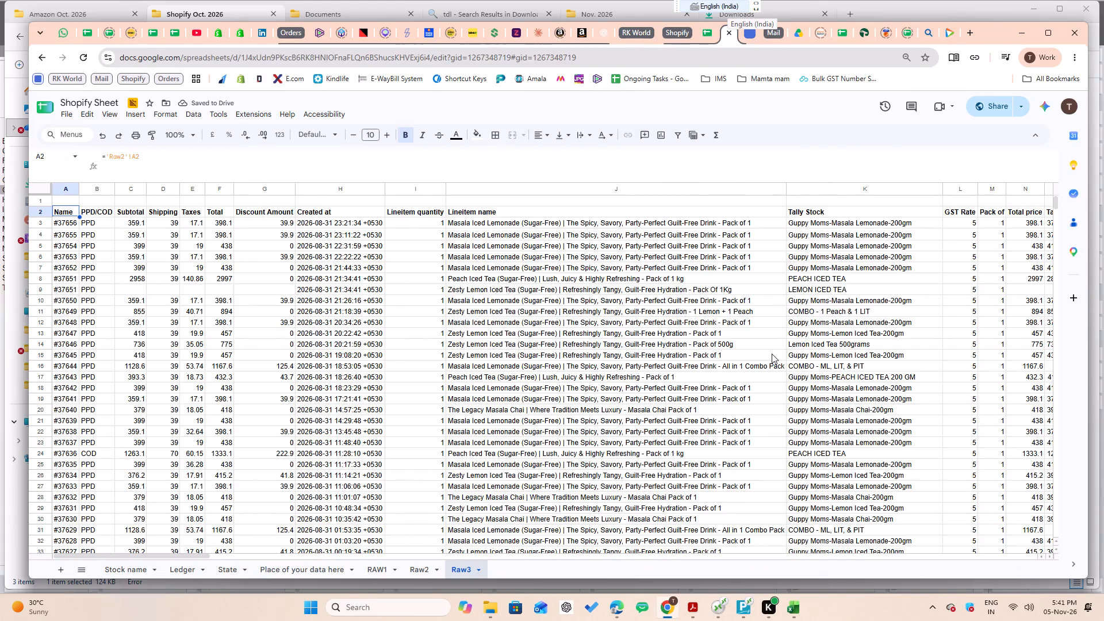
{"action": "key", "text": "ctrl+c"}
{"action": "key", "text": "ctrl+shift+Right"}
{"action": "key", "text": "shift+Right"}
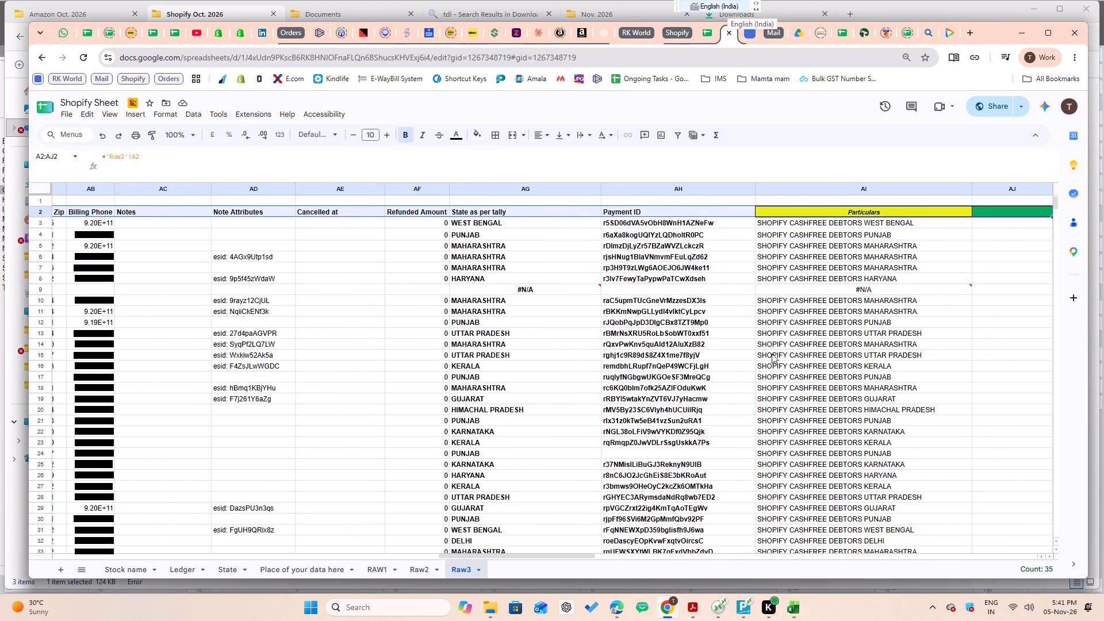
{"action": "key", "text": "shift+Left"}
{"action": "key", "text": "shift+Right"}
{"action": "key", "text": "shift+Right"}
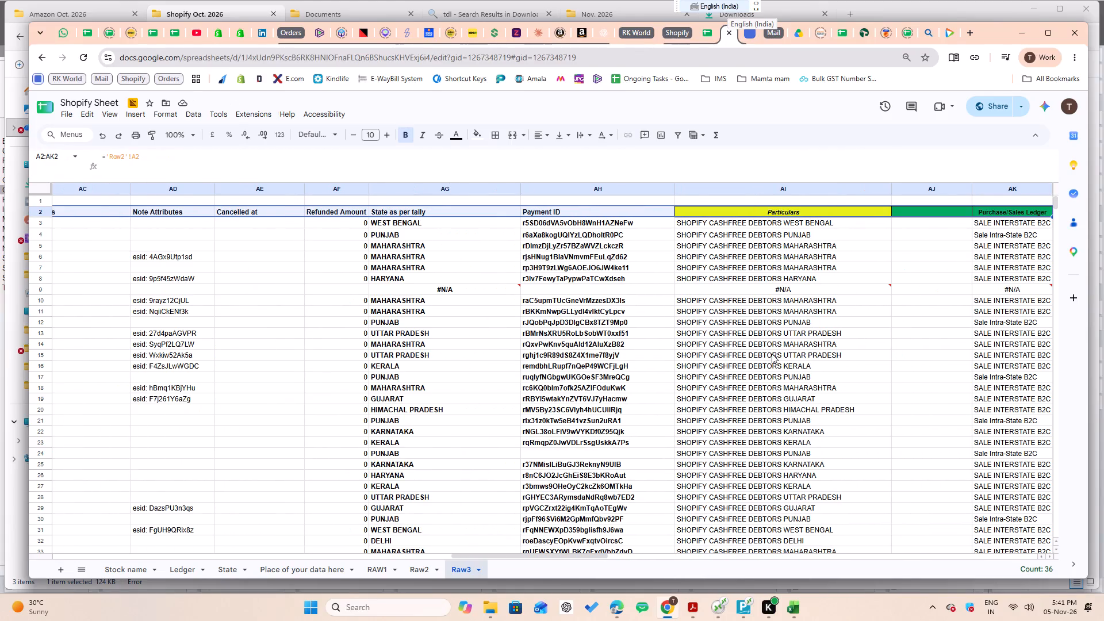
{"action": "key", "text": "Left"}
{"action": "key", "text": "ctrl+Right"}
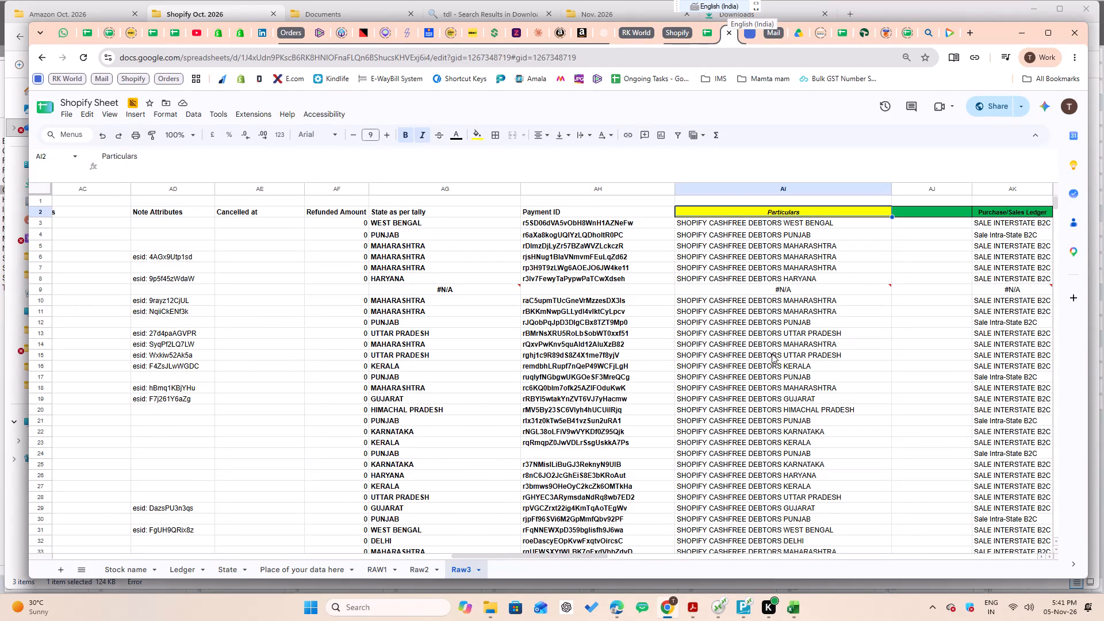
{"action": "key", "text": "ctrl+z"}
Insert a blank column before the Particulars column in Raw3.
{"action": "key", "text": "Left"}
{"action": "key", "text": "ctrl+space"}
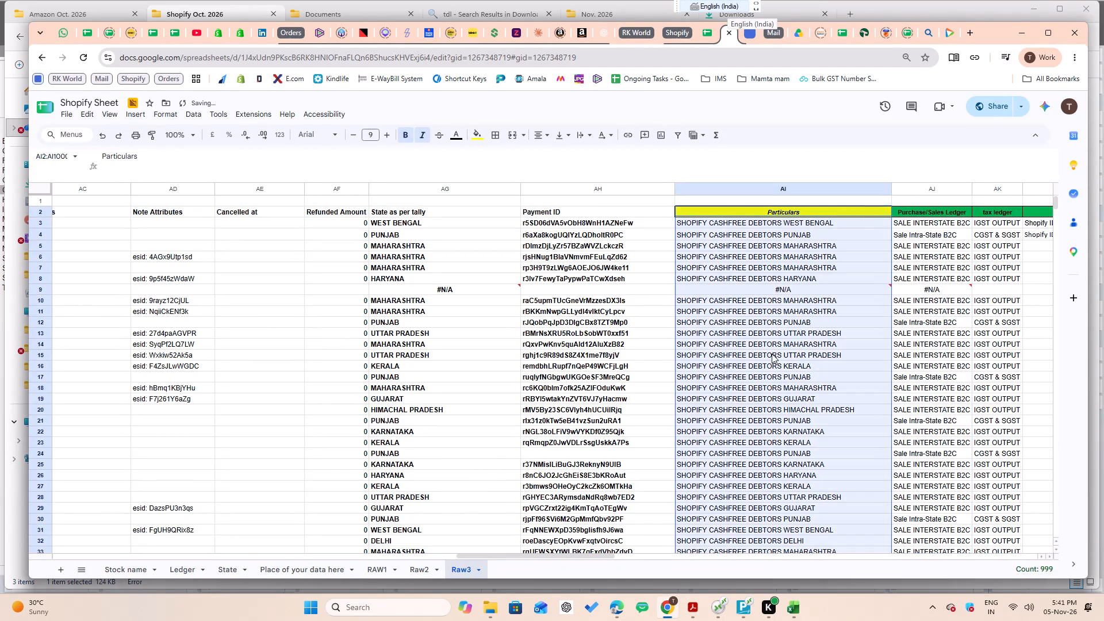
{"action": "key", "text": "ctrl+space"}
{"action": "key", "text": "ctrl+shift+equal"}
{"action": "key", "text": "Left"}
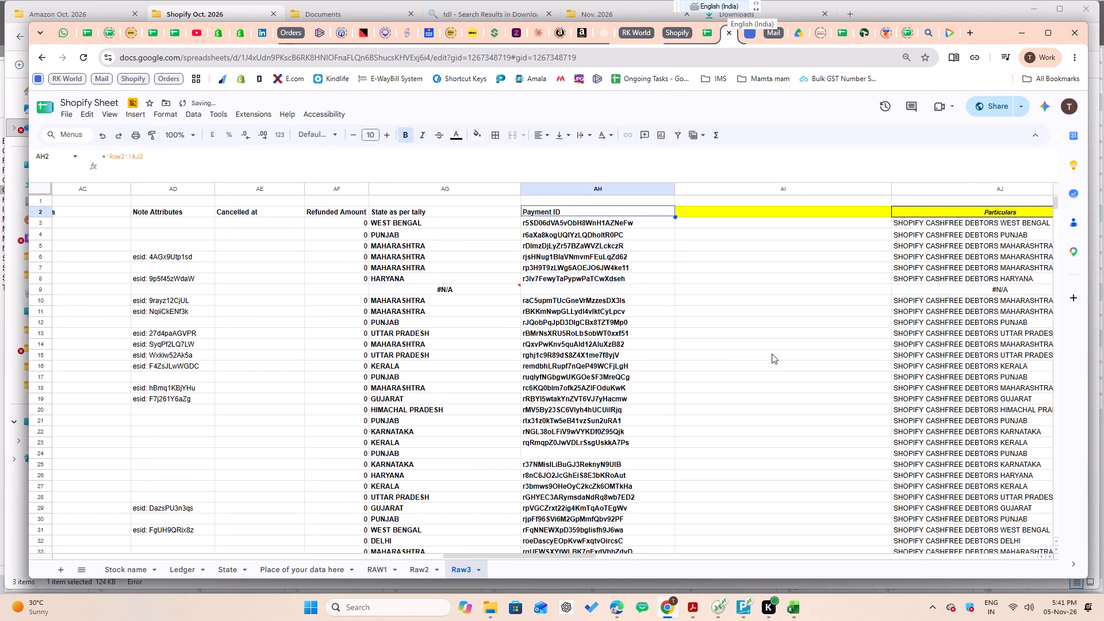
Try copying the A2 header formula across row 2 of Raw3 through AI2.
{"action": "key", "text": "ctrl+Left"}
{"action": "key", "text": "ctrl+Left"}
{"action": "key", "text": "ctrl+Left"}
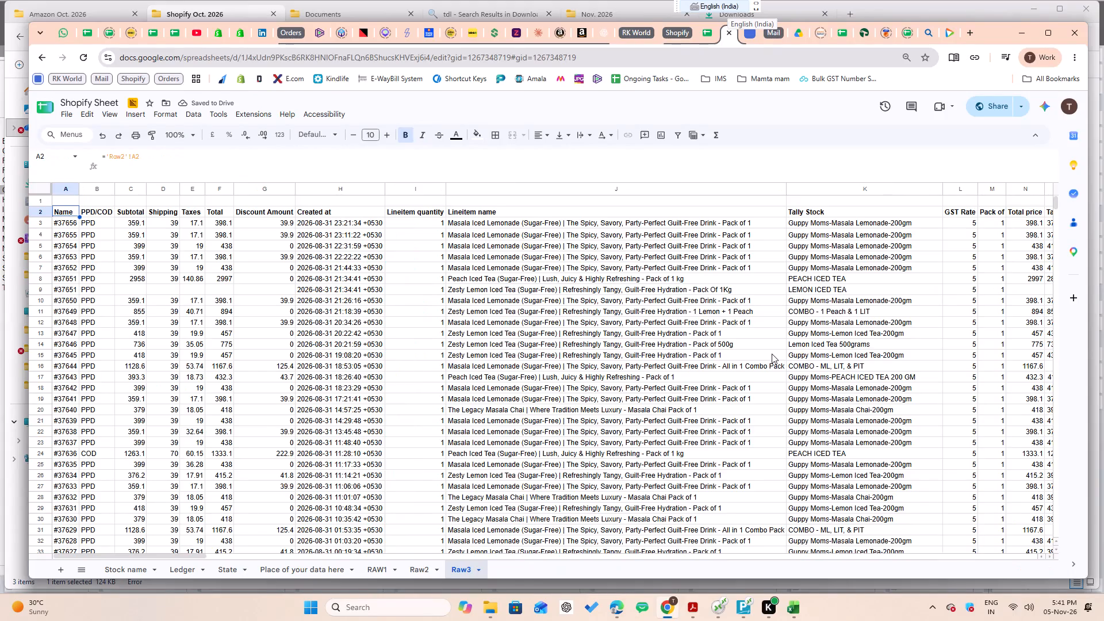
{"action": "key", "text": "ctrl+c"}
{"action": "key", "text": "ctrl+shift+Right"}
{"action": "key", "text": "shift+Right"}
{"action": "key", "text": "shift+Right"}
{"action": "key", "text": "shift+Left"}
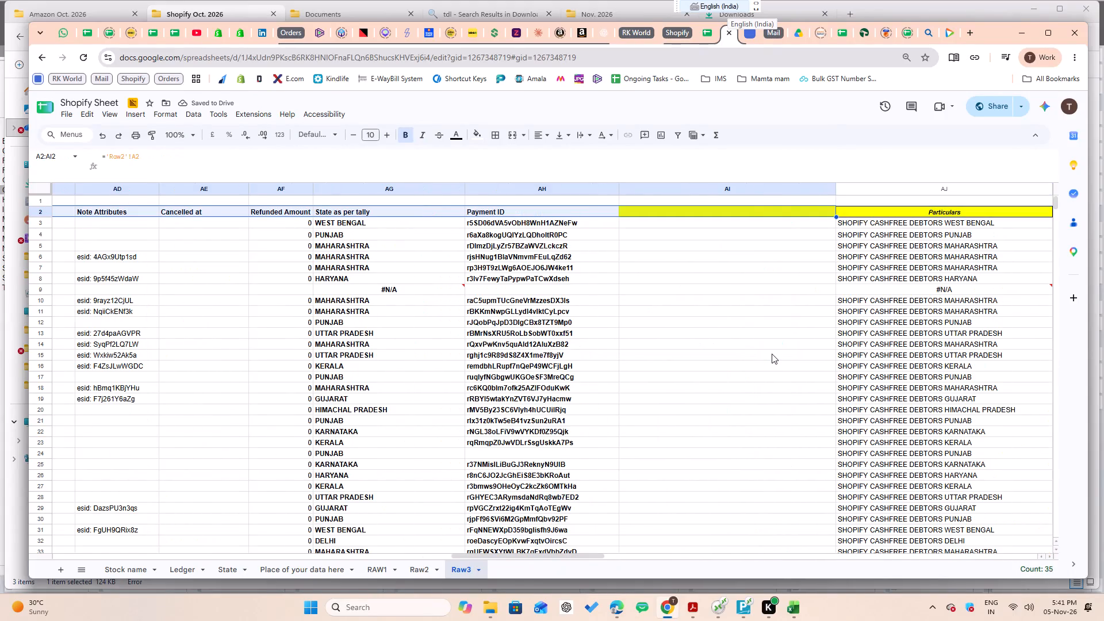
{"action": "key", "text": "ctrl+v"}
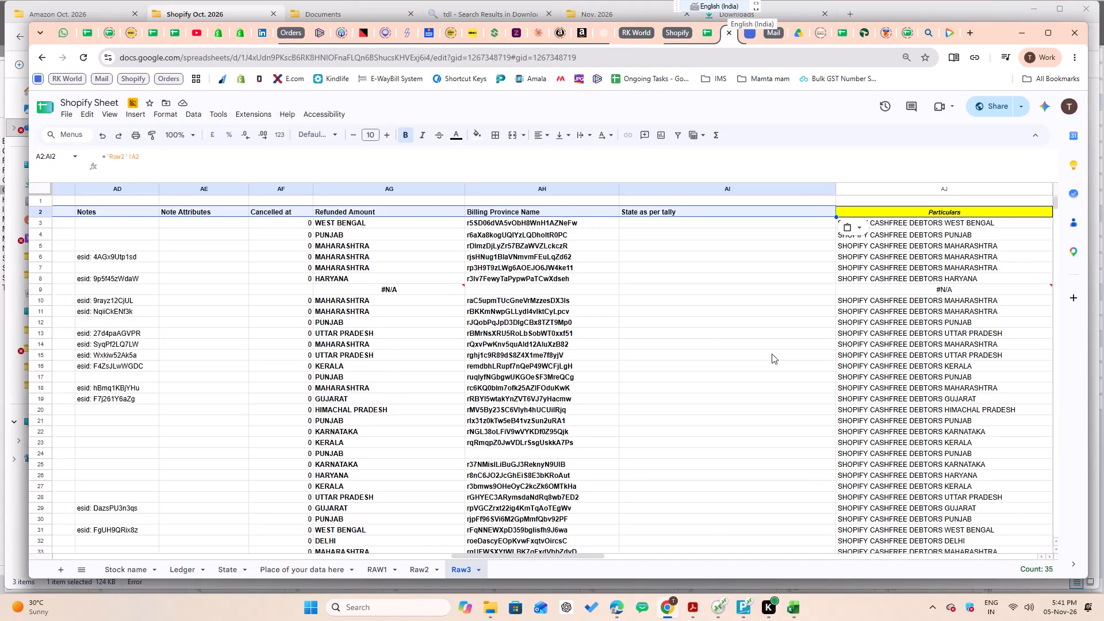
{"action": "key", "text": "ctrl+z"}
Insert two more blank columns directly before the Particulars column in Raw3.
{"action": "key", "text": "Right"}
{"action": "key", "text": "ctrl+Right"}
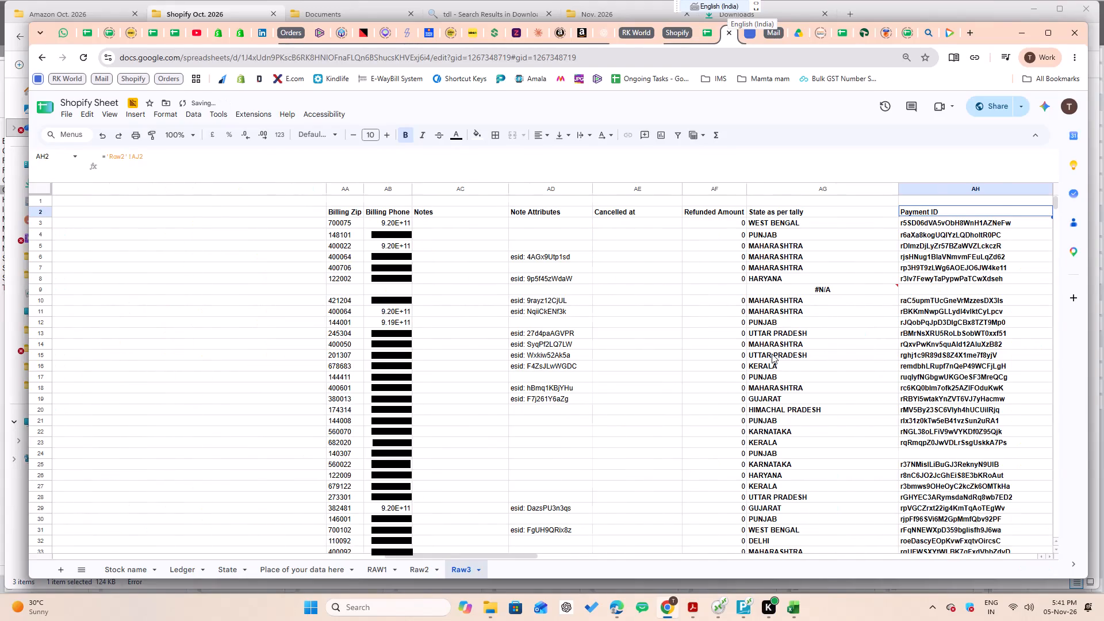
{"action": "key", "text": "Right"}
{"action": "key", "text": "Right"}
{"action": "key", "text": "Right"}
{"action": "key", "text": "Left"}
{"action": "key", "text": "ctrl+space"}
{"action": "key", "text": "ctrl+space"}
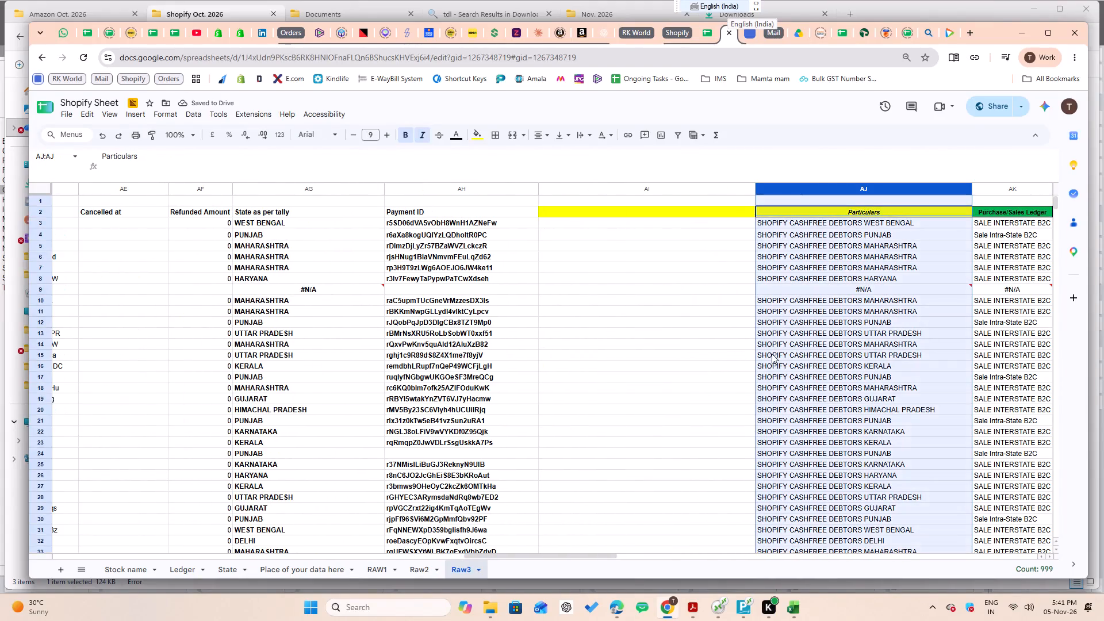
{"action": "key", "text": "ctrl+shift+equal"}
{"action": "key", "text": "ctrl+shift+equal"}
{"action": "key", "text": "Left"}
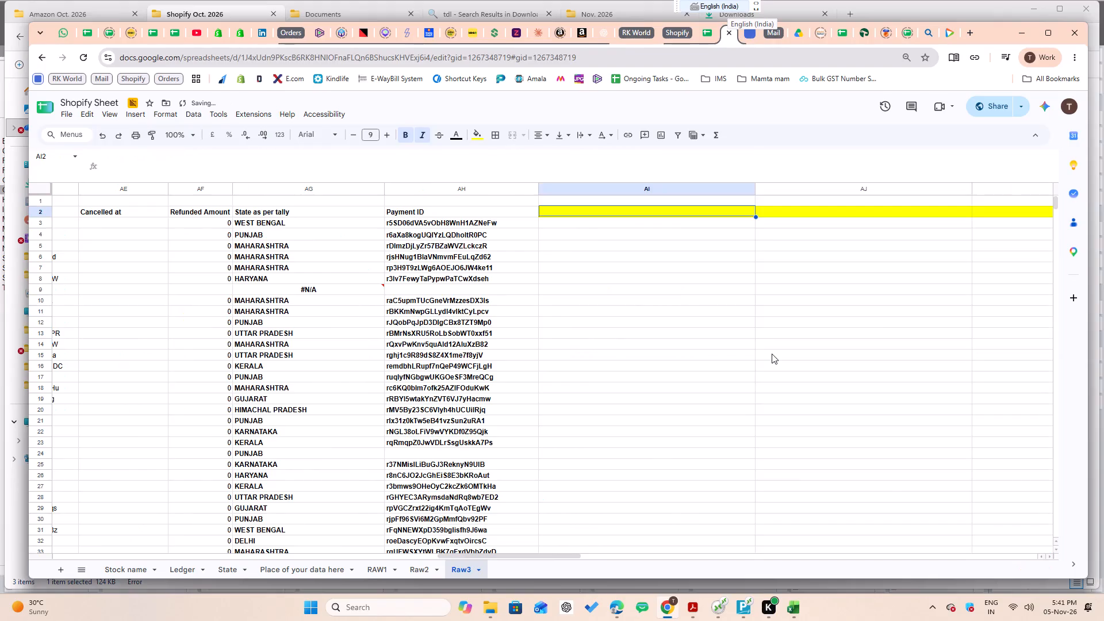
Copy the A2 header formula across row 2 of Raw3 through AK2.
{"action": "key", "text": "Left"}
{"action": "key", "text": "Left"}
{"action": "key", "text": "Left"}
{"action": "key", "text": "ctrl+Left"}
{"action": "key", "text": "ctrl+Left"}
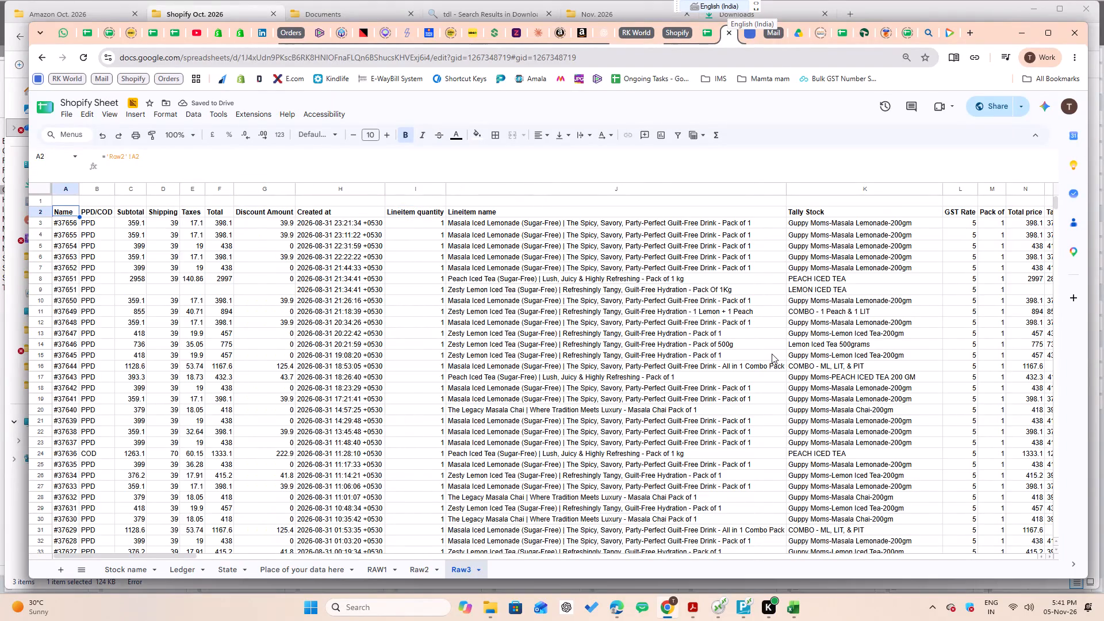
{"action": "key", "text": "ctrl+c"}
{"action": "key", "text": "ctrl+shift+Right"}
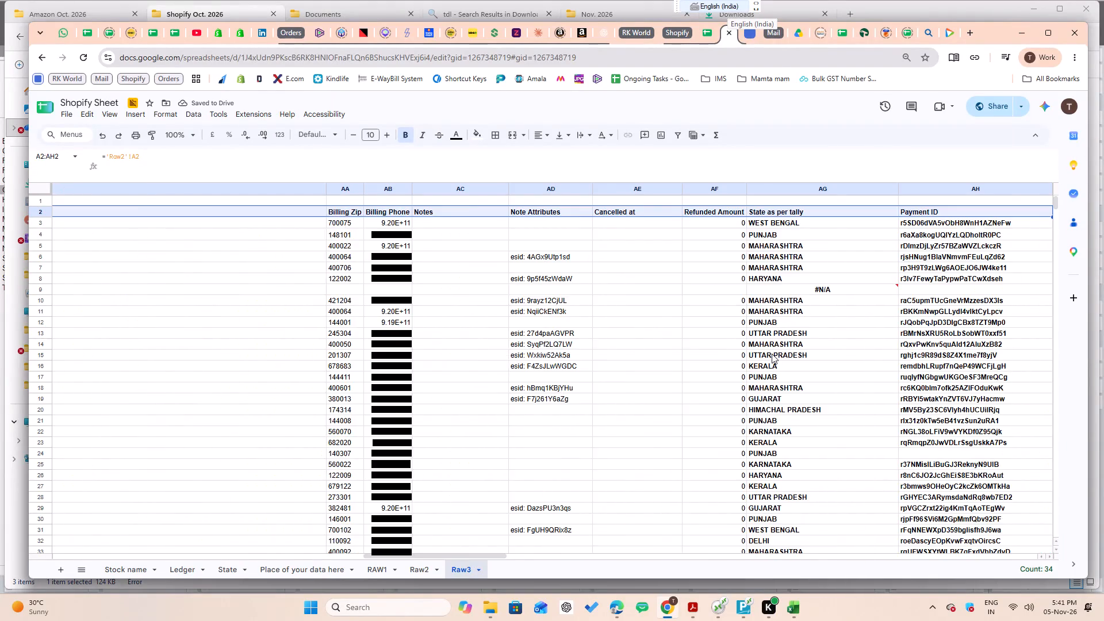
{"action": "key", "text": "shift+Right"}
{"action": "key", "text": "shift+Right"}
{"action": "key", "text": "shift+Right"}
{"action": "key", "text": "shift+Right"}
{"action": "key", "text": "shift+Right"}
{"action": "key", "text": "shift+Left"}
{"action": "key", "text": "shift+Left"}
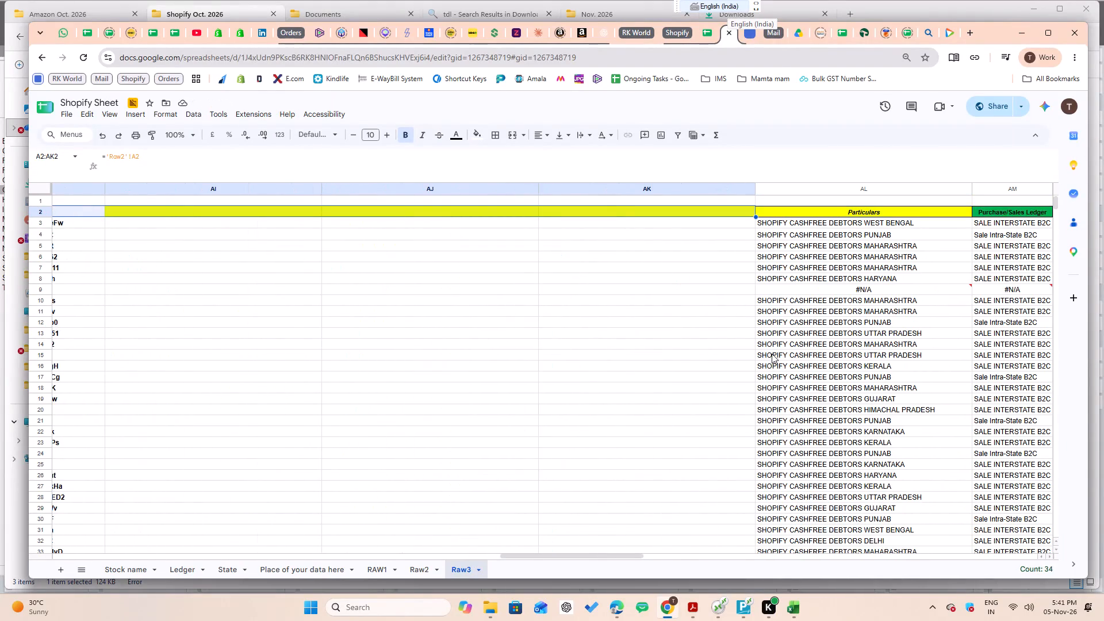
{"action": "key", "text": "ctrl+v"}
{"action": "key", "text": "Left"}
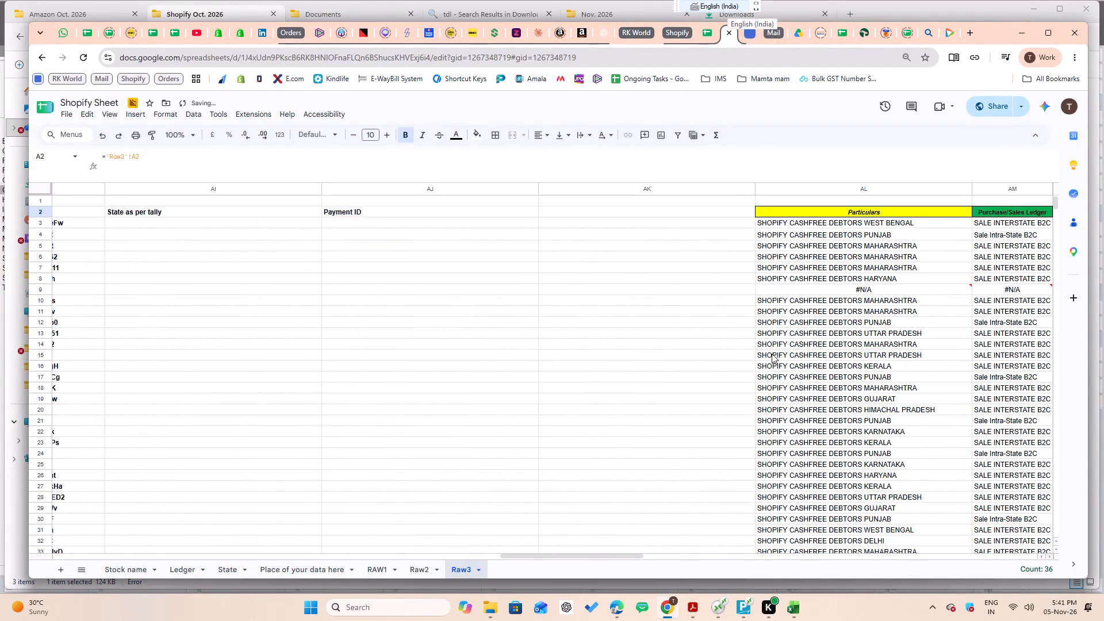
Compare the pasted Raw3 header row with the row 3 data beneath it, around the State, Payment ID and Name columns.
{"action": "key", "text": "Left"}
{"action": "key", "text": "Left"}
{"action": "key", "text": "Left"}
{"action": "key", "text": "Left"}
{"action": "key", "text": "Left"}
{"action": "key", "text": "Left"}
{"action": "key", "text": "Left"}
{"action": "key", "text": "Left"}
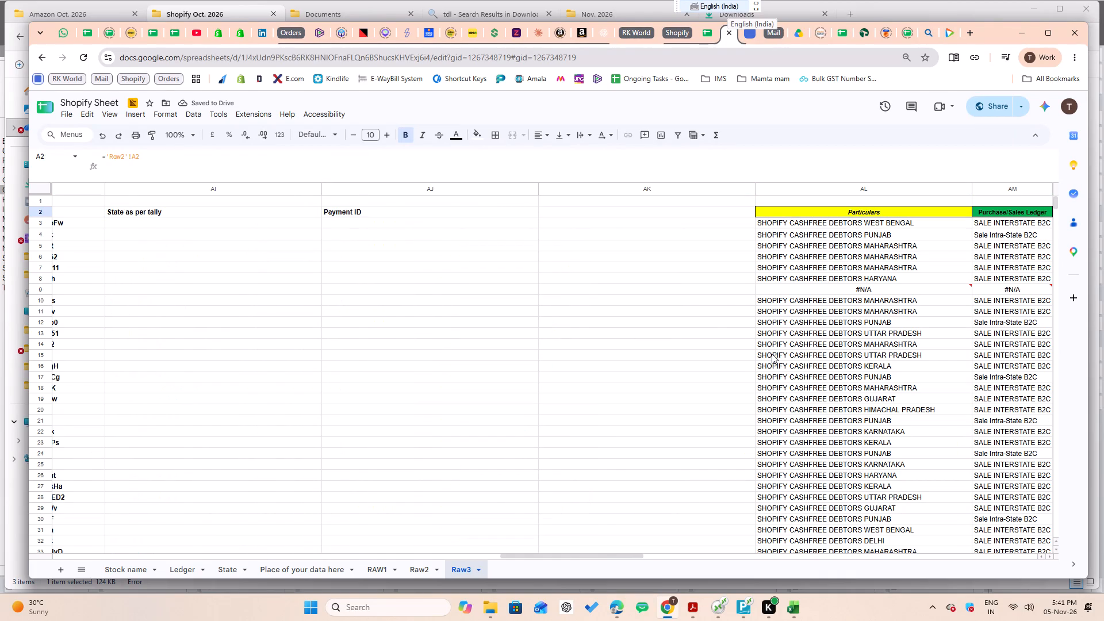
{"action": "key", "text": "Right"}
{"action": "key", "text": "ctrl+Right"}
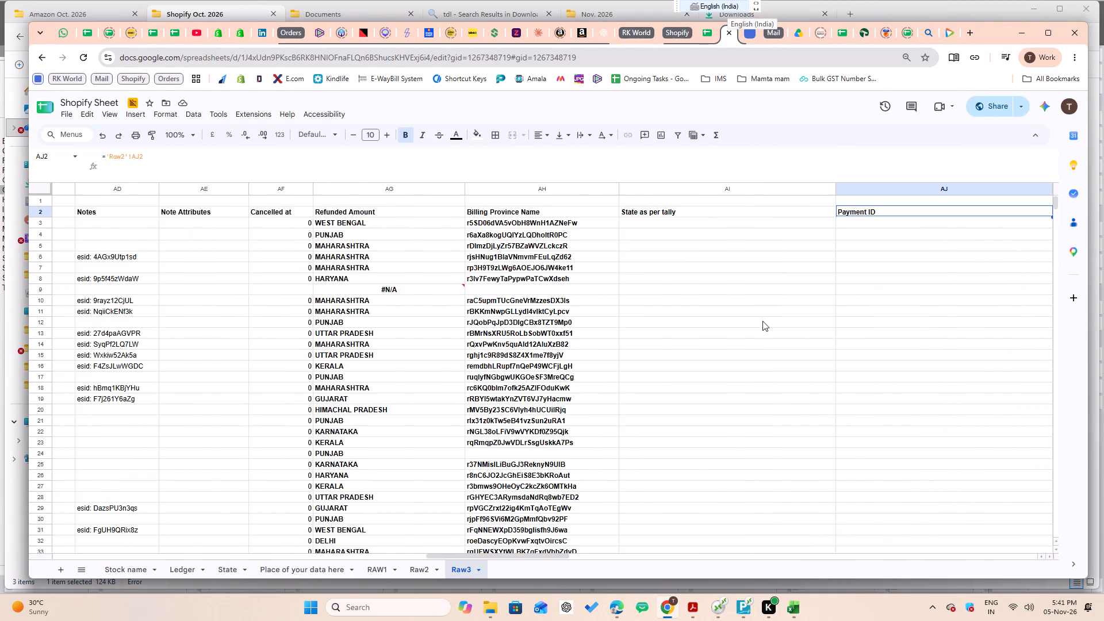
{"action": "key", "text": "Down"}
{"action": "key", "text": "Left"}
{"action": "key", "text": "Up"}
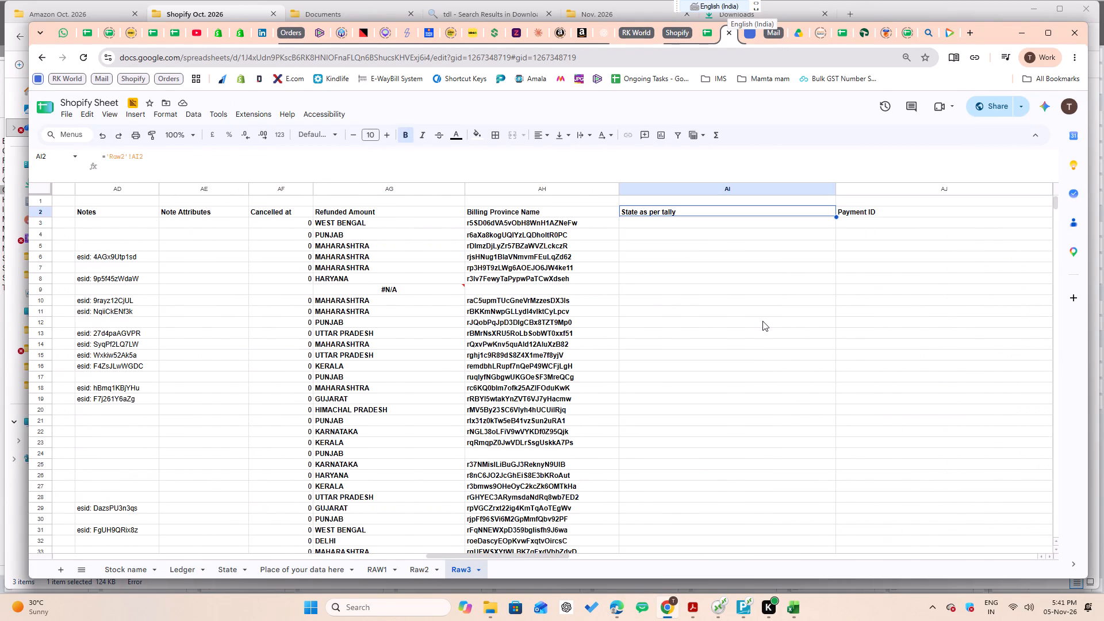
{"action": "key", "text": "Left"}
{"action": "key", "text": "Left"}
{"action": "key", "text": "Down"}
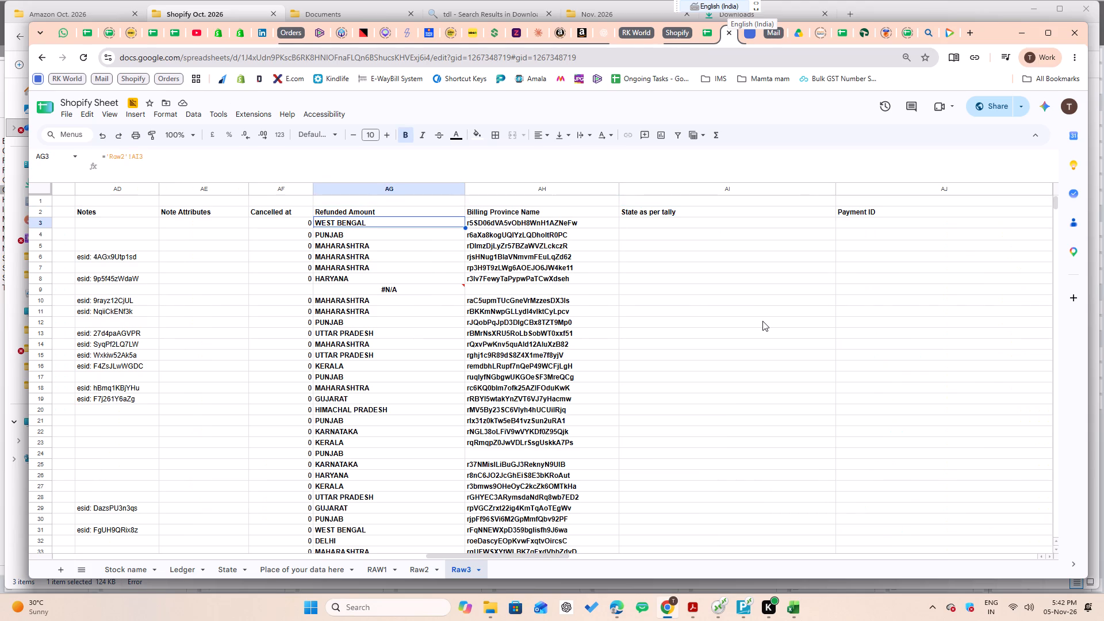
{"action": "key", "text": "Up"}
{"action": "key", "text": "ctrl+Left"}
{"action": "key", "text": "Down"}
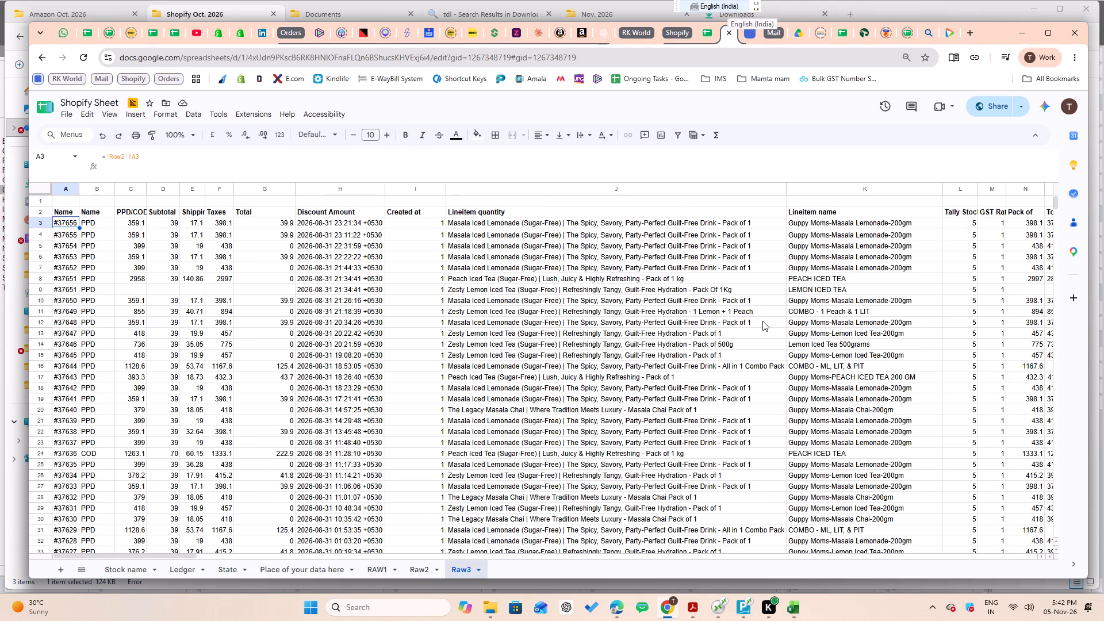
{"action": "key", "text": "Up"}
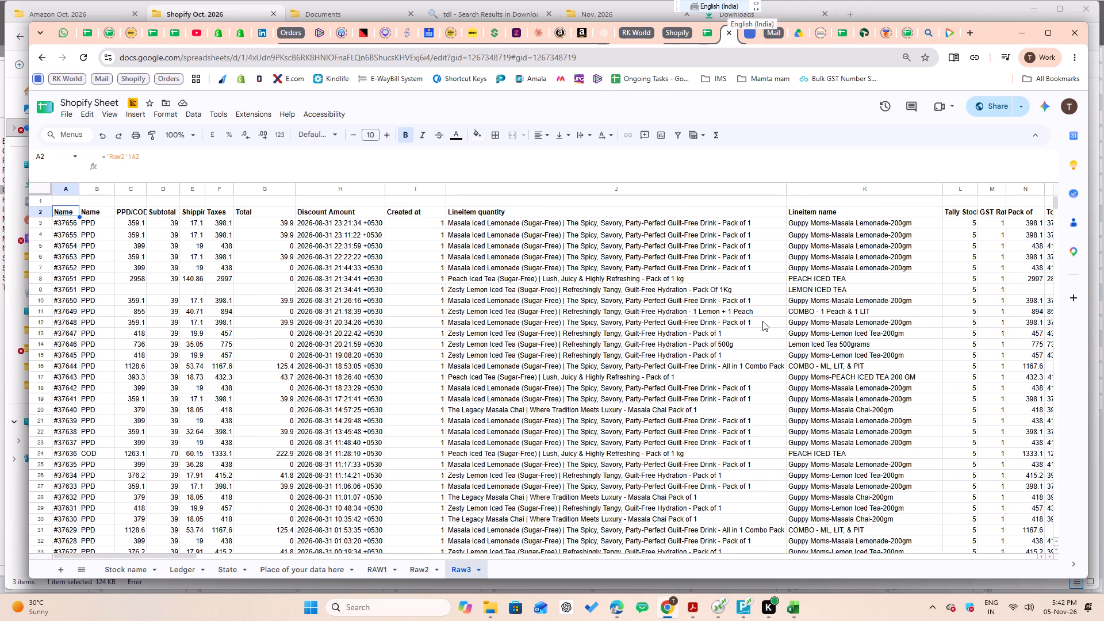
{"action": "key", "text": "Down"}
{"action": "key", "text": "Up"}
Fill the row 2 link formulas of Raw3, columns A through AJ, down to row 1000.
{"action": "key", "text": "ctrl+shift+Right"}
{"action": "key", "text": "shift+Right"}
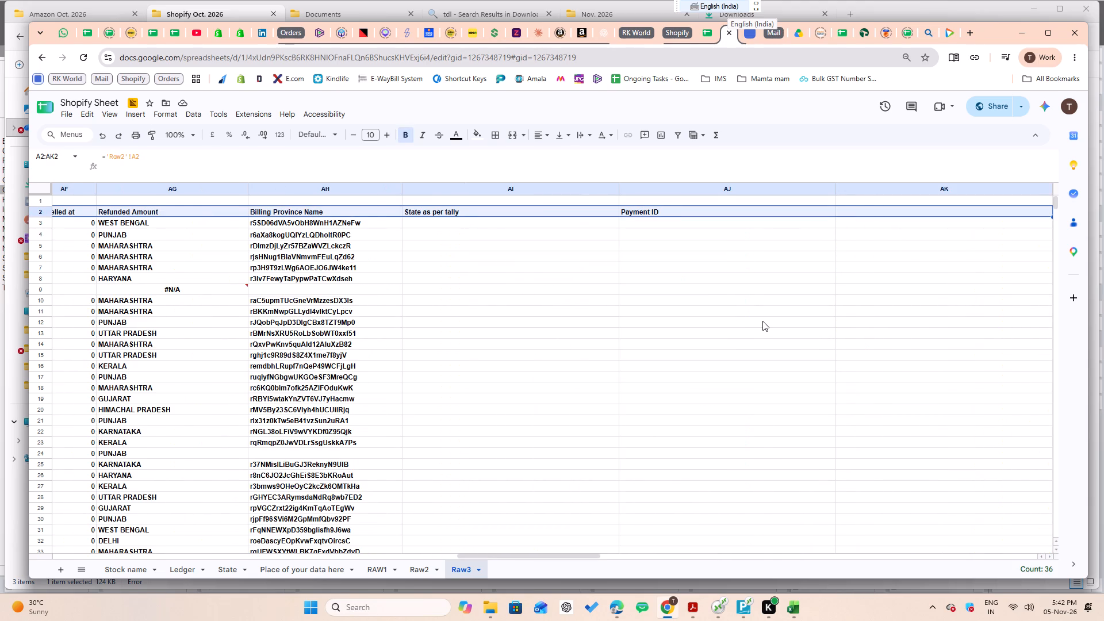
{"action": "key", "text": "shift+Left"}
{"action": "key", "text": "ctrl+shift+Down"}
{"action": "key", "text": "ctrl+shift+Down"}
{"action": "key", "text": "ctrl+shift+Down"}
{"action": "key", "text": "ctrl+shift+Down"}
{"action": "key", "text": "ctrl+shift+Down"}
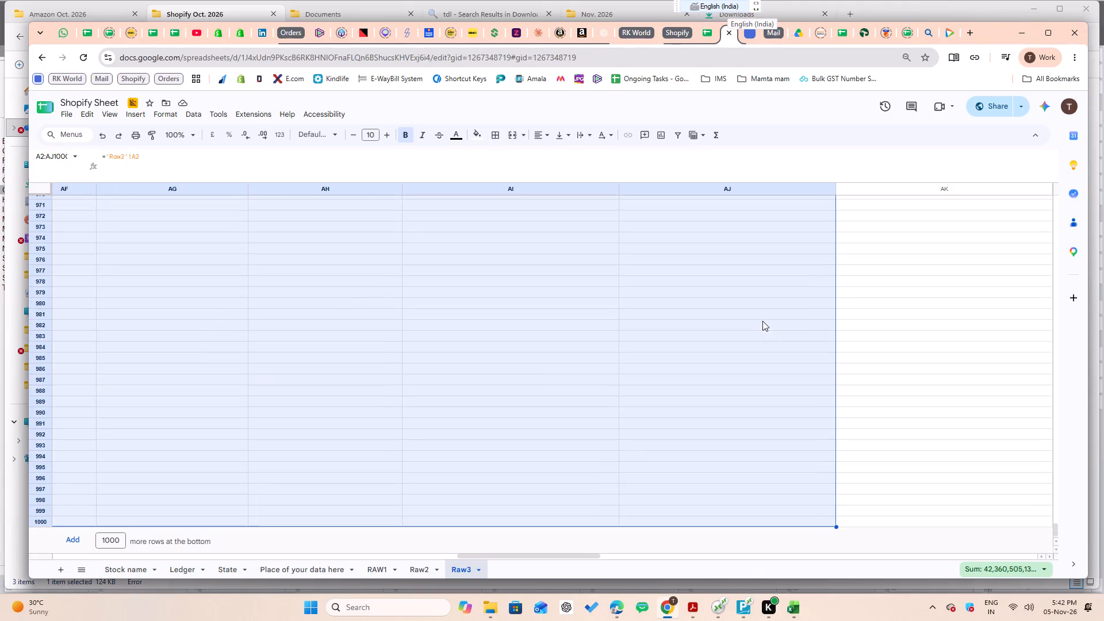
{"action": "key", "text": "ctrl+d"}
Delete the leftover blank column AK directly before the Particulars column in Raw3.
{"action": "key", "text": "ctrl+Up"}
{"action": "key", "text": "Down"}
{"action": "key", "text": "ctrl+Right"}
{"action": "key", "text": "Right"}
{"action": "key", "text": "Right"}
{"action": "key", "text": "Right"}
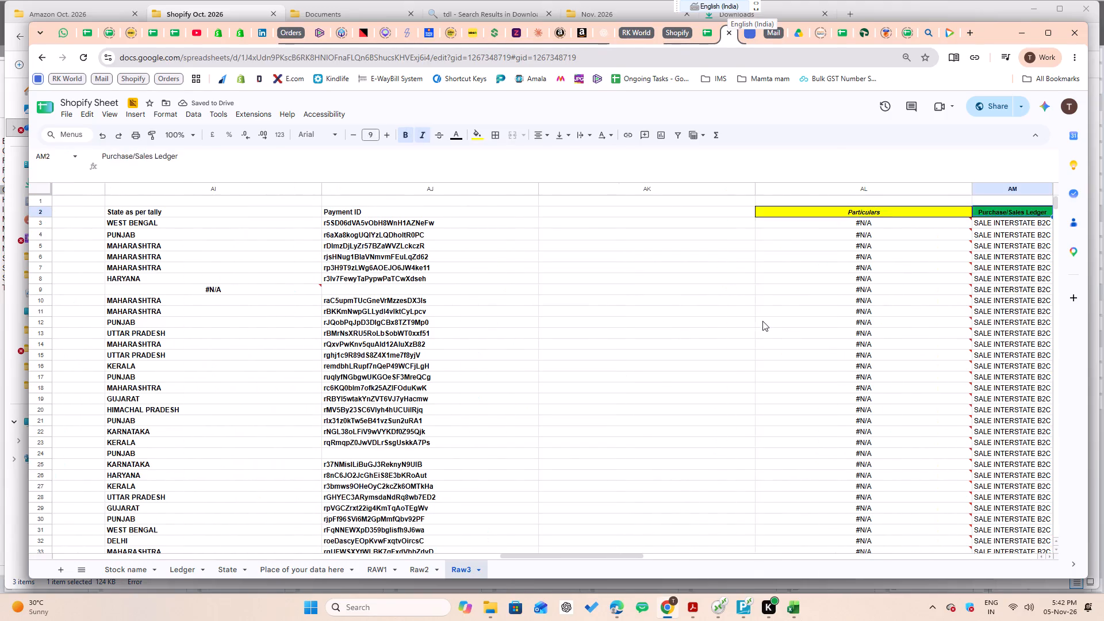
{"action": "key", "text": "Left"}
{"action": "key", "text": "Left"}
{"action": "key", "text": "ctrl+space"}
{"action": "key", "text": "ctrl+space"}
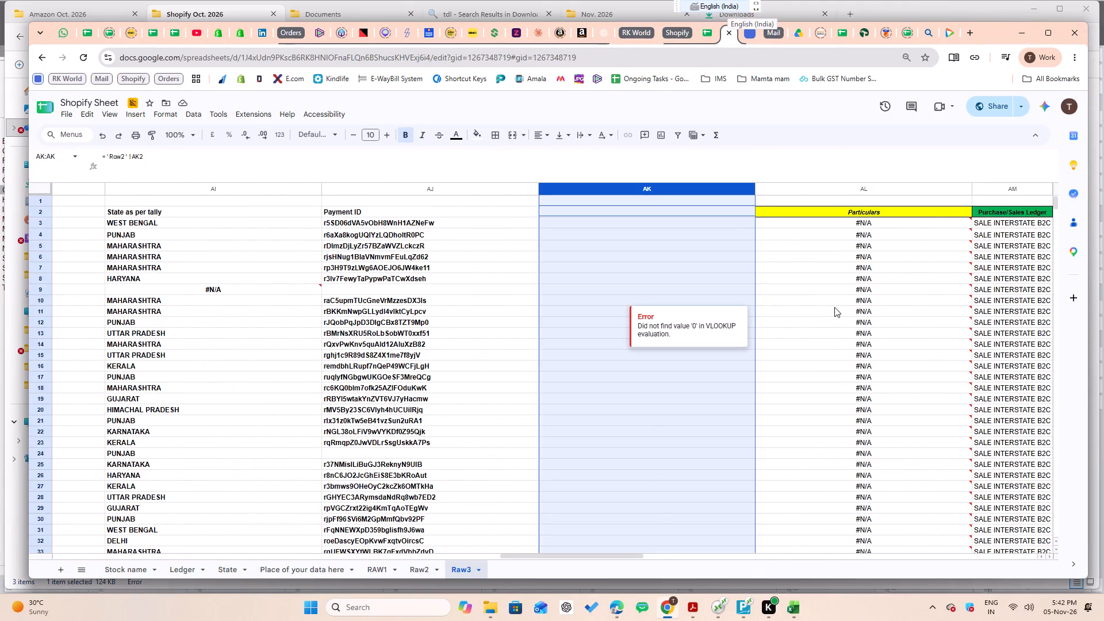
{"action": "key", "text": "ctrl+minus"}
{"action": "key", "text": "Left"}
{"action": "key", "text": "Right"}
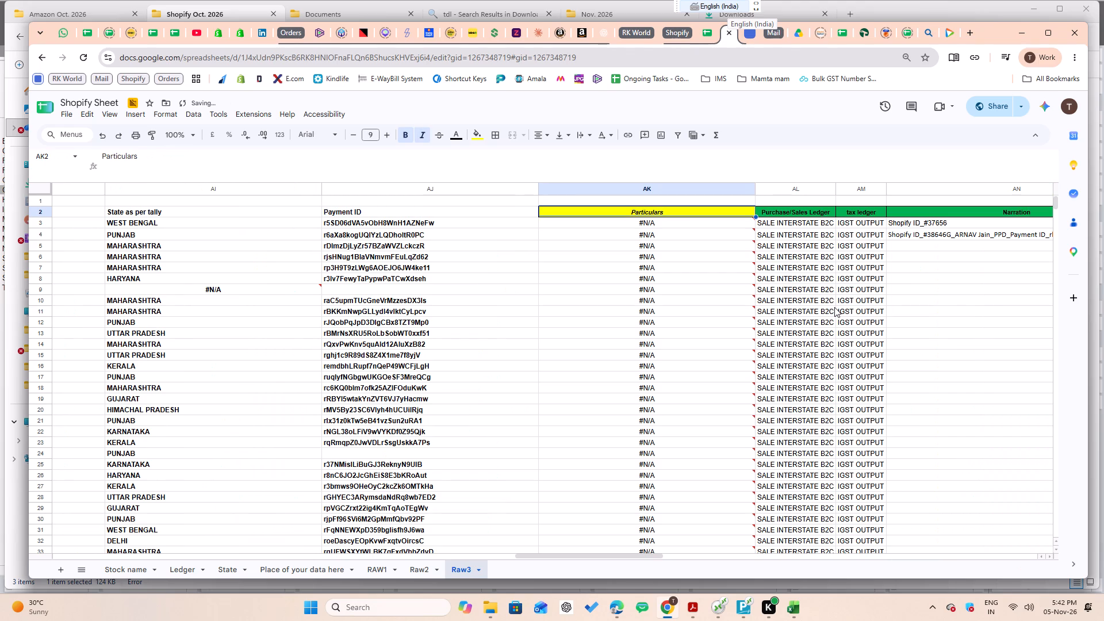
Examine the Particulars lookup formula in AK3 and the province, state and refund columns around its lookup key.
{"action": "key", "text": "Down"}
{"action": "key", "text": "Left"}
{"action": "key", "text": "Left"}
{"action": "key", "text": "Left"}
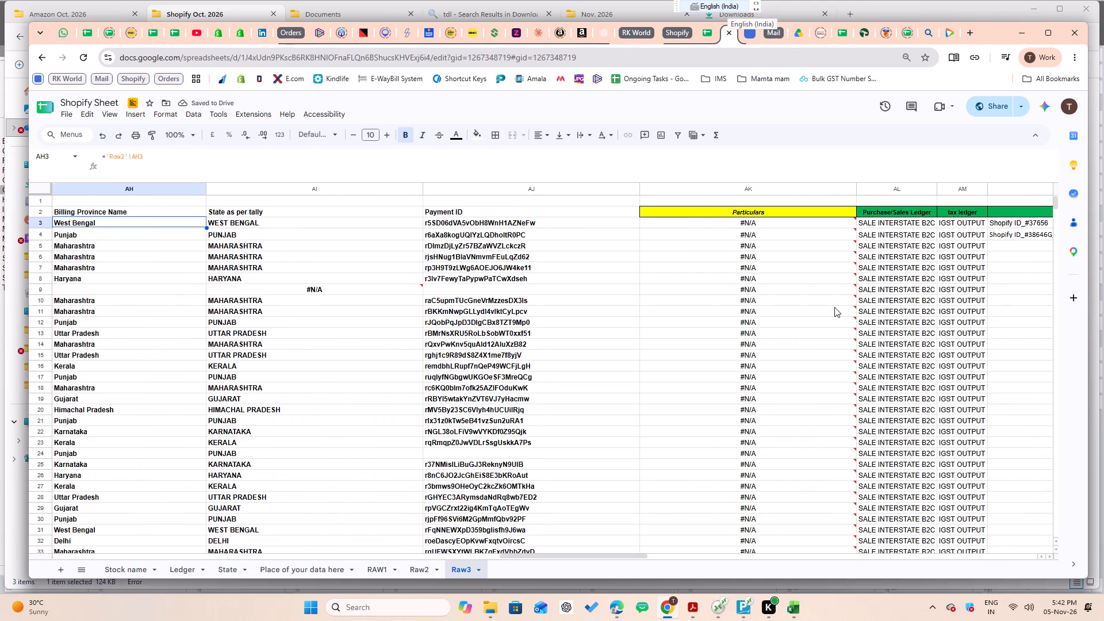
{"action": "key", "text": "Right"}
{"action": "key", "text": "Right"}
{"action": "key", "text": "Right"}
{"action": "key", "text": "F2"}
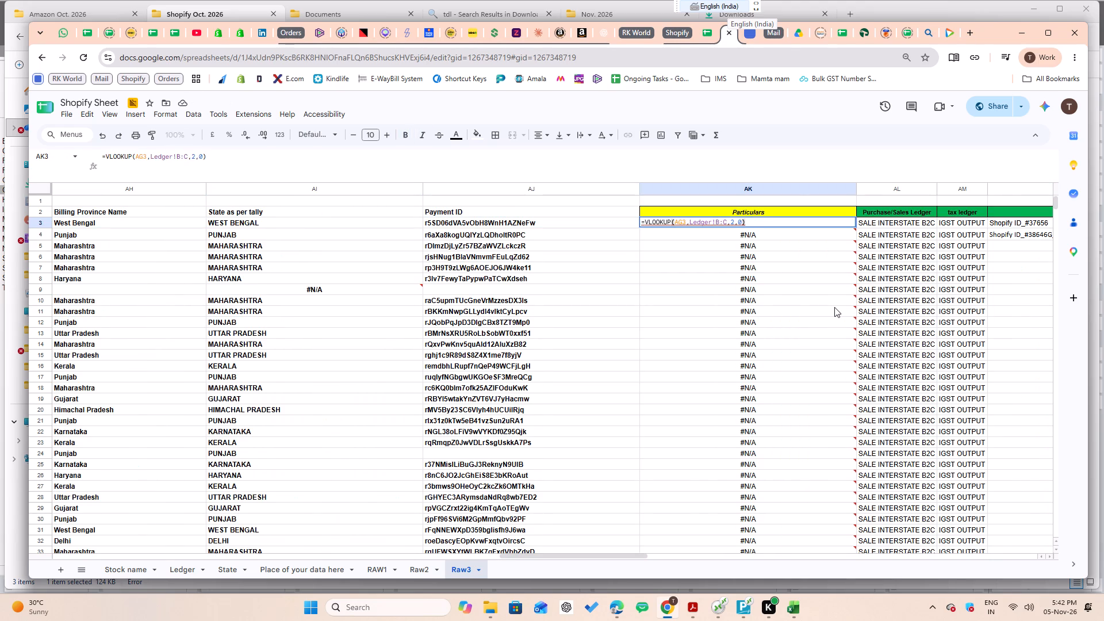
{"action": "key", "text": "Escape"}
{"action": "key", "text": "Left"}
{"action": "key", "text": "Left"}
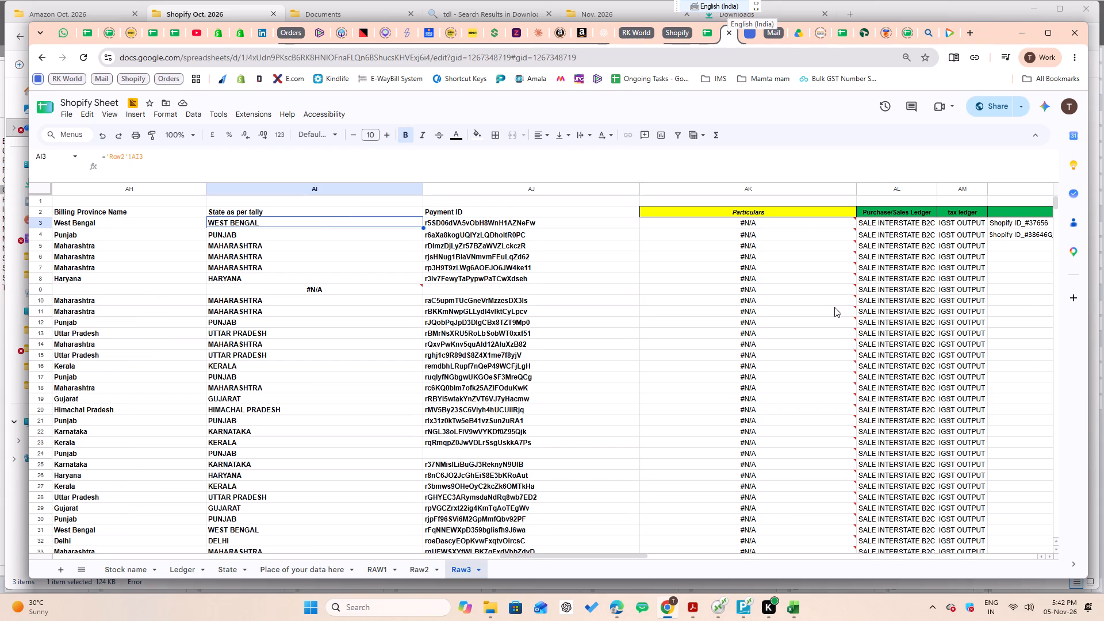
{"action": "key", "text": "Left"}
{"action": "key", "text": "Left"}
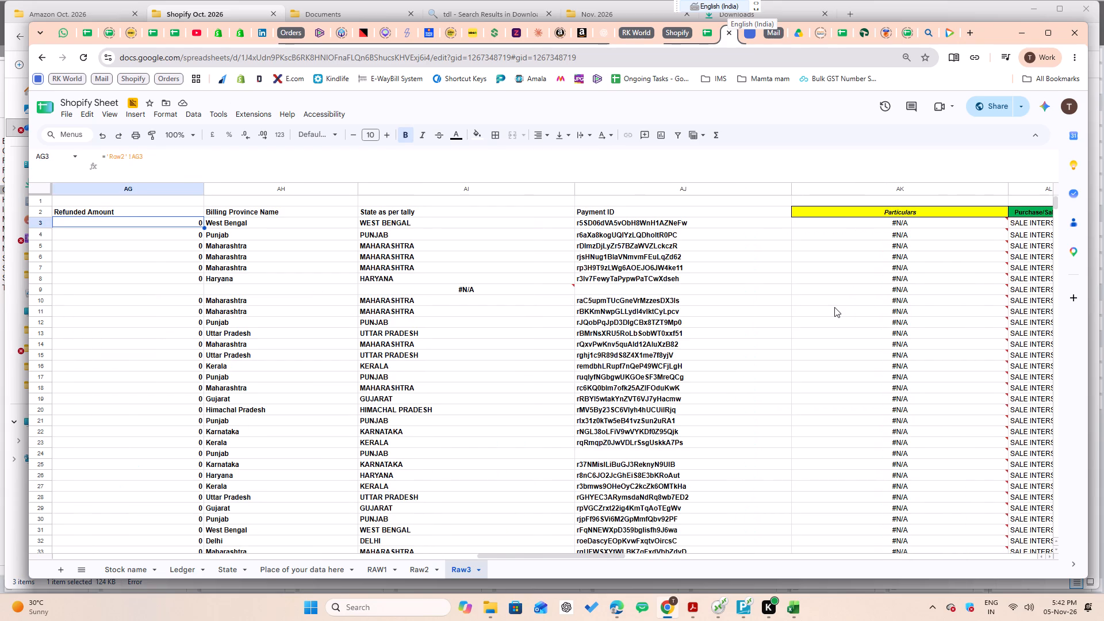
Delete the Billing Province Name column from Raw3.
{"action": "key", "text": "Right"}
{"action": "key", "text": "ctrl+space"}
{"action": "key", "text": "ctrl+space"}
{"action": "key", "text": "ctrl+minus"}
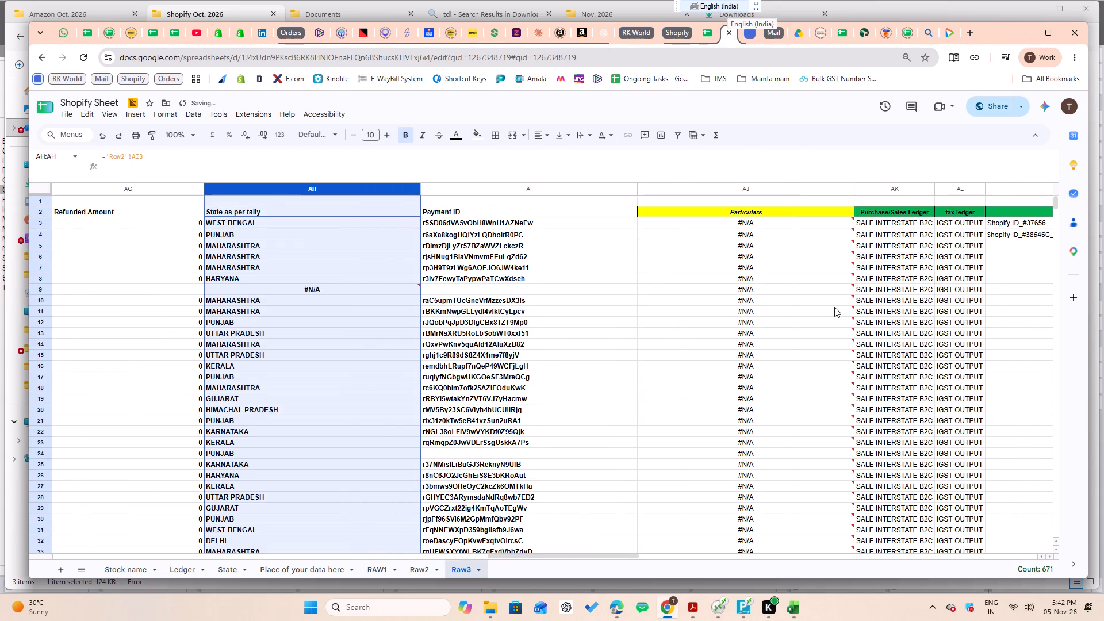
{"action": "key", "text": "Up"}
{"action": "key", "text": "Down"}
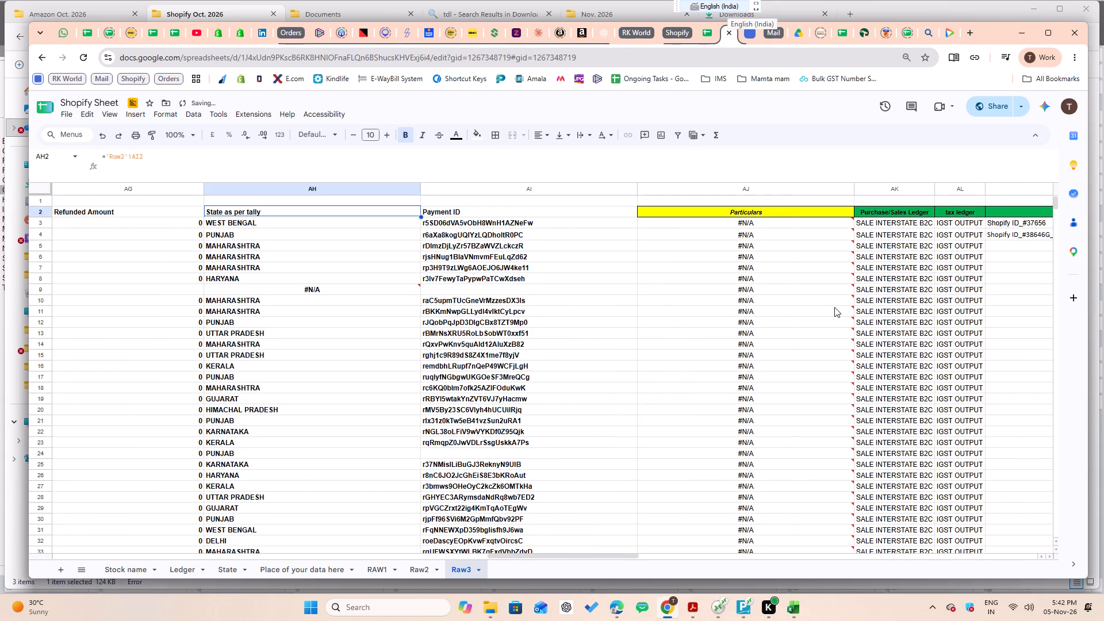
Change the VLOOKUP search key in the first Particulars cell, AJ3, to AH3, the State as per tally value.
{"action": "key", "text": "Right"}
{"action": "key", "text": "Right"}
{"action": "key", "text": "Right"}
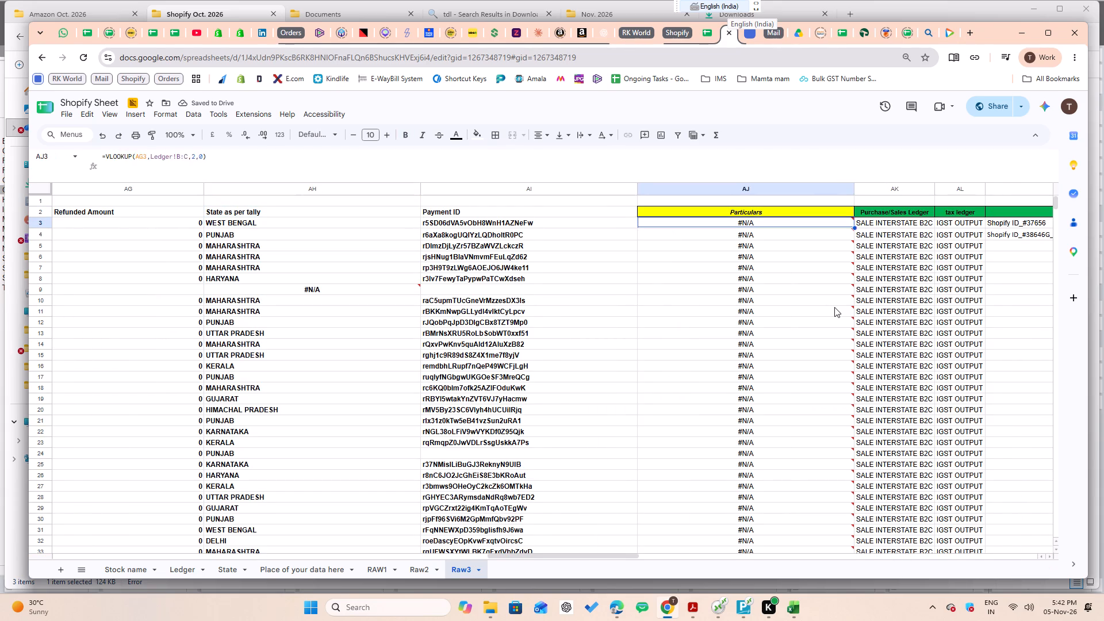
{"action": "key", "text": "Left"}
{"action": "key", "text": "F2"}
{"action": "key", "text": "Left"}
{"action": "key", "text": "Left"}
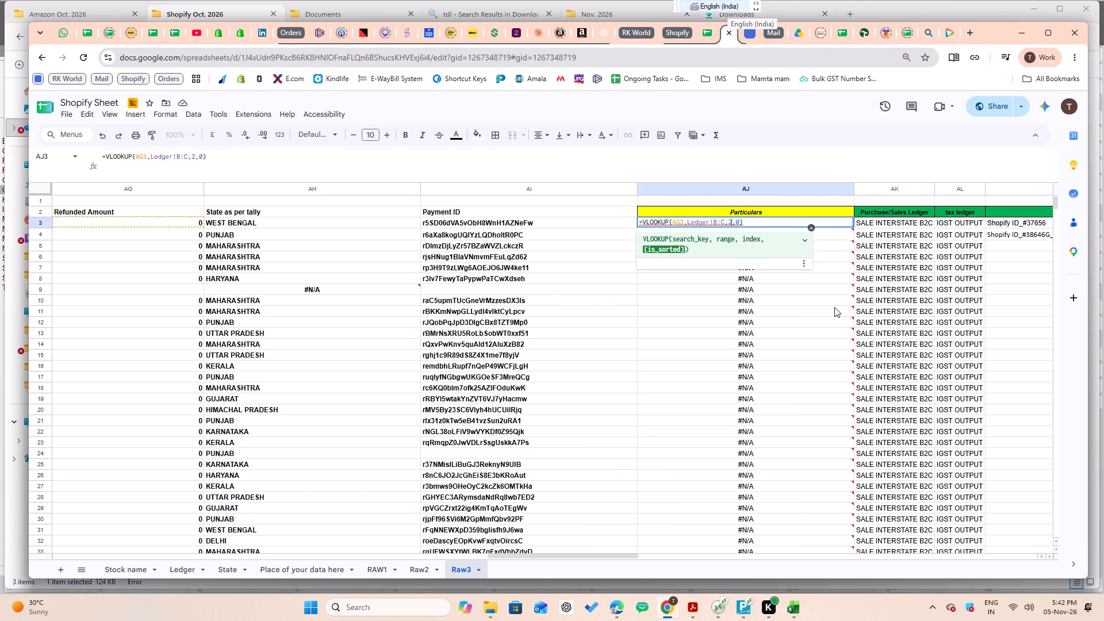
{"action": "key", "text": "Left"}
{"action": "key", "text": "Left"}
{"action": "key", "text": "Left"}
{"action": "key", "text": "Left"}
{"action": "key", "text": "Left"}
{"action": "key", "text": "Left"}
{"action": "key", "text": "Left"}
{"action": "key", "text": "Left"}
{"action": "key", "text": "Left"}
{"action": "key", "text": "Left"}
{"action": "key", "text": "Left"}
{"action": "key", "text": "Left"}
{"action": "key", "text": "Left"}
{"action": "key", "text": "Left"}
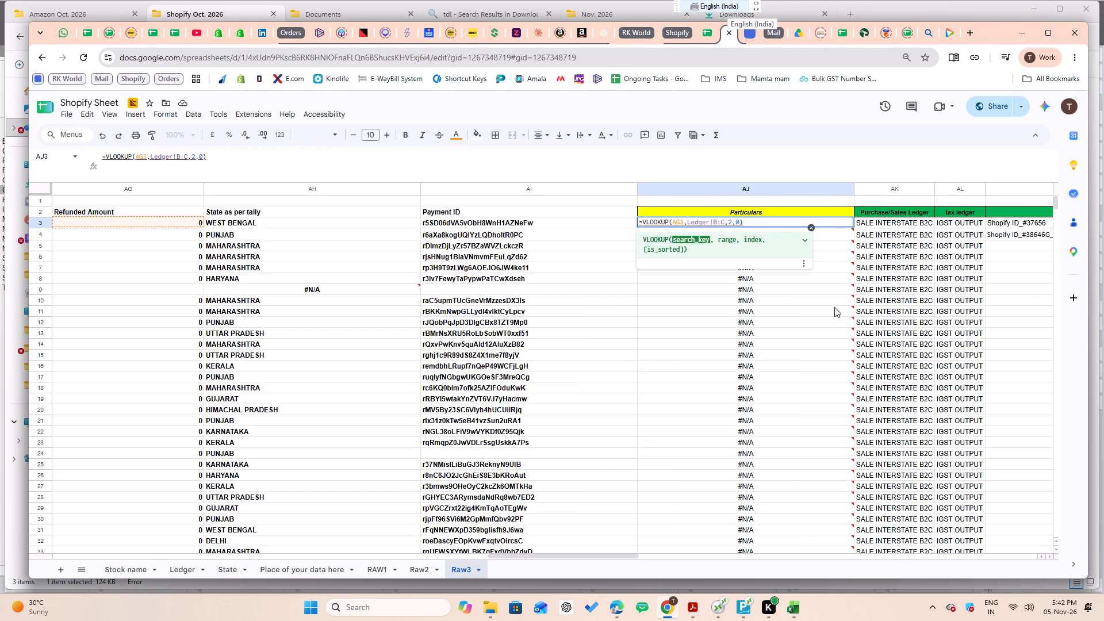
{"action": "key", "text": "Left"}
{"action": "key", "text": "BackSpace"}
{"action": "key", "text": "h"}
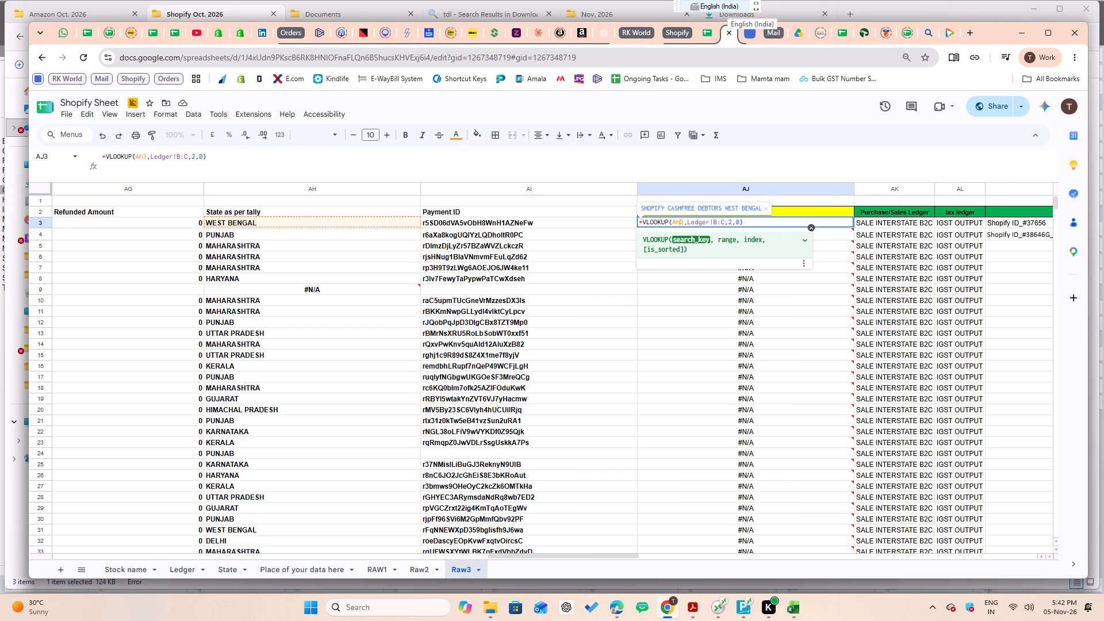
{"action": "key", "text": "Return"}
Fill the corrected Particulars formula from AJ3 down to row 1000.
{"action": "key", "text": "Up"}
{"action": "key", "text": "ctrl+shift+Down"}
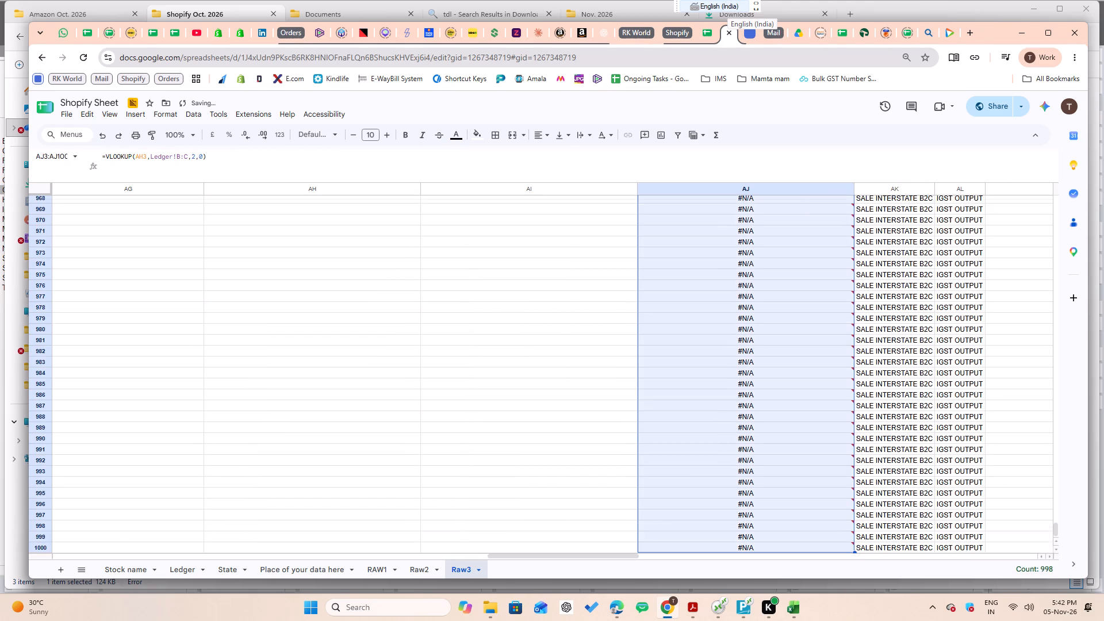
{"action": "key", "text": "ctrl+shift+Down"}
{"action": "key", "text": "ctrl+shift+Down"}
{"action": "key", "text": "ctrl+d"}
{"action": "key", "text": "ctrl+Up"}
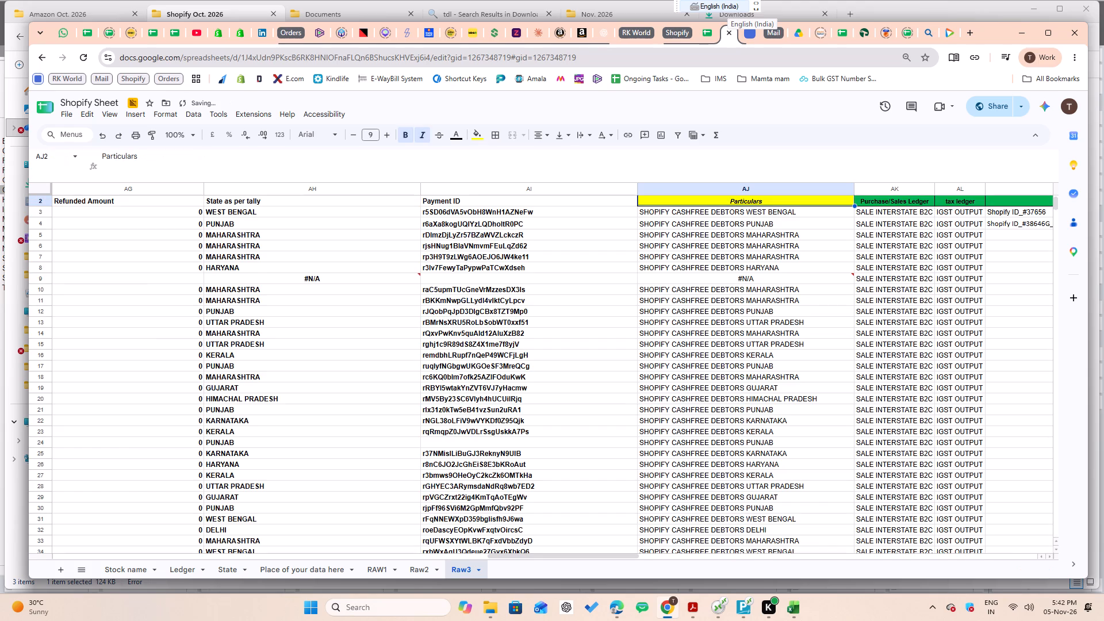
{"action": "key", "text": "ctrl+Down"}
{"action": "key", "text": "ctrl+Down"}
{"action": "key", "text": "ctrl+Up"}
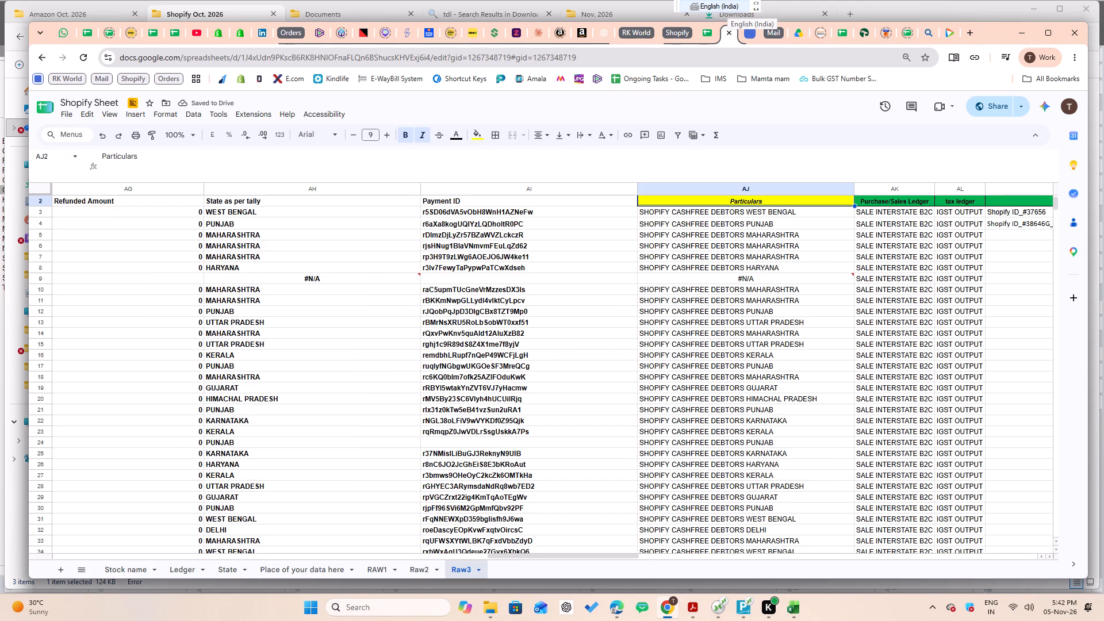
Delete the first Name column of Raw3, keeping the Name column with the G-suffixed order numbers.
{"action": "key", "text": "ctrl+Left"}
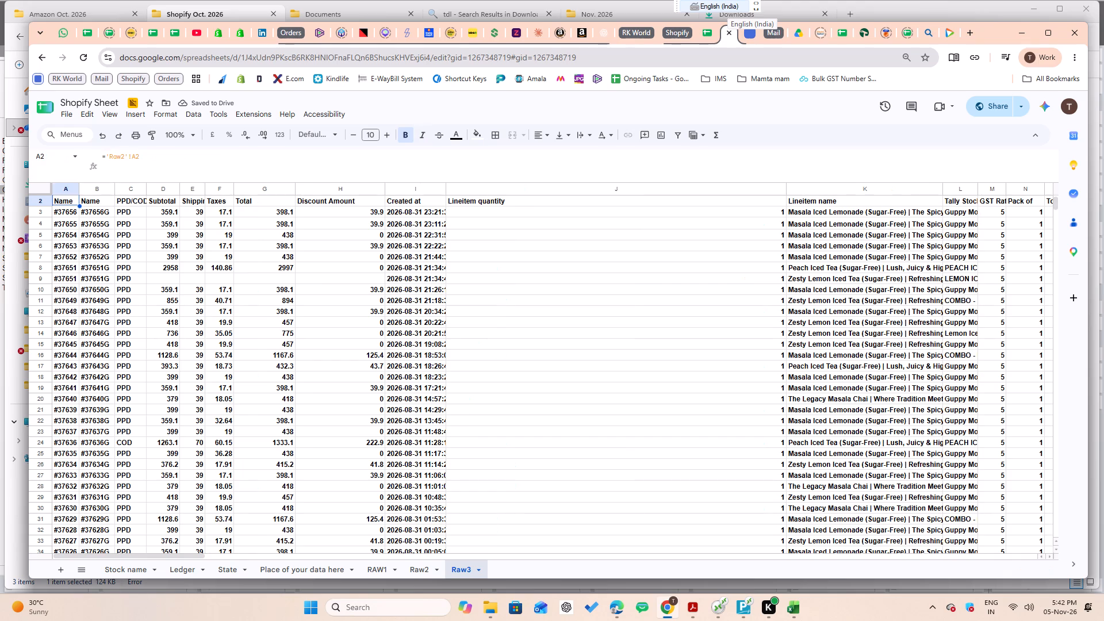
{"action": "key", "text": "Right"}
{"action": "key", "text": "Left"}
{"action": "key", "text": "Right"}
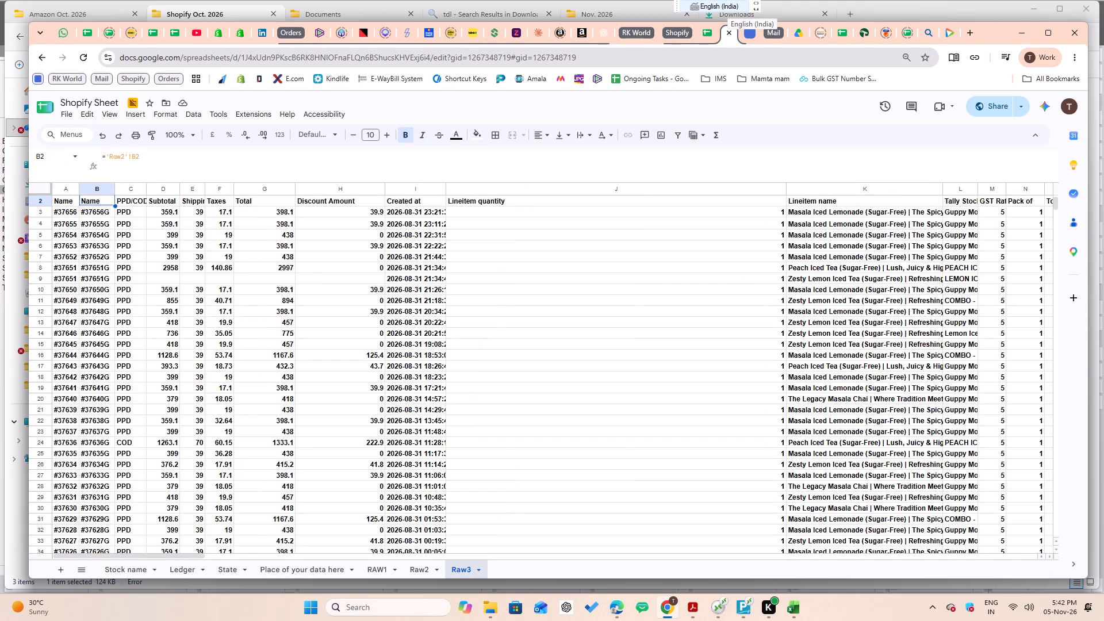
{"action": "key", "text": "Left"}
{"action": "key", "text": "ctrl+space"}
{"action": "key", "text": "ctrl+space"}
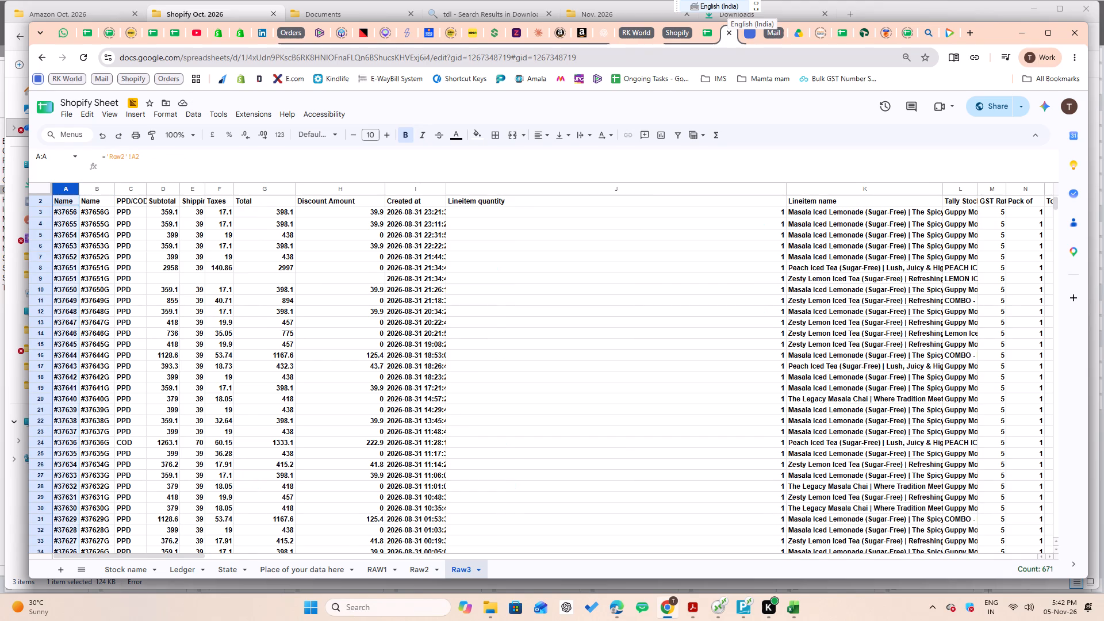
{"action": "key", "text": "ctrl+minus"}
{"action": "key", "text": "Up"}
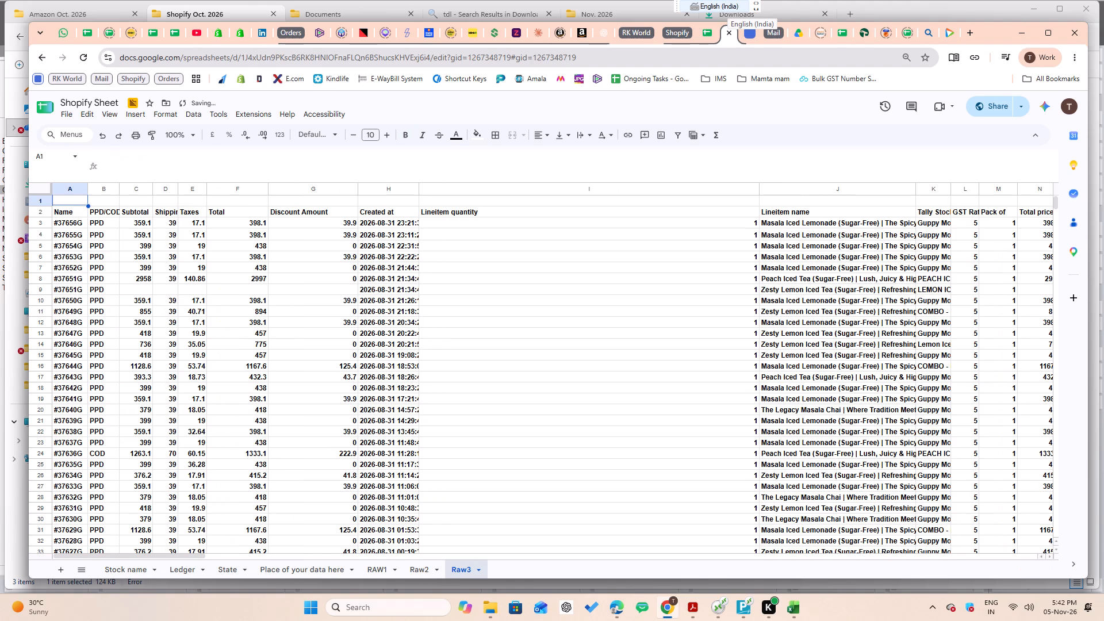
{"action": "key", "text": "Down"}
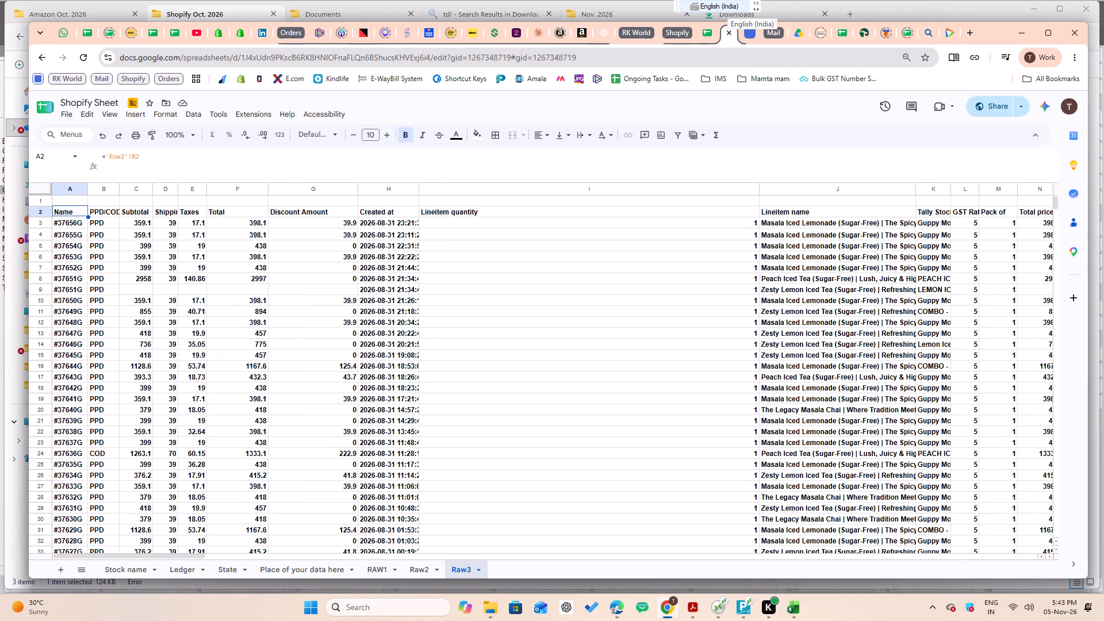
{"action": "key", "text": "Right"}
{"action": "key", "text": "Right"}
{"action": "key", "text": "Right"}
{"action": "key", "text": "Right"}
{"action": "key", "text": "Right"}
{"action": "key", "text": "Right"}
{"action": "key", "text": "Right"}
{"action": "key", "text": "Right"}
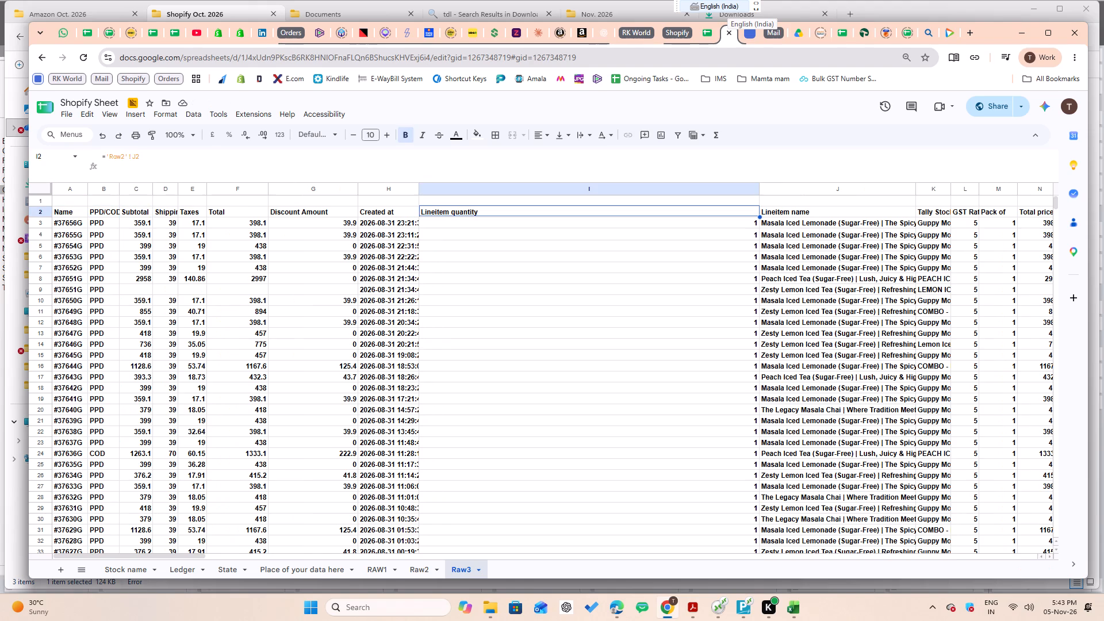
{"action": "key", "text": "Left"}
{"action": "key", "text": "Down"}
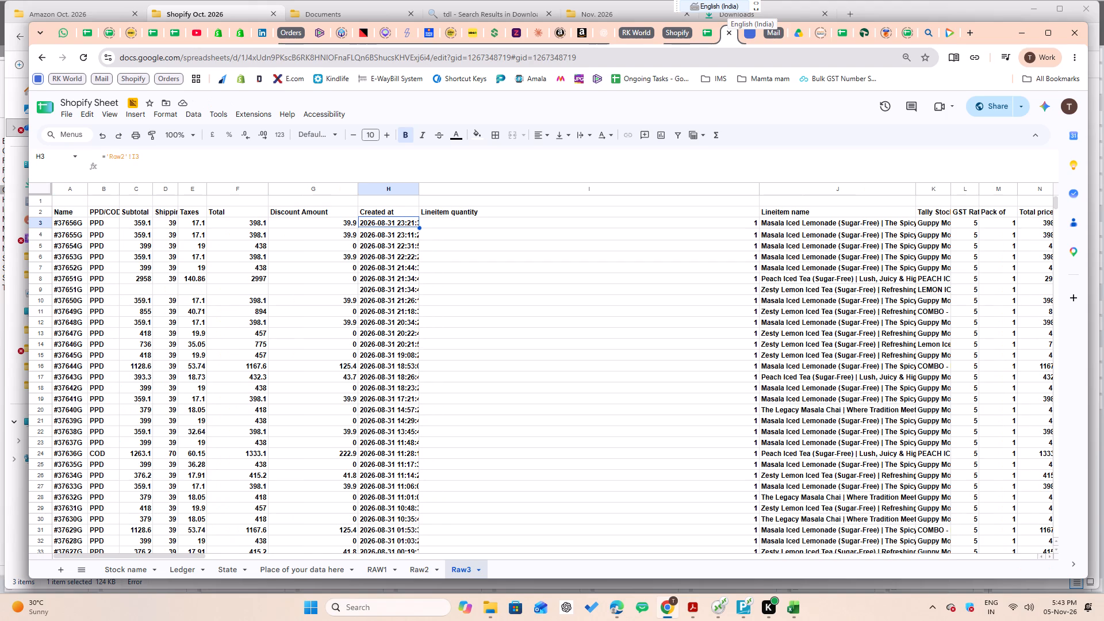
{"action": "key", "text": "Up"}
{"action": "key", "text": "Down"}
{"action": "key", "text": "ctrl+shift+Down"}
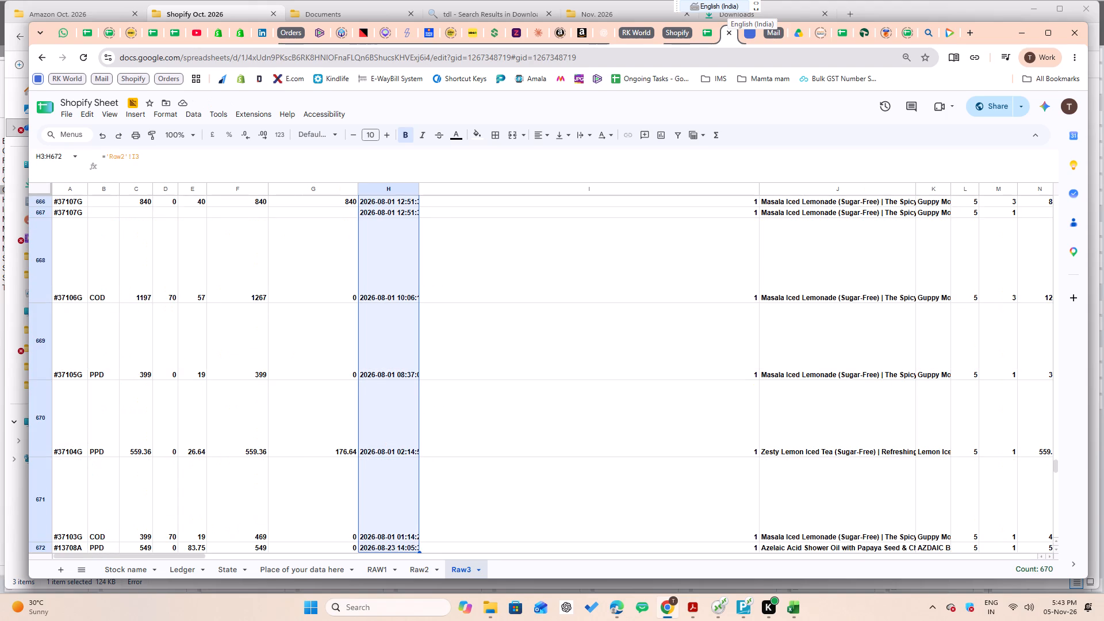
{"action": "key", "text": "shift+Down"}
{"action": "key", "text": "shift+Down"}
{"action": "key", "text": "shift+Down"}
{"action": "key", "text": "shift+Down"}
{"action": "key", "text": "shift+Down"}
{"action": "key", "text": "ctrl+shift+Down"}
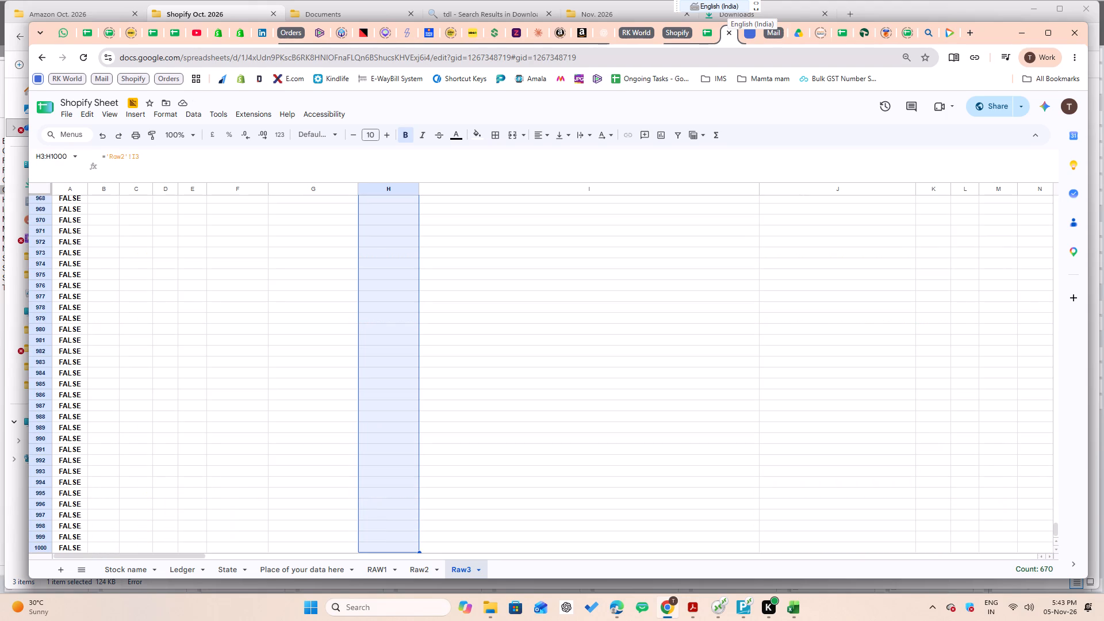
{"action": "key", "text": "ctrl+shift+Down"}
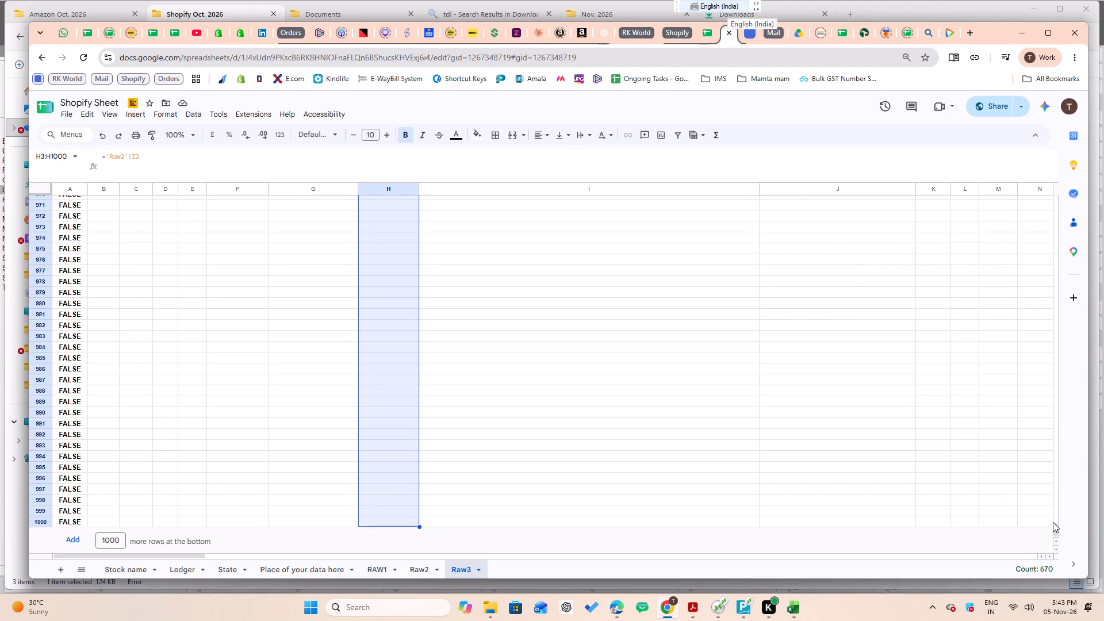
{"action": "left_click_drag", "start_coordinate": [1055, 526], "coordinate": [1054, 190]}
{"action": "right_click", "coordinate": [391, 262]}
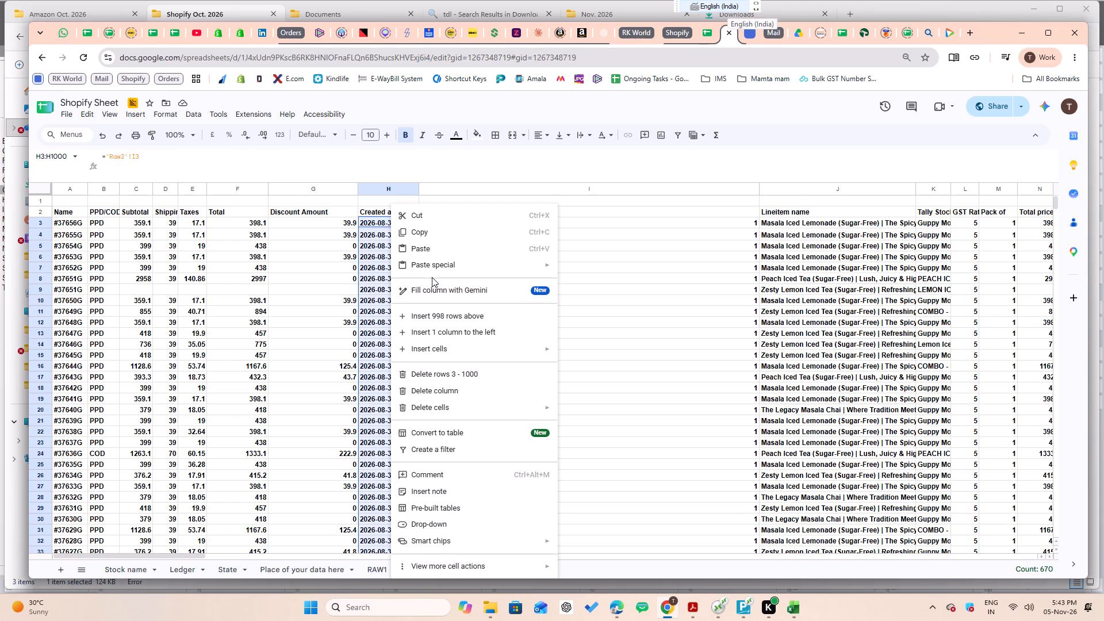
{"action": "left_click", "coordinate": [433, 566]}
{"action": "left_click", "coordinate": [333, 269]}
Narrow the Lineitem quantity column in Raw3 to roughly the width of its header text.
{"action": "left_click", "coordinate": [471, 221]}
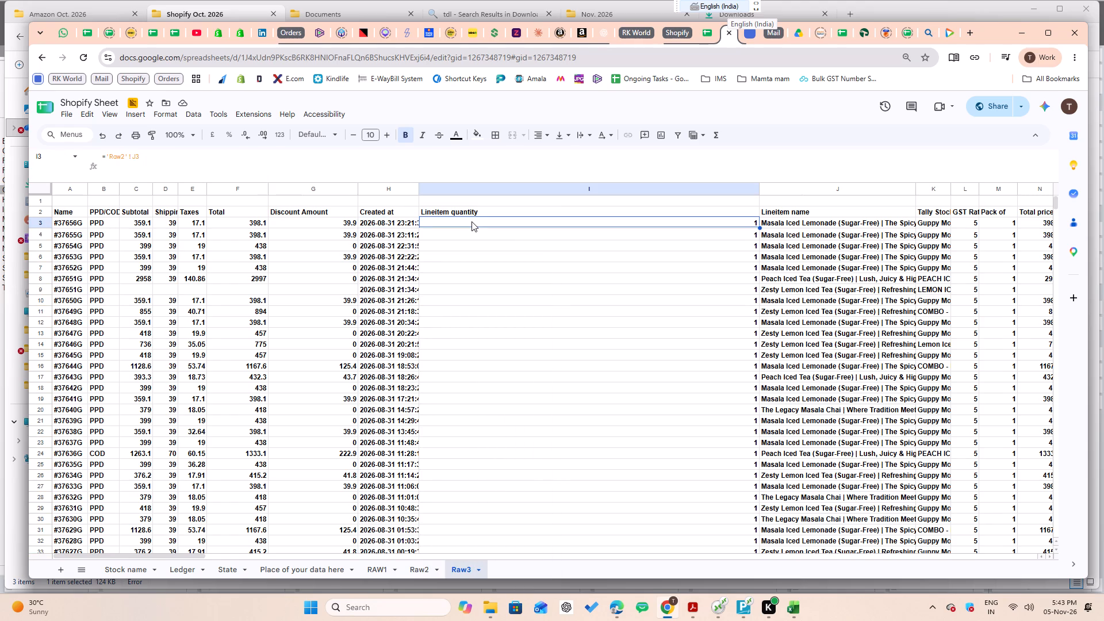
{"action": "key", "text": "Up"}
{"action": "scroll", "coordinate": [540, 427], "scroll_direction": "down", "scroll_amount": 6}
{"action": "scroll", "coordinate": [588, 411], "scroll_direction": "down", "scroll_amount": 5}
{"action": "scroll", "coordinate": [588, 411], "scroll_direction": "up", "scroll_amount": 3}
{"action": "middle_click", "coordinate": [588, 411]}
{"action": "scroll", "coordinate": [588, 411], "scroll_direction": "down", "scroll_amount": 1}
{"action": "scroll", "coordinate": [588, 411], "scroll_direction": "up", "scroll_amount": 10}
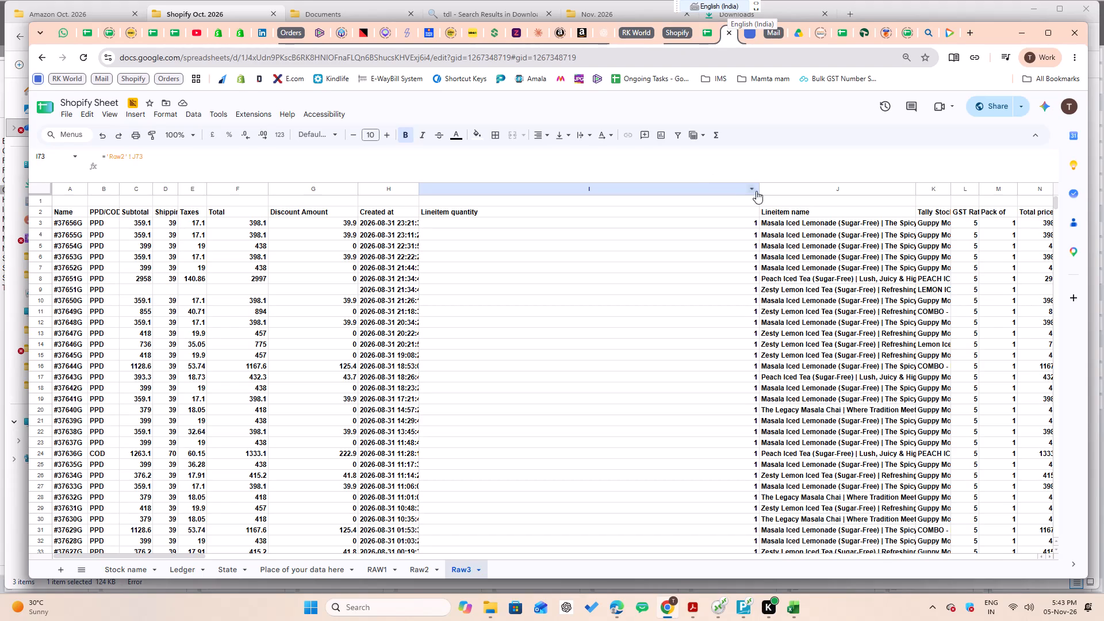
{"action": "left_click_drag", "start_coordinate": [759, 191], "coordinate": [482, 198]}
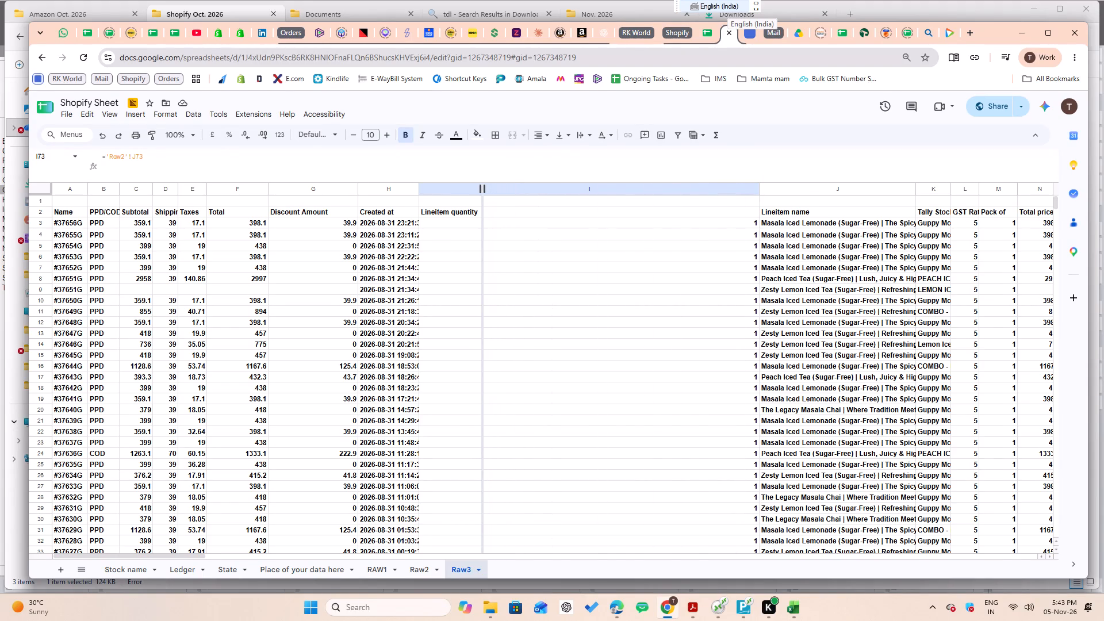
Narrow the Lineitem quantity column in Raw3 to about the width of its header text.
{"action": "left_click_drag", "start_coordinate": [482, 198], "coordinate": [481, 200]}
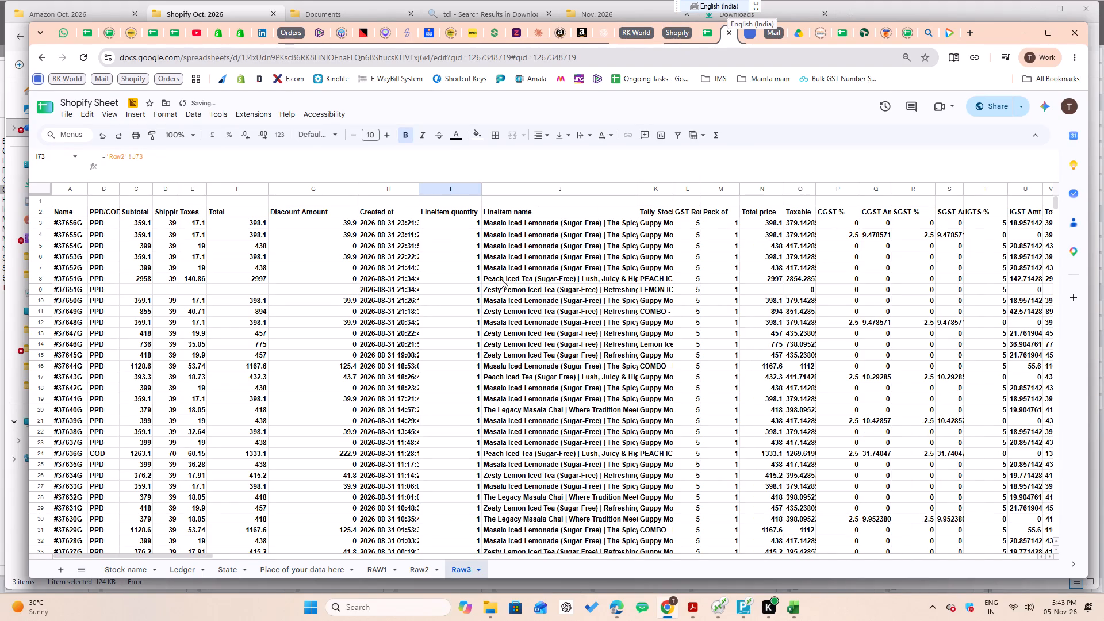
Delete the Lineitem name column from Raw3.
{"action": "left_click", "coordinate": [563, 228]}
{"action": "key", "text": "ctrl+space"}
{"action": "key", "text": "ctrl+space"}
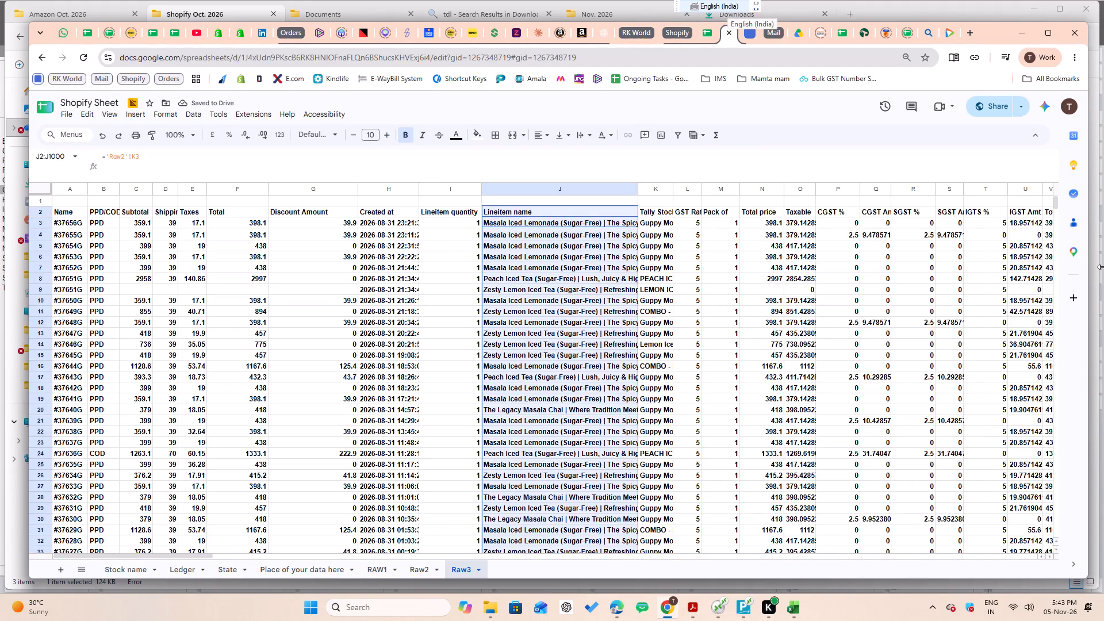
{"action": "key", "text": "ctrl+minus"}
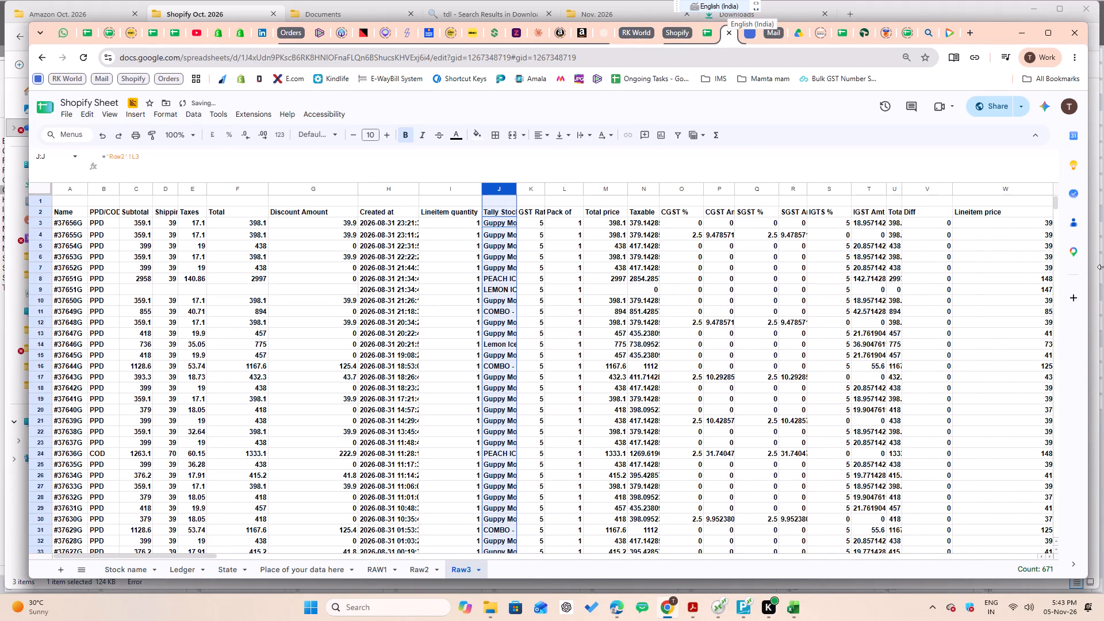
Examine Raw3's header row, the tax ledger formula and the first Narration cells, including the formula in AK3.
{"action": "key", "text": "Right"}
{"action": "key", "text": "Right"}
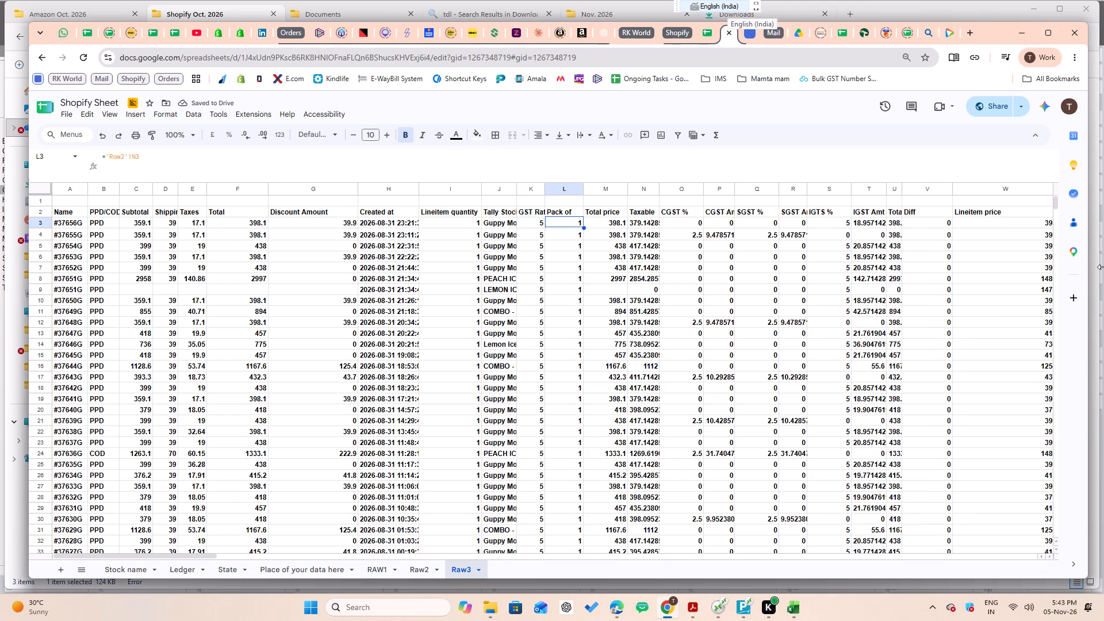
{"action": "key", "text": "Right"}
{"action": "key", "text": "Up"}
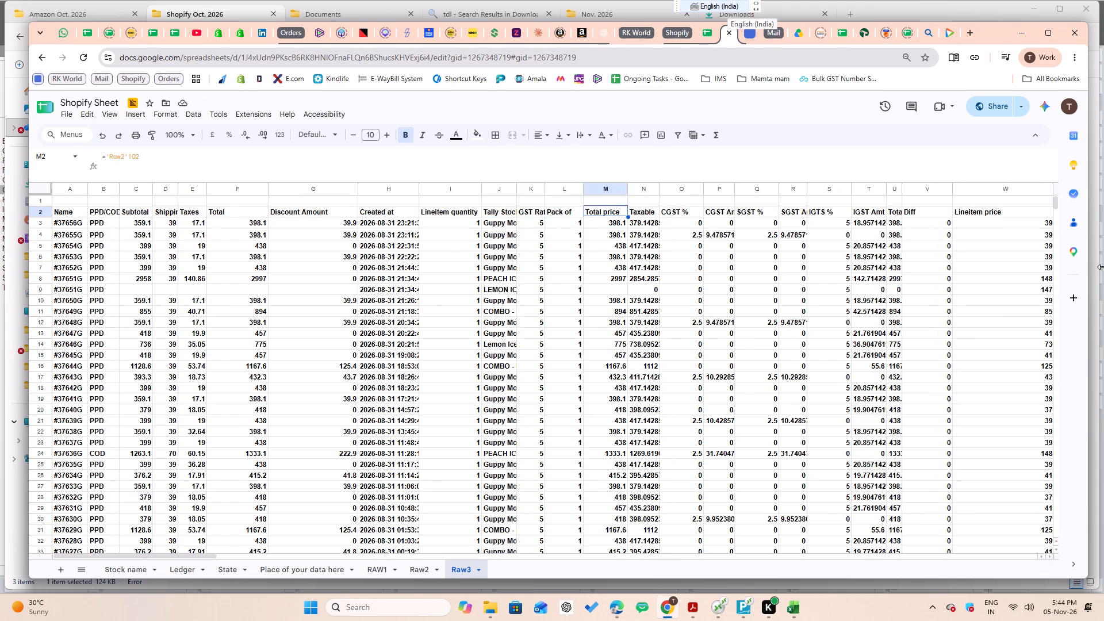
{"action": "key", "text": "ctrl+Right"}
{"action": "key", "text": "Left"}
{"action": "key", "text": "Down"}
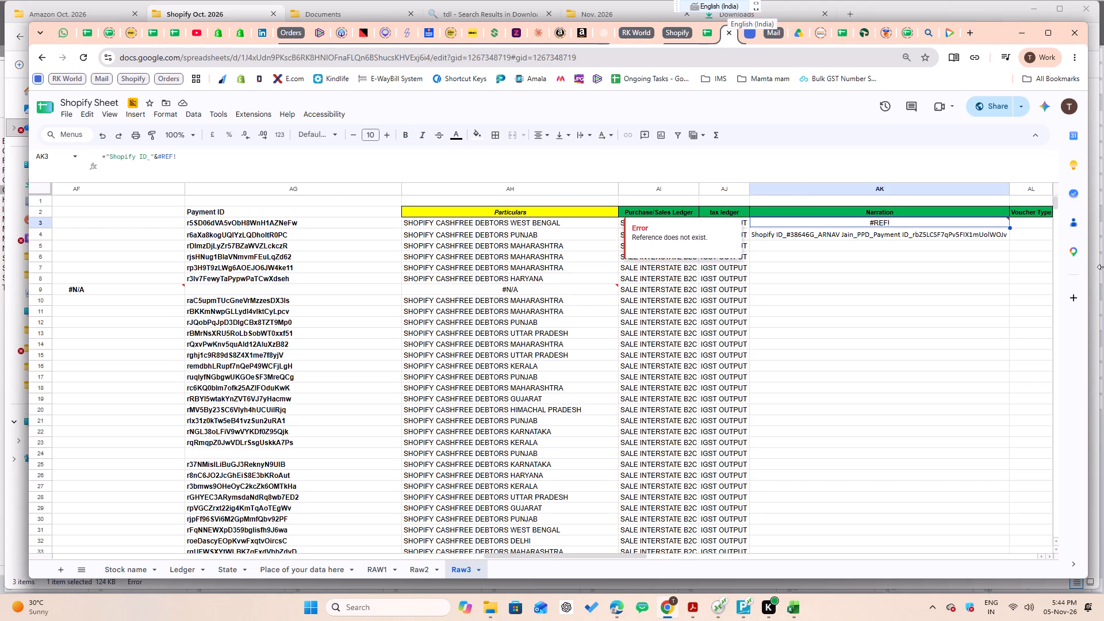
{"action": "key", "text": "Down"}
{"action": "key", "text": "Left"}
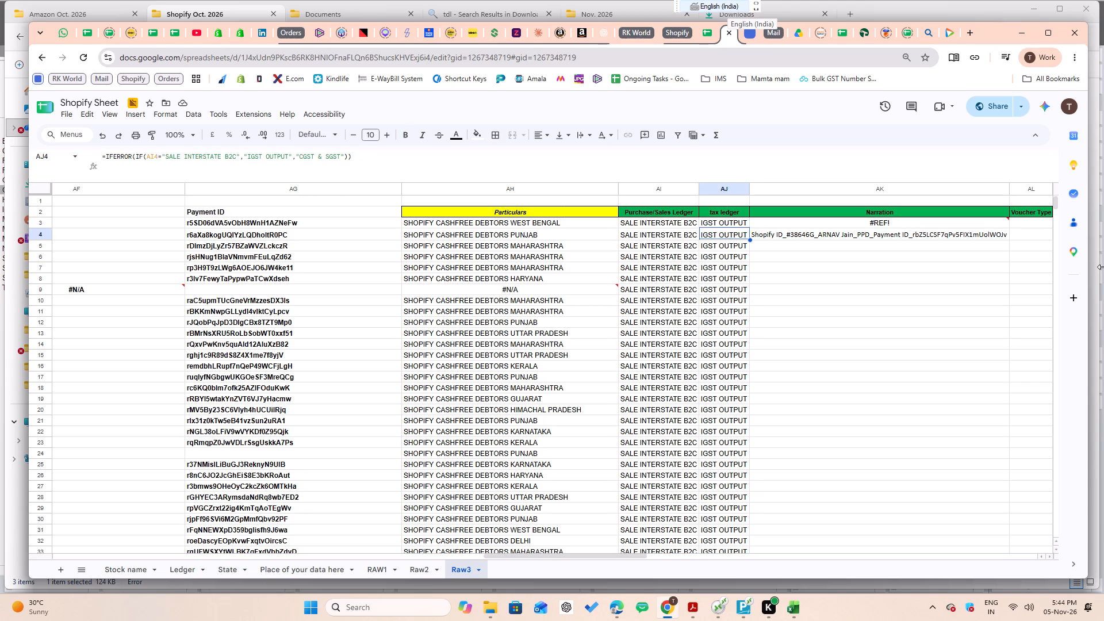
{"action": "key", "text": "Up"}
{"action": "key", "text": "Up"}
{"action": "key", "text": "ctrl+Left"}
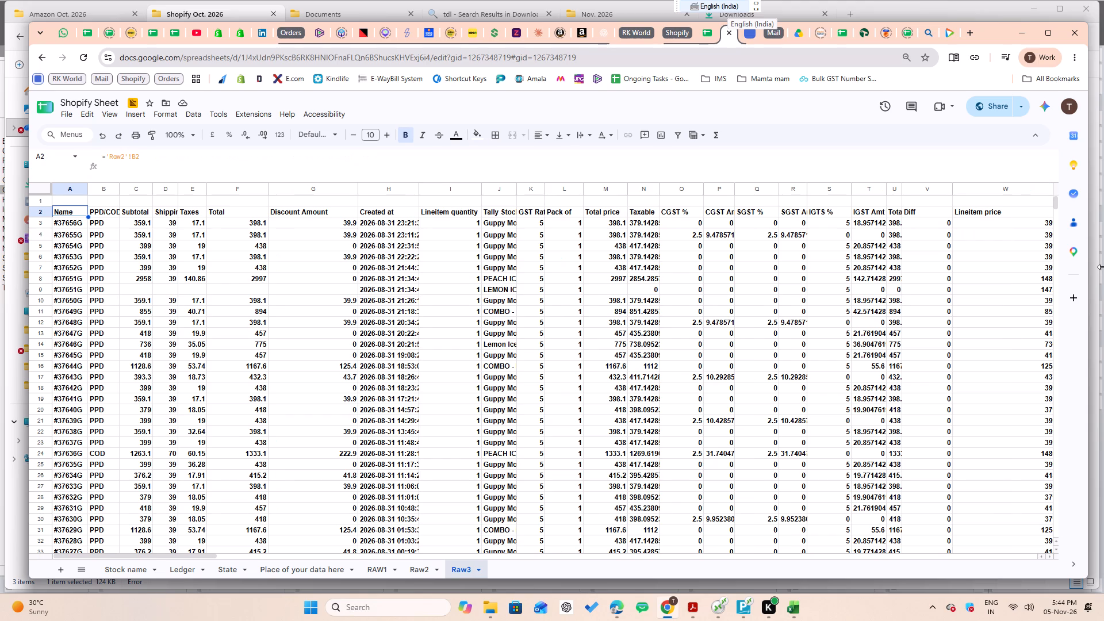
{"action": "key", "text": "Right"}
{"action": "key", "text": "Left"}
{"action": "key", "text": "Right"}
{"action": "key", "text": "Right"}
{"action": "key", "text": "ctrl+Right"}
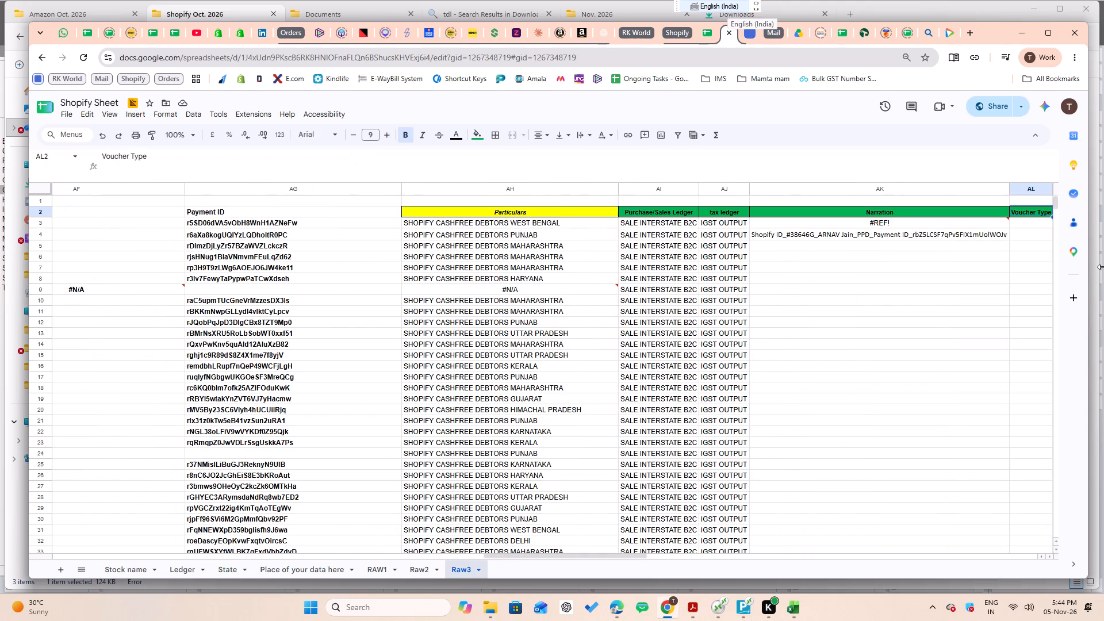
{"action": "key", "text": "Down"}
{"action": "key", "text": "Left"}
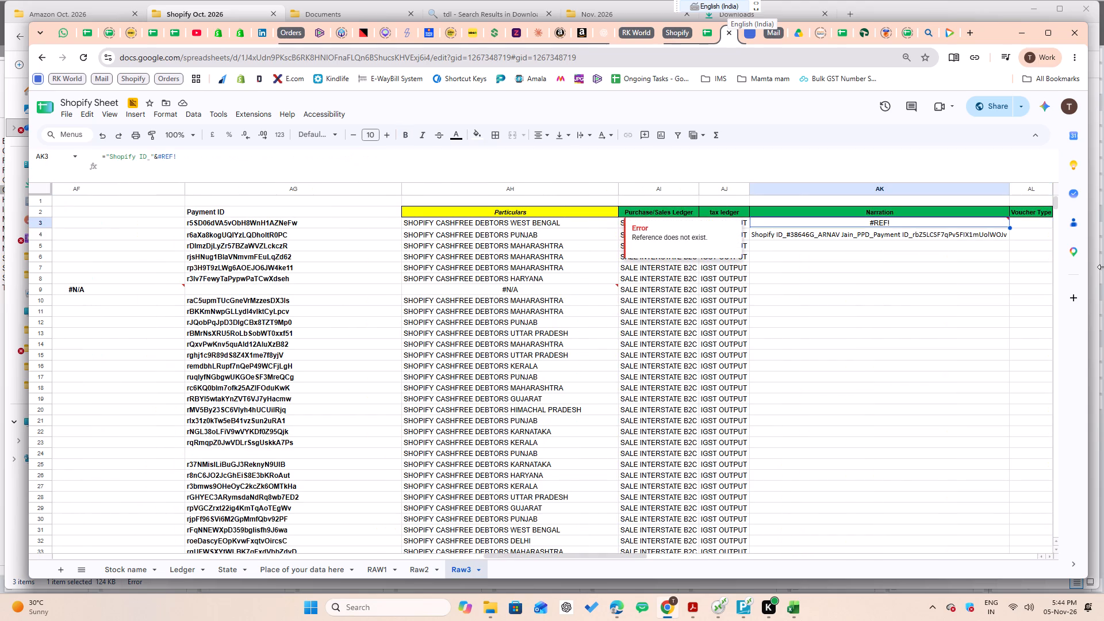
{"action": "key", "text": "Up"}
{"action": "key", "text": "Down"}
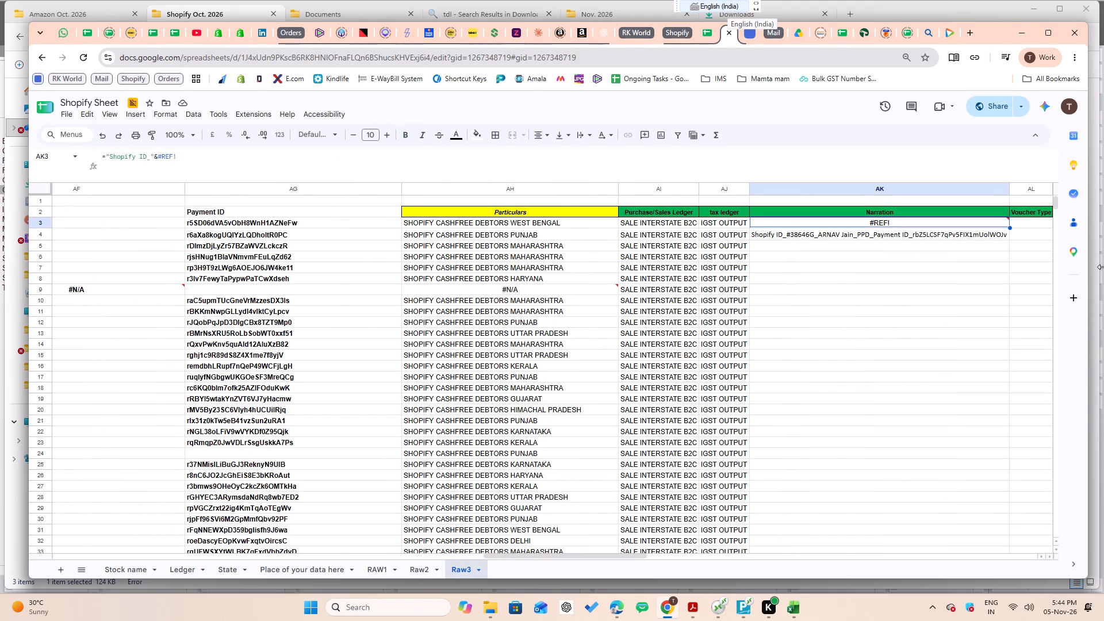
In the Narration formula in AK3, replace the broken reference after "Shopify ID_" with the order number cell A3.
{"action": "key", "text": "F2"}
{"action": "key", "text": "BackSpace"}
{"action": "key", "text": "BackSpace"}
{"action": "key", "text": "BackSpace"}
{"action": "key", "text": "BackSpace"}
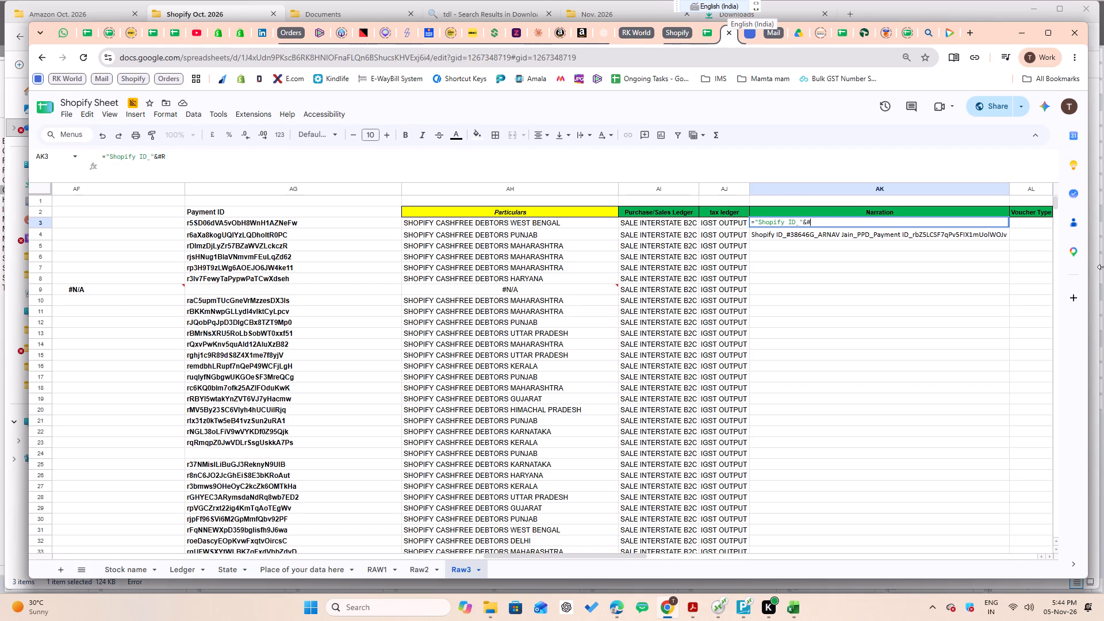
{"action": "key", "text": "BackSpace"}
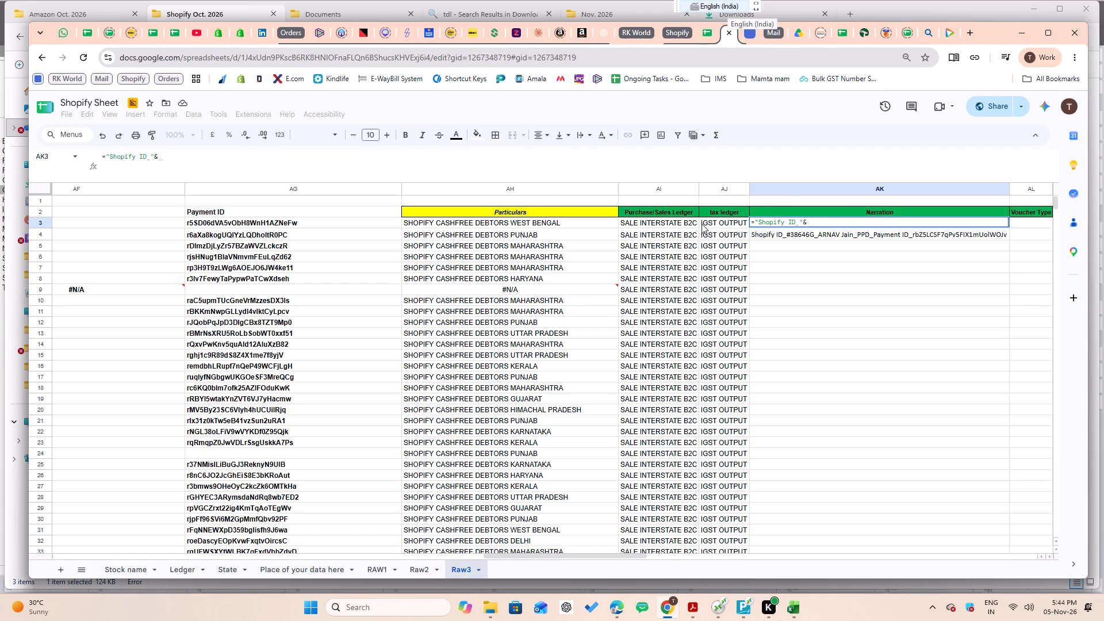
{"action": "left_click", "coordinate": [175, 223]}
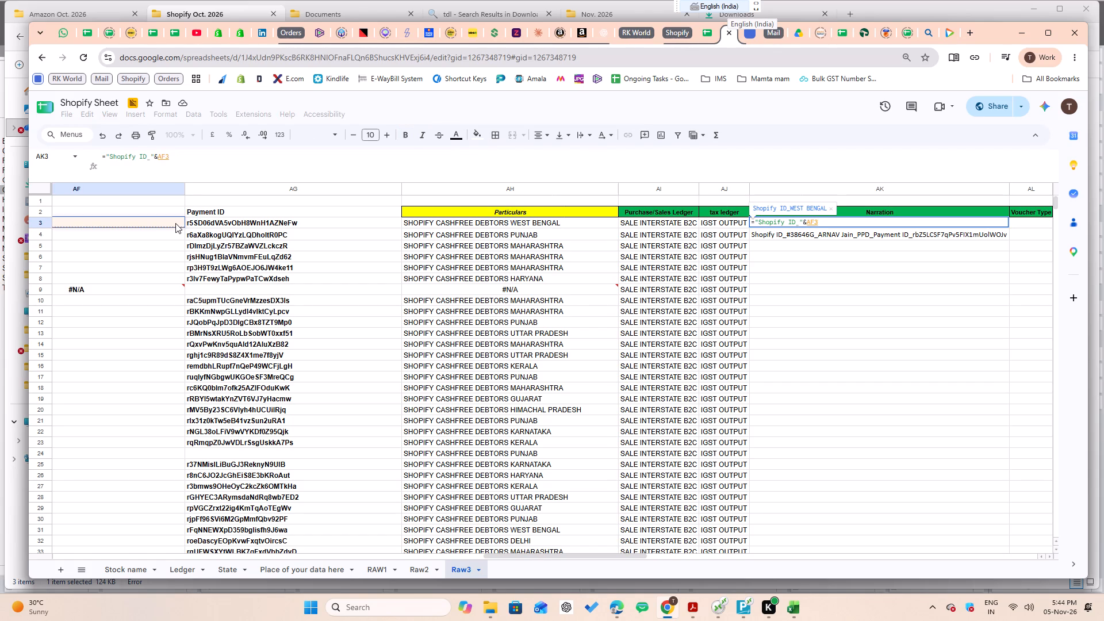
{"action": "key", "text": "ctrl+Left"}
{"action": "key", "text": "ctrl+Left"}
{"action": "key", "text": "ctrl+Left"}
{"action": "key", "text": "ctrl+Left"}
{"action": "key", "text": "ctrl+Left"}
{"action": "key", "text": "ctrl+Left"}
{"action": "key", "text": "ctrl+Left"}
{"action": "key", "text": "ctrl+Left"}
{"action": "key", "text": "ctrl+Left"}
{"action": "key", "text": "ctrl+Left"}
{"action": "key", "text": "ctrl+Left"}
{"action": "key", "text": "ctrl+Left"}
{"action": "key", "text": "ctrl+Left"}
{"action": "key", "text": "ctrl+Left"}
{"action": "key", "text": "ctrl+Left"}
{"action": "key", "text": "ctrl+Left"}
{"action": "key", "text": "ctrl+Left"}
{"action": "key", "text": "ctrl+Left"}
{"action": "key", "text": "ctrl+Left"}
{"action": "key", "text": "ctrl+Left"}
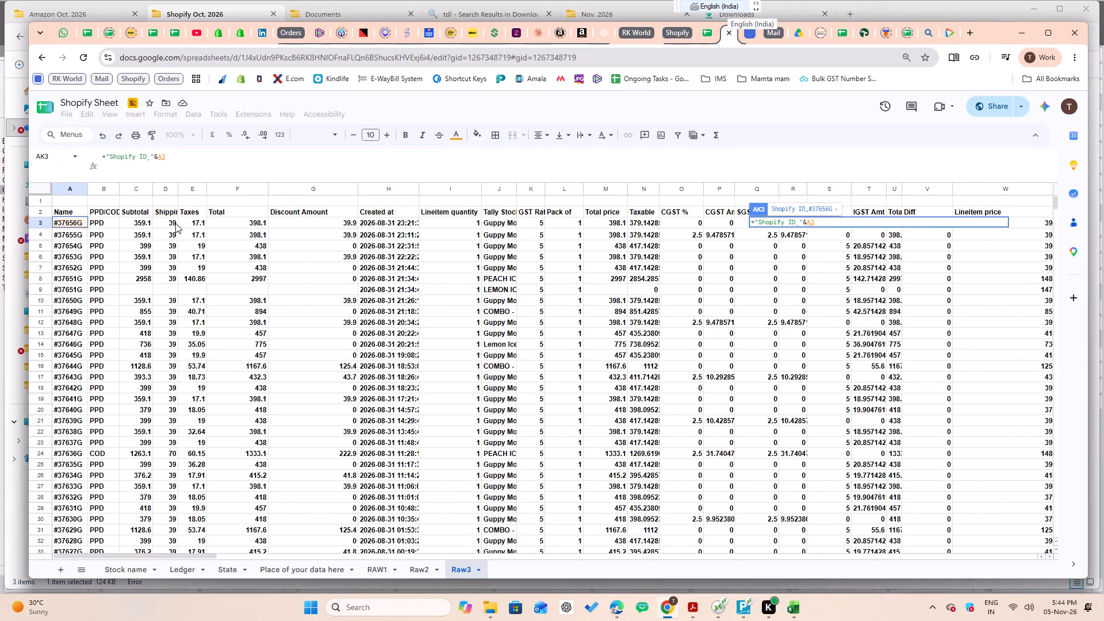
Append an "_" separator and the Billing Name cell X3 to the Narration formula in AK3.
{"action": "key", "text": "shift+ampersand"}
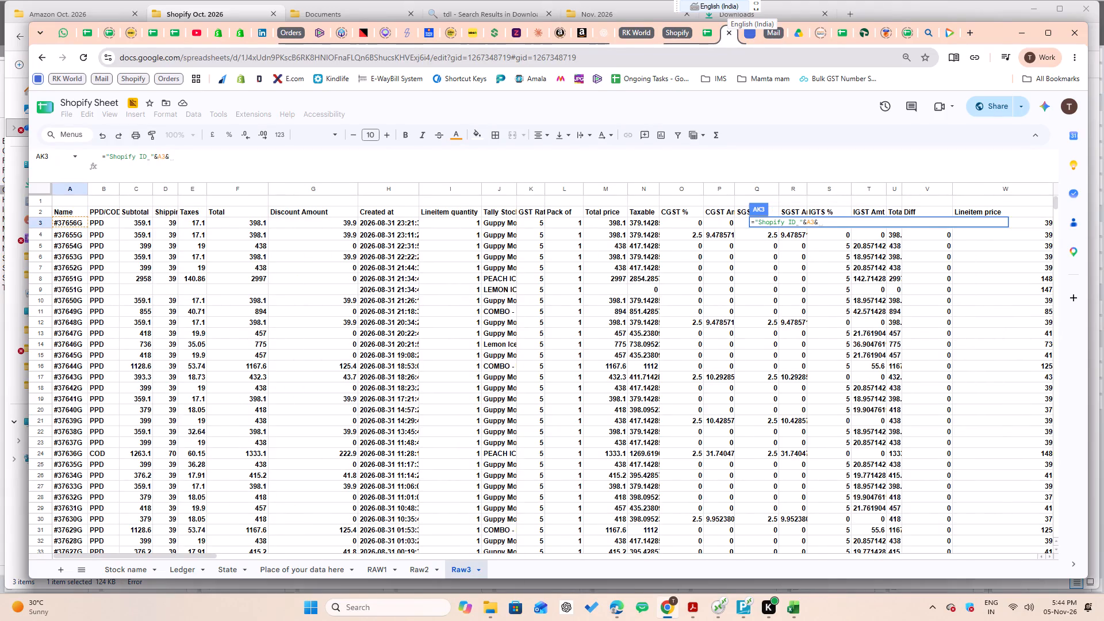
{"action": "type", "text": "\"_\""}
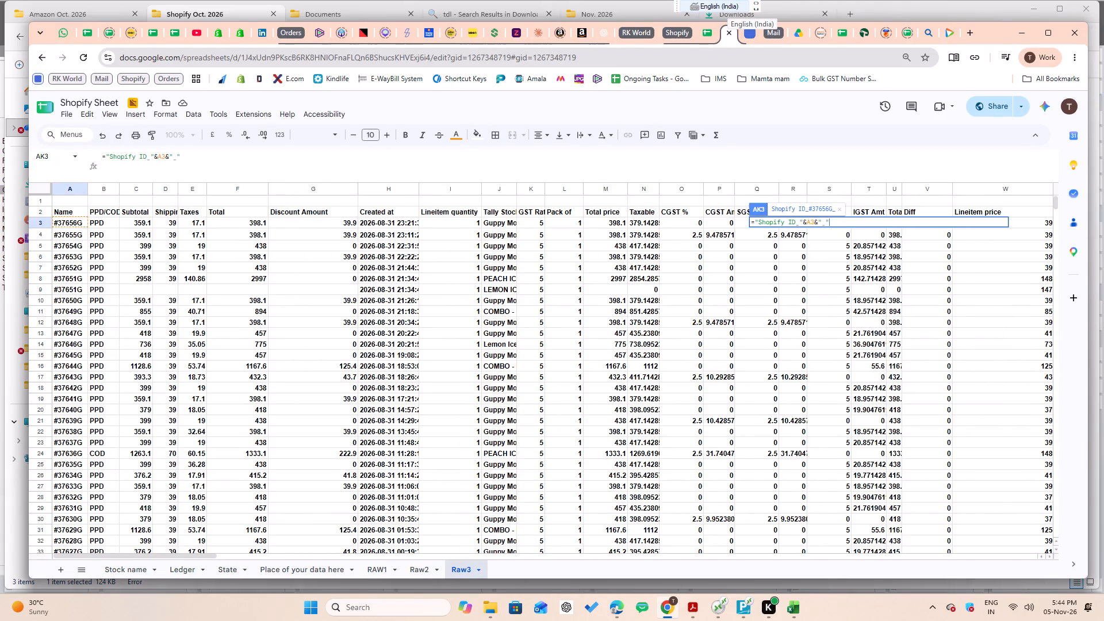
{"action": "key", "text": "shift+ampersand"}
{"action": "key", "text": "Right"}
{"action": "key", "text": "Left"}
{"action": "key", "text": "Left"}
{"action": "key", "text": "Left"}
{"action": "key", "text": "Left"}
{"action": "key", "text": "Left"}
{"action": "key", "text": "Left"}
{"action": "key", "text": "Left"}
{"action": "key", "text": "Left"}
{"action": "key", "text": "Left"}
{"action": "key", "text": "Left"}
{"action": "key", "text": "Left"}
{"action": "key", "text": "Left"}
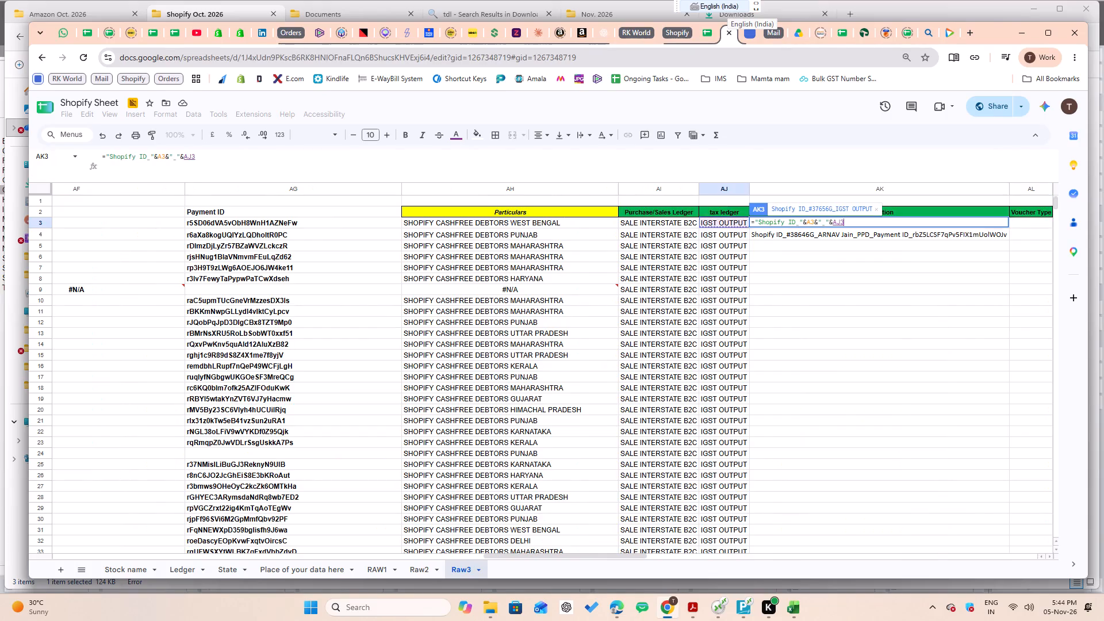
{"action": "key", "text": "Left"}
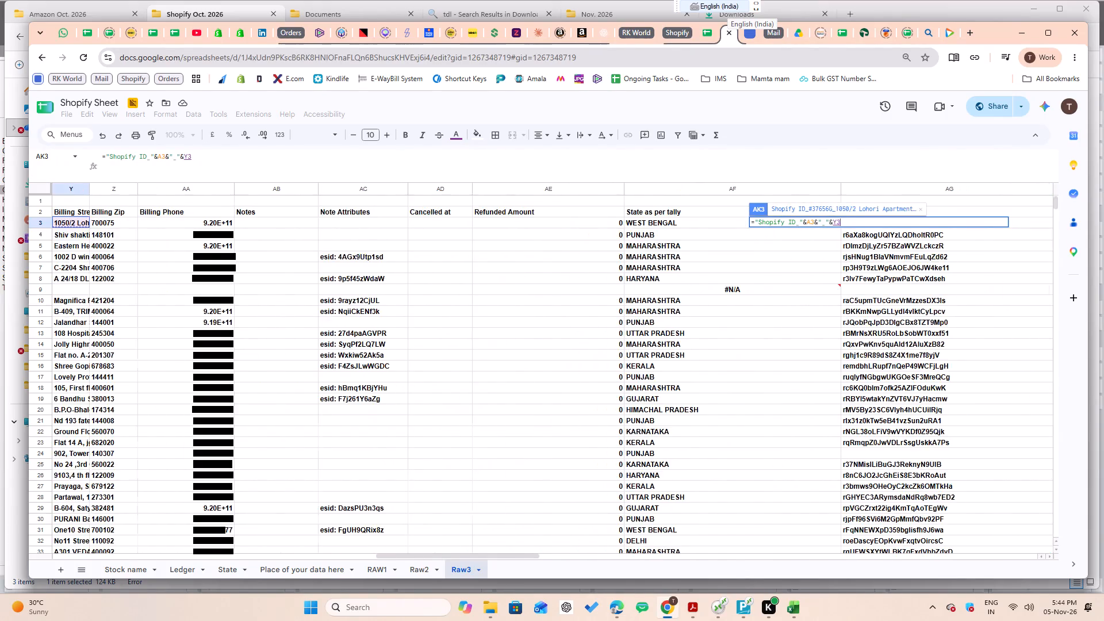
{"action": "key", "text": "Left"}
{"action": "key", "text": "Left"}
{"action": "key", "text": "Left"}
{"action": "key", "text": "Left"}
{"action": "key", "text": "Left"}
{"action": "key", "text": "Right"}
{"action": "key", "text": "Right"}
{"action": "key", "text": "Right"}
{"action": "key", "text": "Right"}
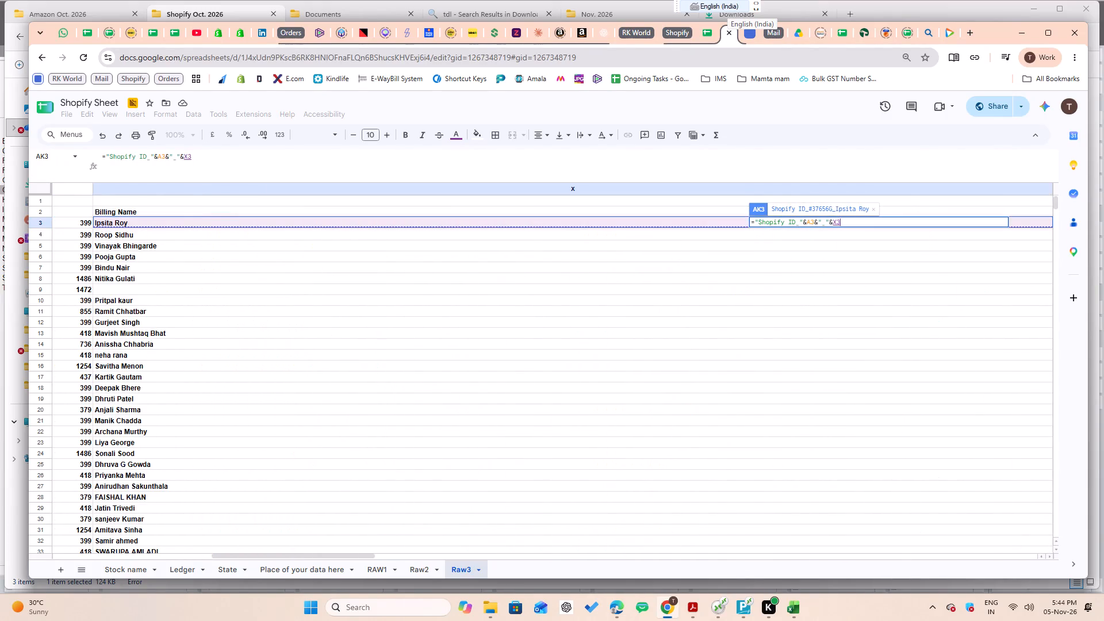
Append an "_" separator and an absolute reference to the Payment ID header, $AG$2, to the Narration formula.
{"action": "type", "text": "&\"_\""}
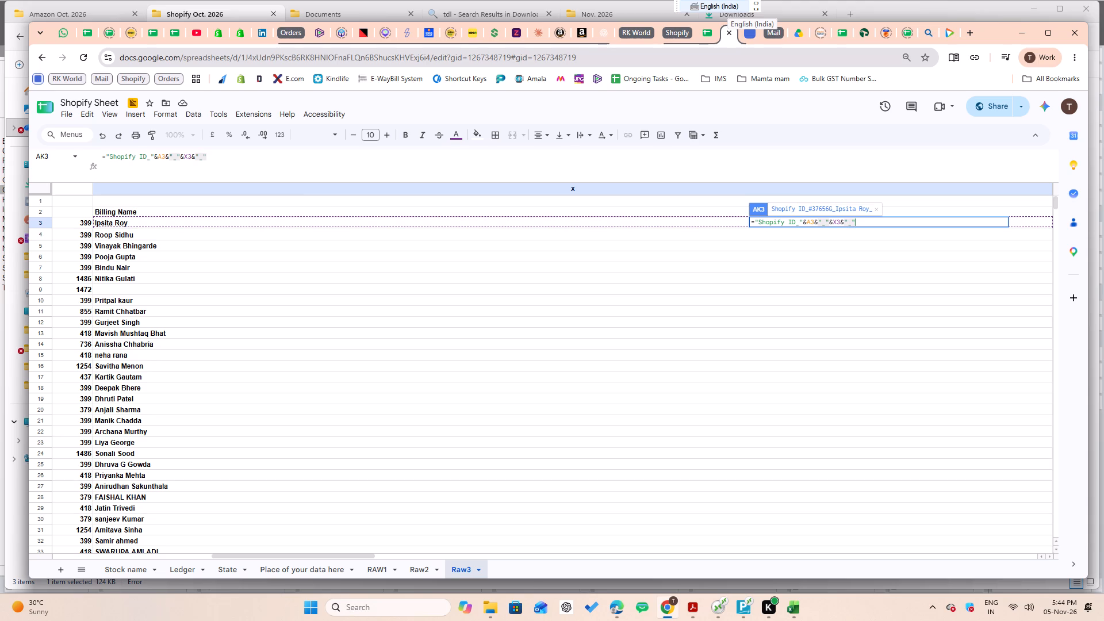
{"action": "key", "text": "shift+ampersand"}
{"action": "key", "text": "Right"}
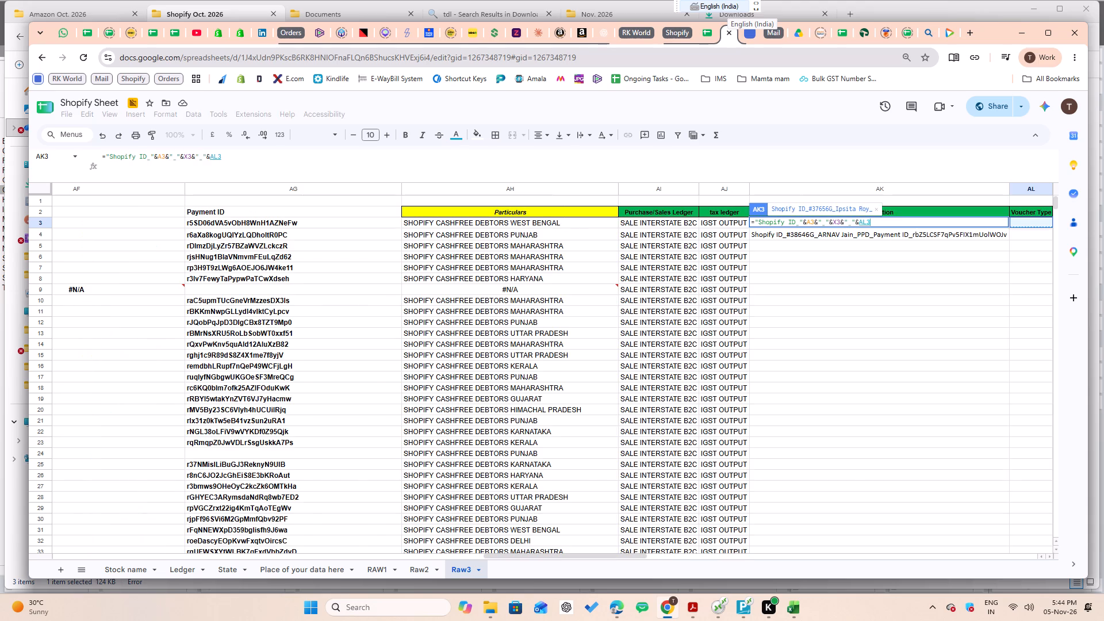
{"action": "key", "text": "Left"}
{"action": "key", "text": "Left"}
{"action": "key", "text": "Left"}
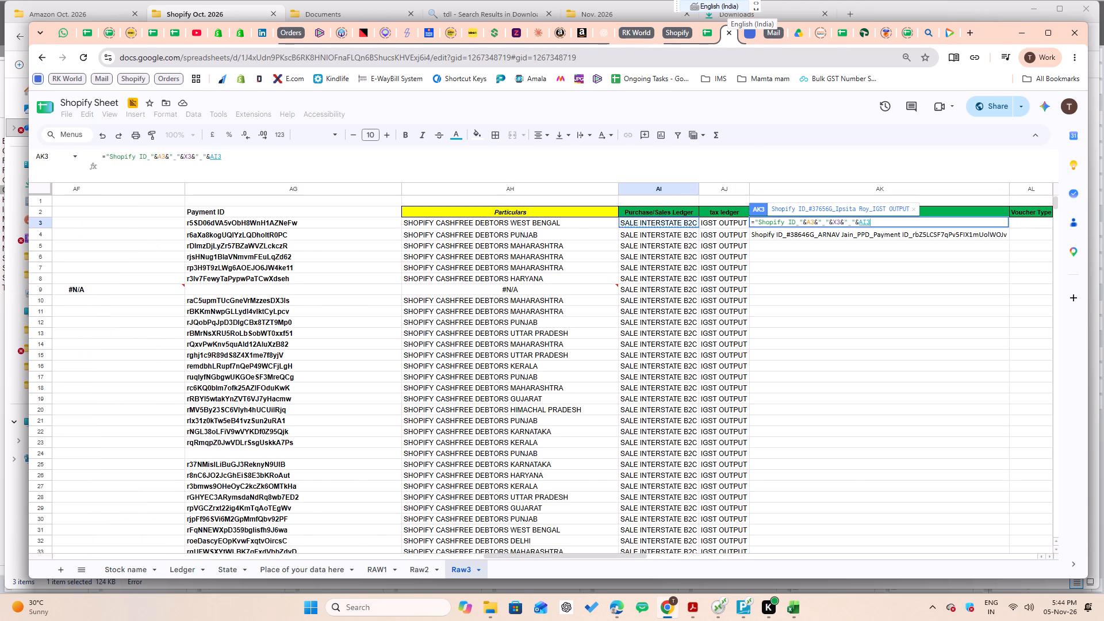
{"action": "key", "text": "Left"}
{"action": "key", "text": "Left"}
{"action": "key", "text": "Up"}
{"action": "key", "text": "F4"}
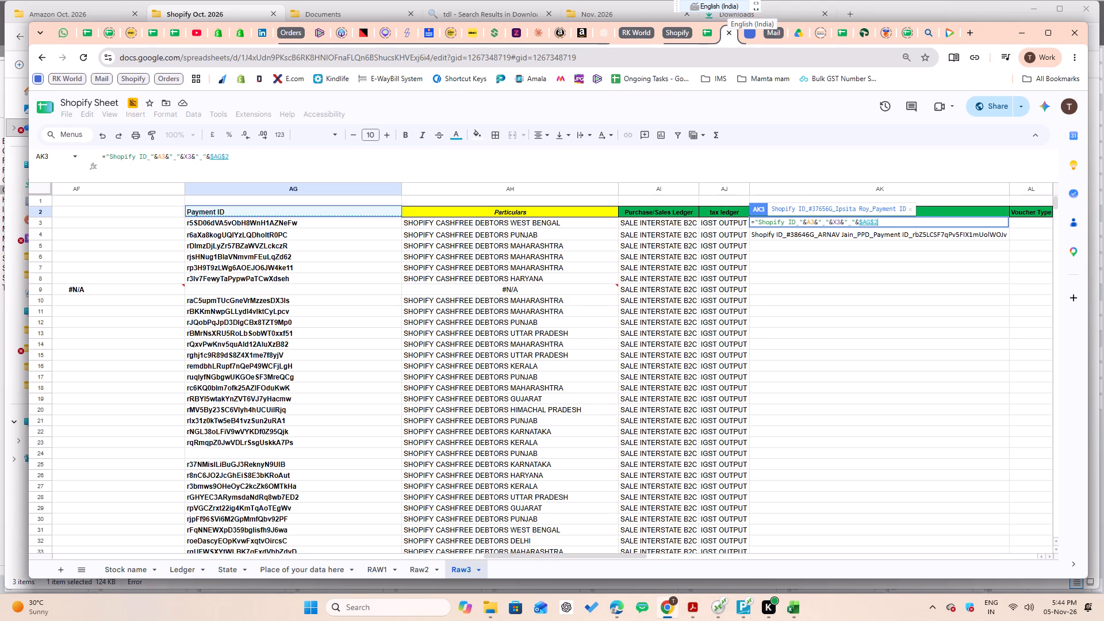
Append an "_" separator and the Payment ID value cell AG3 to the Narration formula in AK3, and commit it.
{"action": "key", "text": "shift+ampersand"}
{"action": "type", "text": "\"_\""}
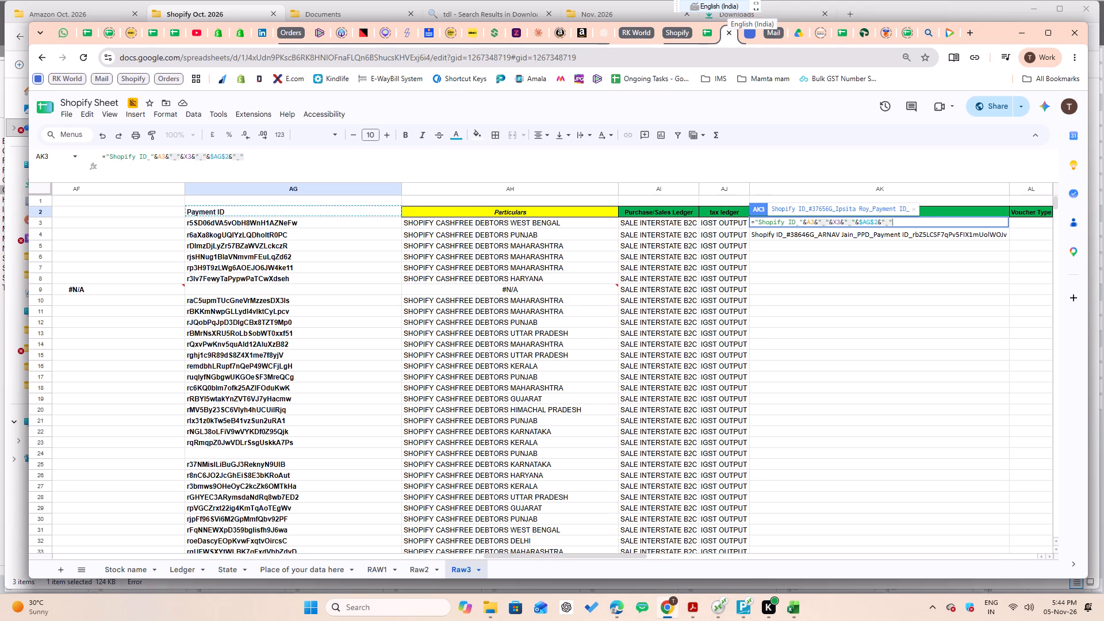
{"action": "key", "text": "Left"}
{"action": "key", "text": "Left"}
{"action": "key", "text": "Right"}
{"action": "key", "text": "Right"}
{"action": "key", "text": "Right"}
{"action": "key", "text": "Right"}
{"action": "left_click", "coordinate": [304, 223]}
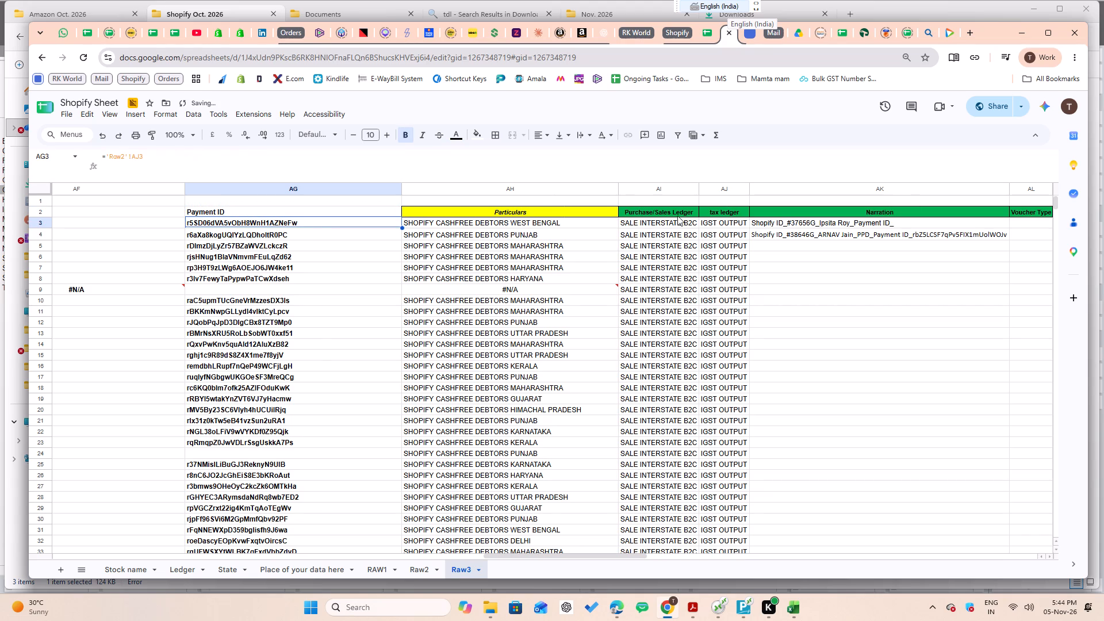
{"action": "left_click", "coordinate": [916, 224]}
{"action": "key", "text": "F2"}
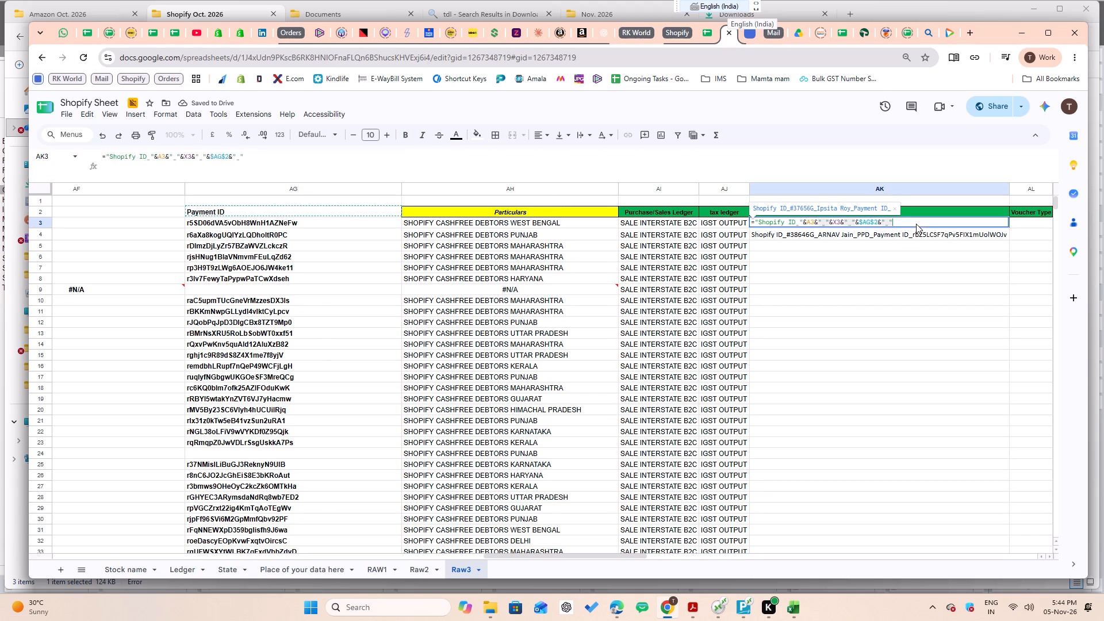
{"action": "key", "text": "shift+ampersand"}
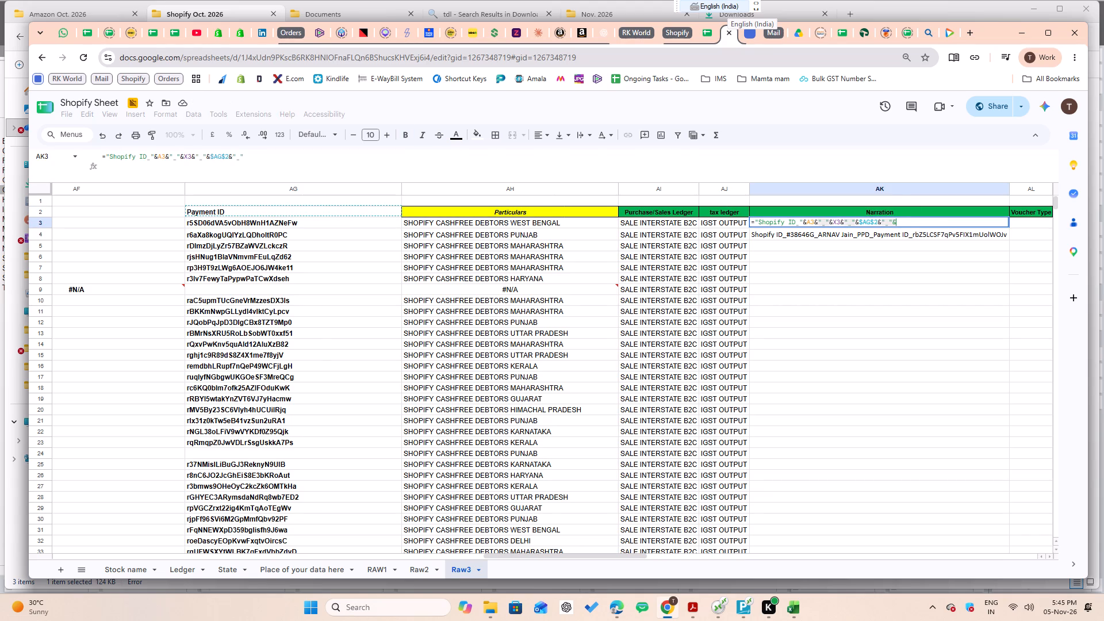
{"action": "left_click", "coordinate": [278, 223]}
{"action": "key", "text": "Return"}
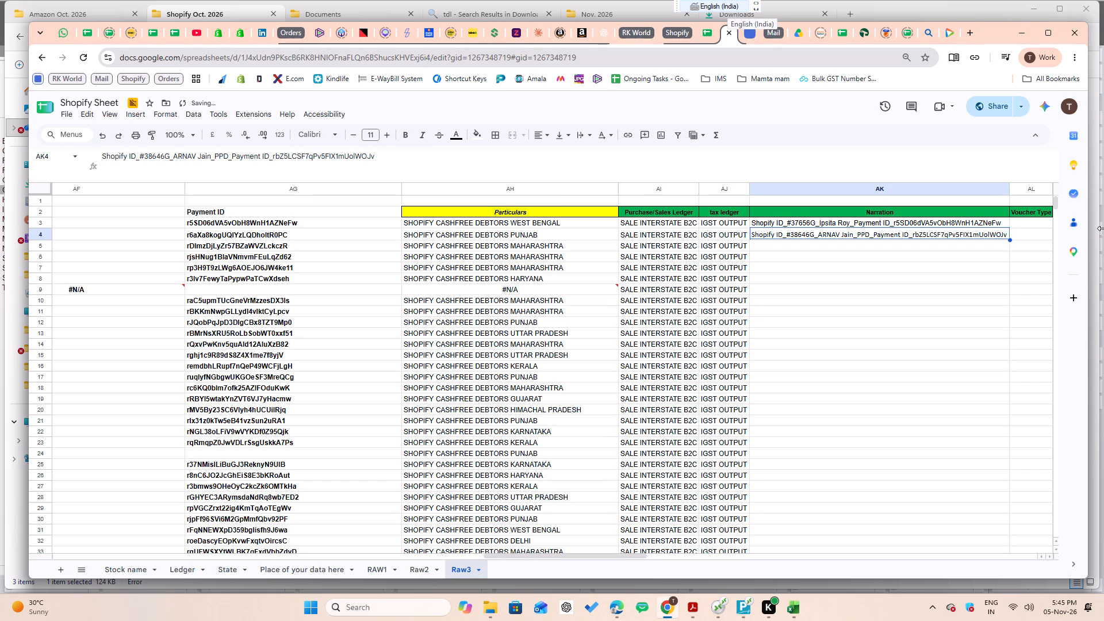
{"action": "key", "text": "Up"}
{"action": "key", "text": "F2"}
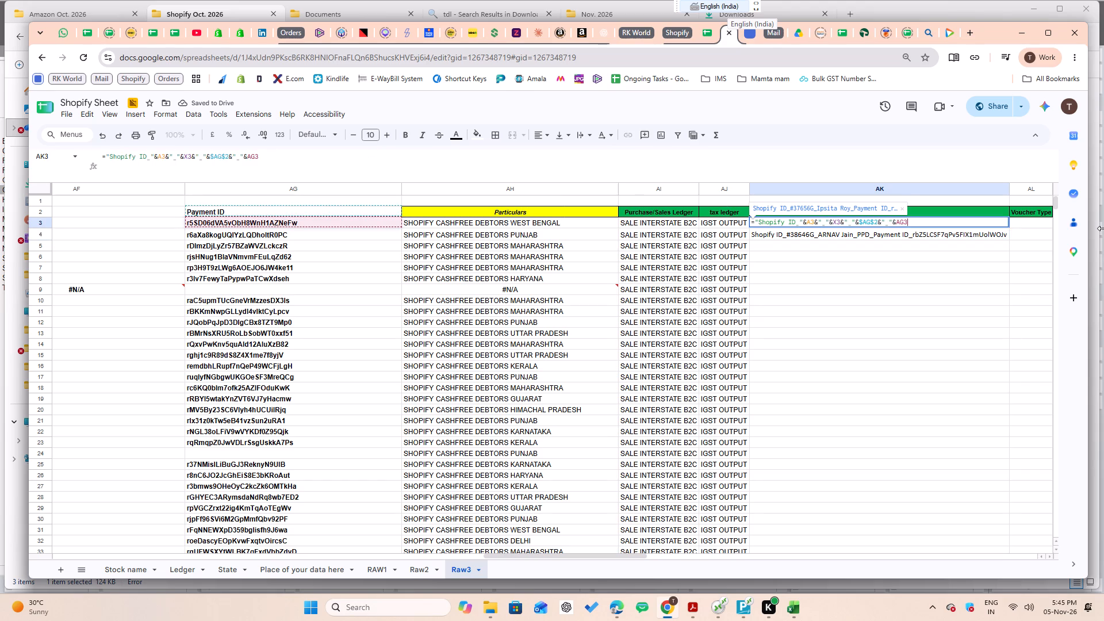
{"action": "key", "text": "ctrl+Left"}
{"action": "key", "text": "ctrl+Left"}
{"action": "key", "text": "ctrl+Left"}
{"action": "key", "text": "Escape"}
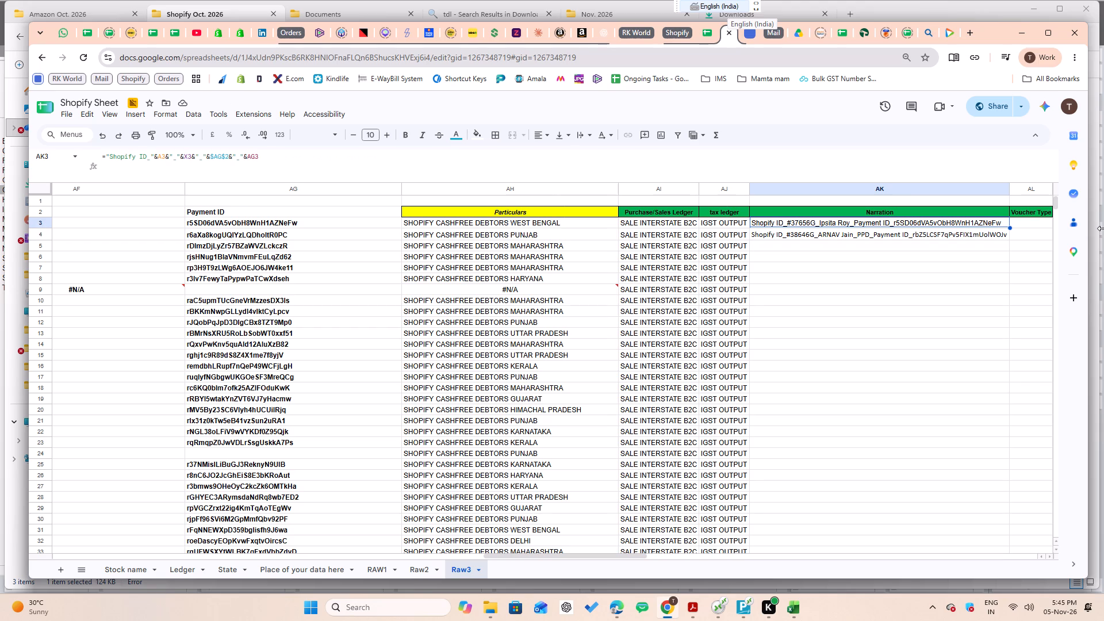
Insert a reference to the PPD/COD cell B3 just before $AG$2 in the Narration formula in AK3, and commit it.
{"action": "key", "text": "F2"}
{"action": "key", "text": "ctrl+Left"}
{"action": "key", "text": "ctrl+Left"}
{"action": "key", "text": "ctrl+Left"}
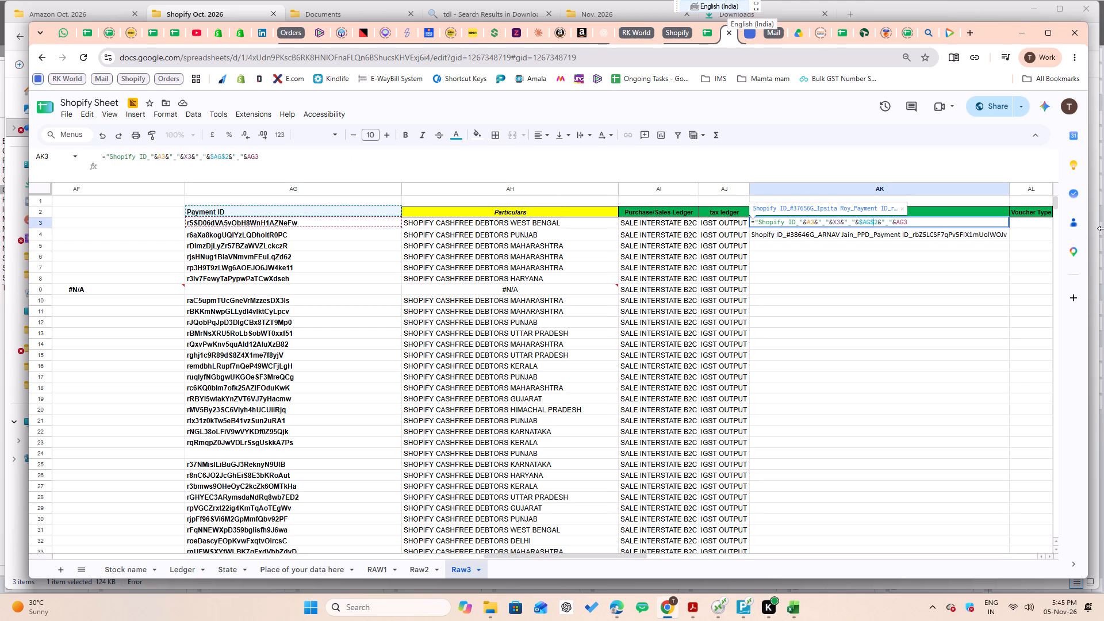
{"action": "key", "text": "Left"}
{"action": "key", "text": "Left"}
{"action": "key", "text": "Left"}
{"action": "key", "text": "Left"}
{"action": "key", "text": "Left"}
{"action": "key", "text": "shift+ampersand"}
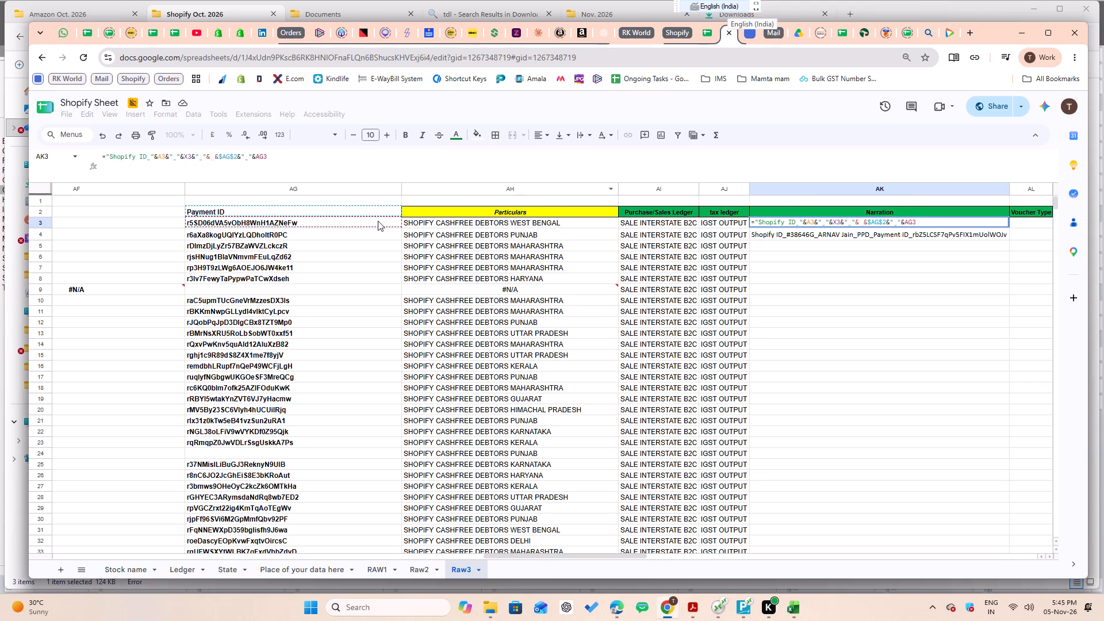
{"action": "left_click", "coordinate": [350, 220]}
{"action": "key", "text": "Left"}
{"action": "key", "text": "Left"}
{"action": "key", "text": "Left"}
{"action": "key", "text": "Left"}
{"action": "key", "text": "Left"}
{"action": "key", "text": "Left"}
{"action": "key", "text": "Left"}
{"action": "key", "text": "Left"}
{"action": "key", "text": "Left"}
{"action": "key", "text": "Left"}
{"action": "key", "text": "Left"}
{"action": "key", "text": "Left"}
{"action": "key", "text": "Left"}
{"action": "key", "text": "Left"}
{"action": "key", "text": "Left"}
{"action": "key", "text": "Left"}
{"action": "key", "text": "Left"}
{"action": "key", "text": "Left"}
{"action": "key", "text": "Left"}
{"action": "key", "text": "Left"}
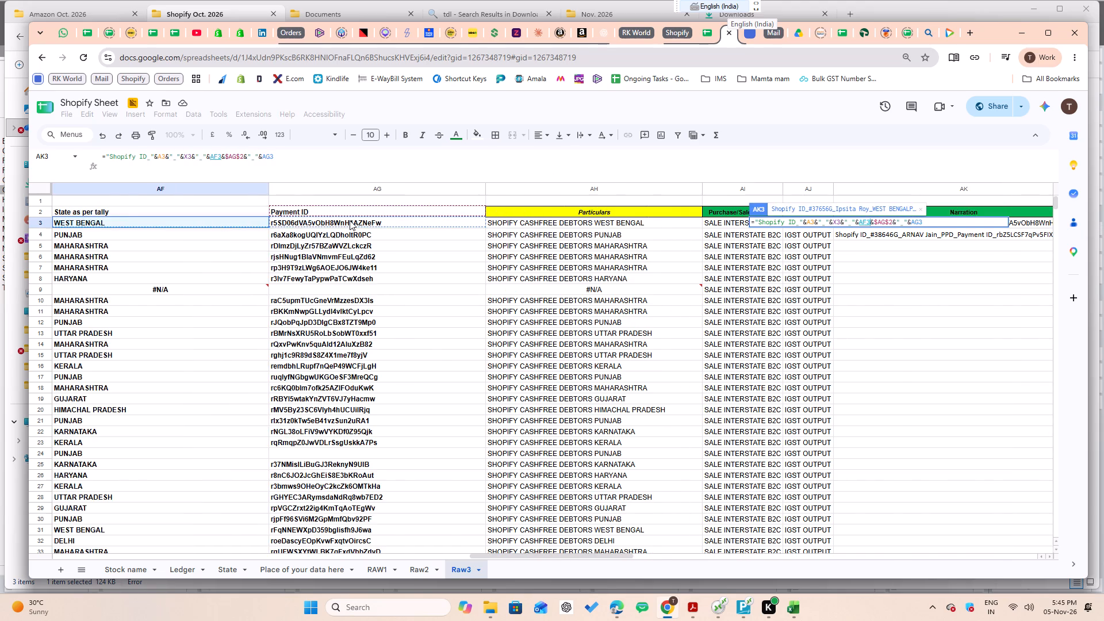
{"action": "key", "text": "Right"}
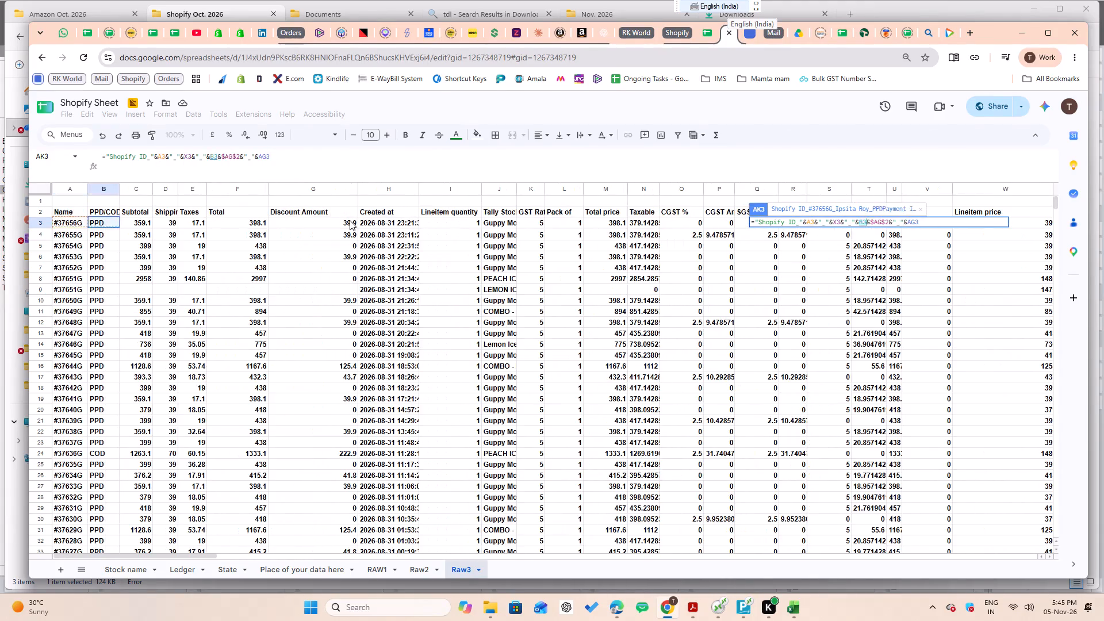
{"action": "key", "text": "Return"}
Add an "_" separator between B3 and $AG$2 in the Narration formula in AK3.
{"action": "key", "text": "Up"}
{"action": "key", "text": "Right"}
{"action": "key", "text": "Left"}
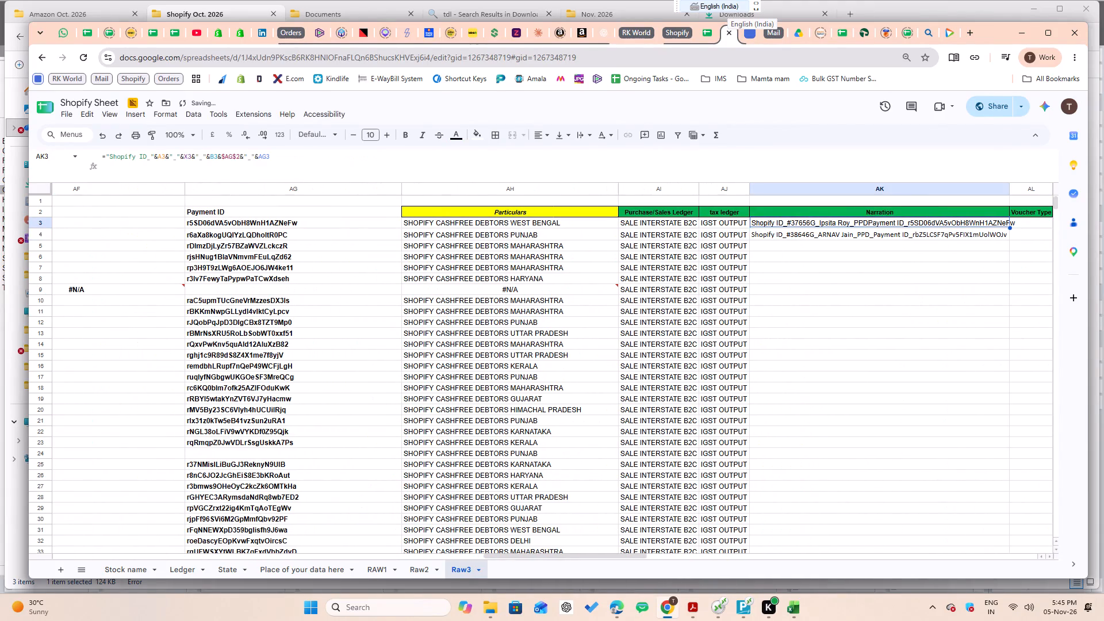
{"action": "key", "text": "F2"}
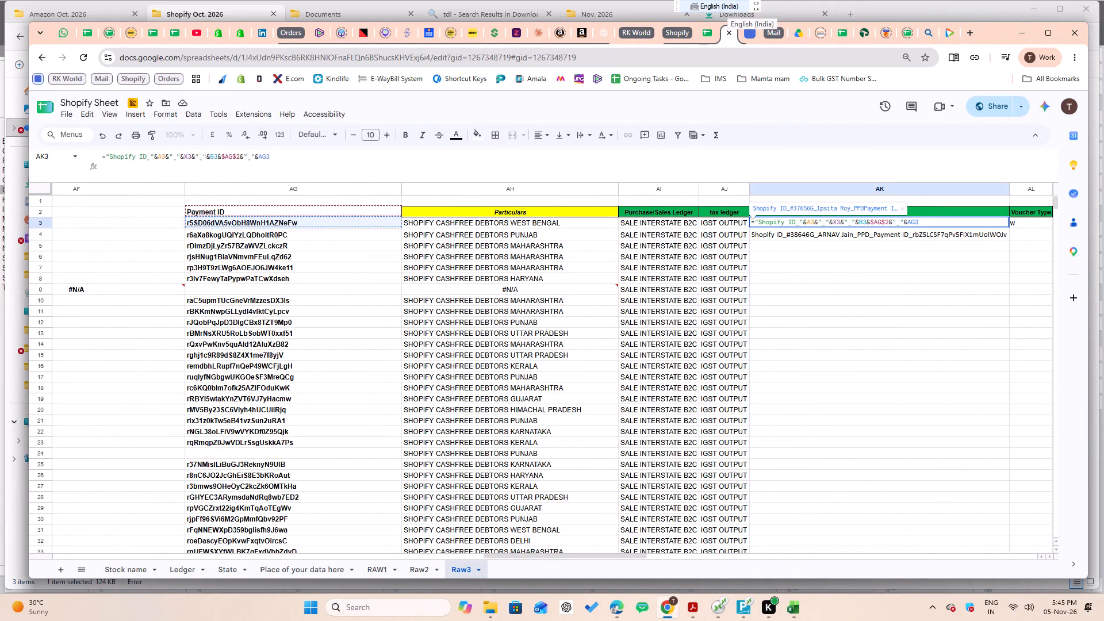
{"action": "key", "text": "Escape"}
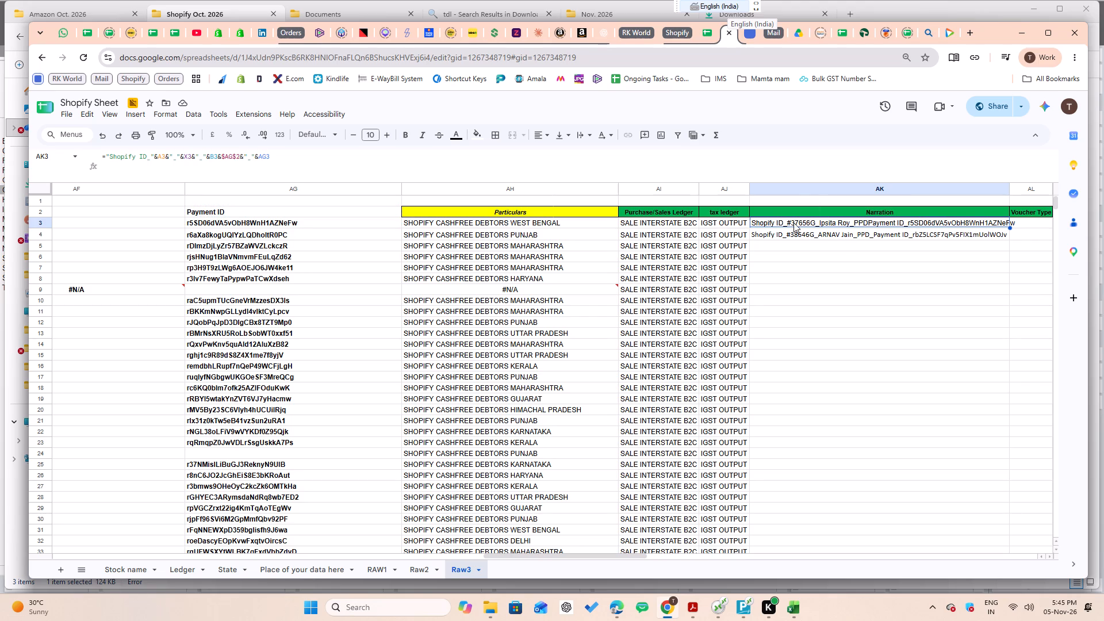
{"action": "key", "text": "F2"}
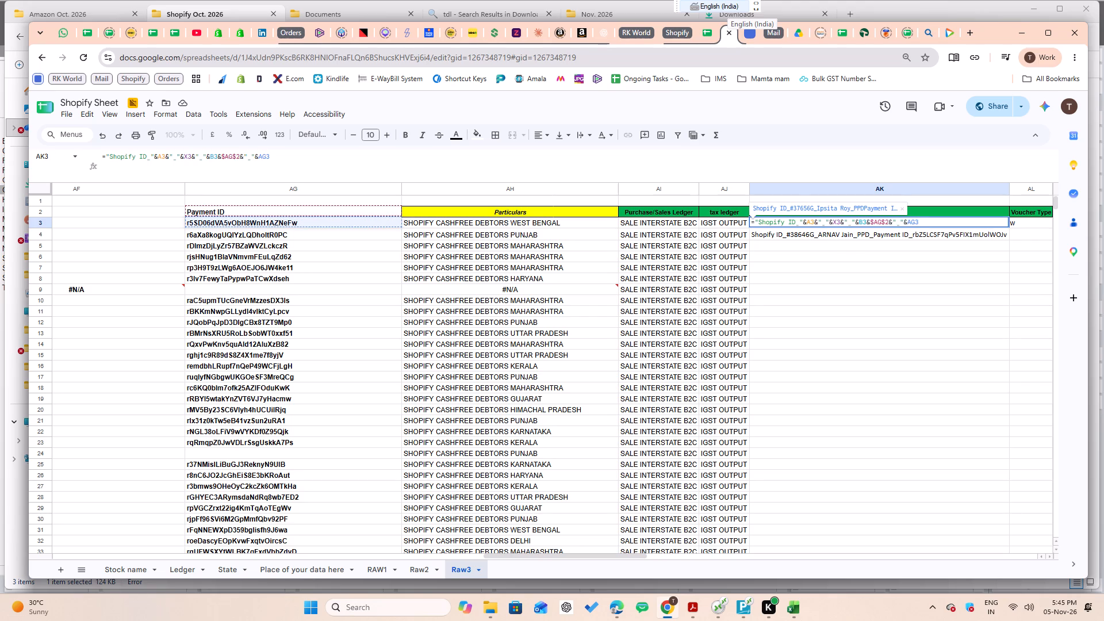
{"action": "left_click", "coordinate": [865, 224]}
{"action": "type", "text": "&\"_\""}
{"action": "key", "text": "Return"}
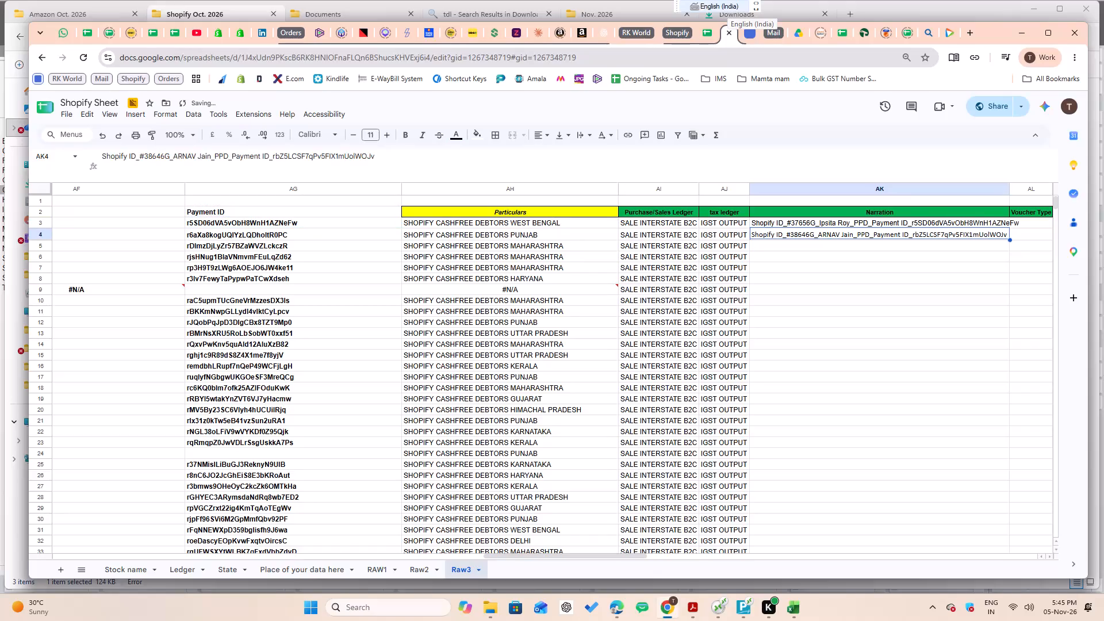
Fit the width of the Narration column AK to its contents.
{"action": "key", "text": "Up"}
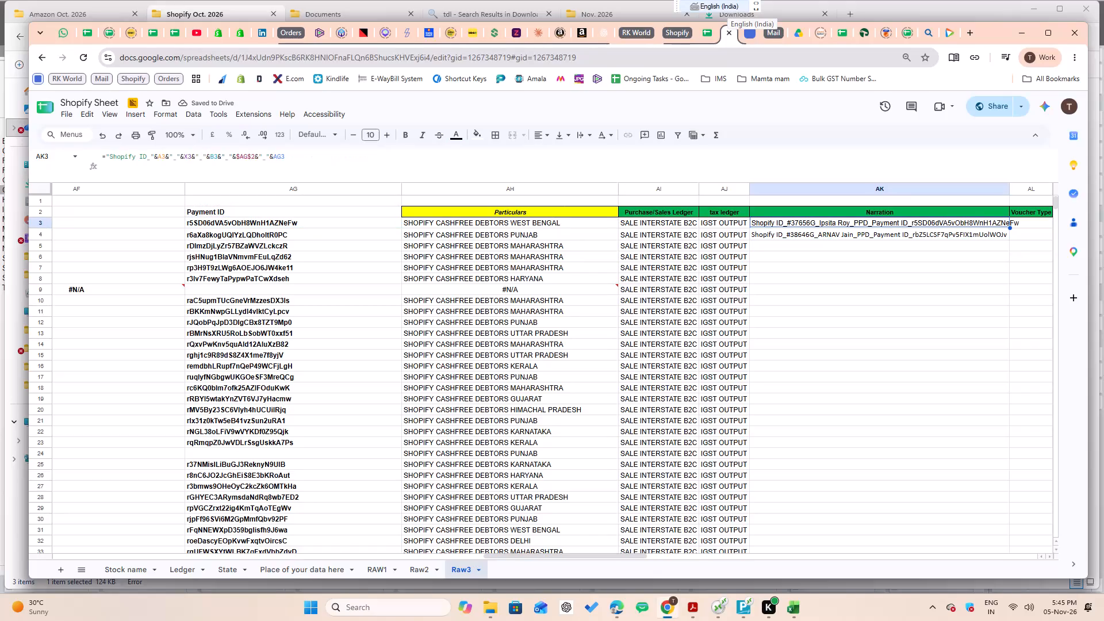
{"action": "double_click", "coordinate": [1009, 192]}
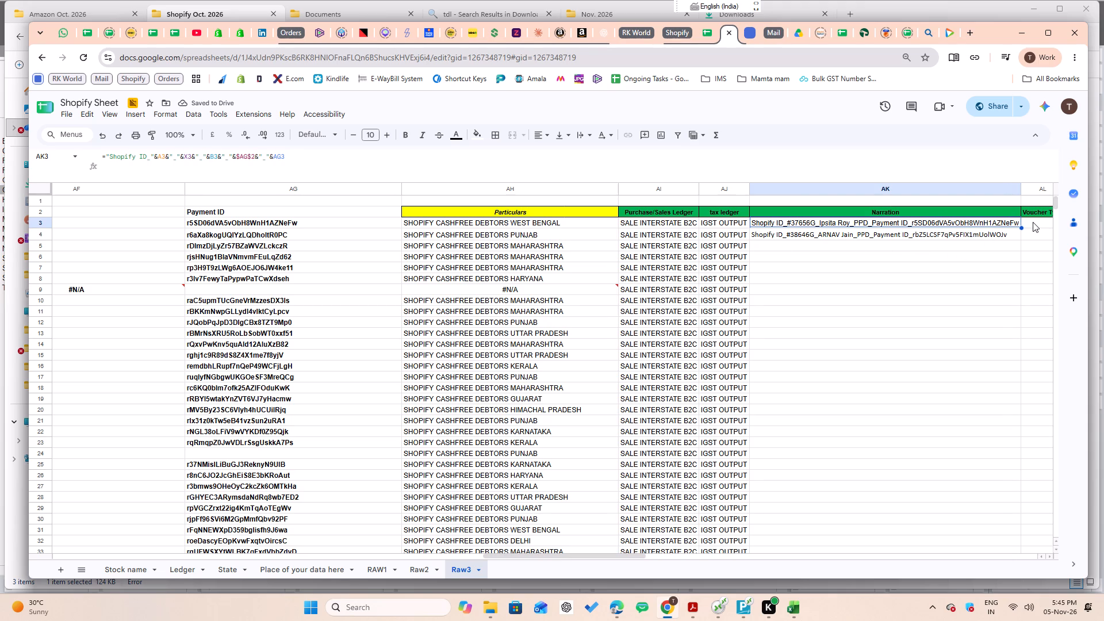
Fill the Narration formula from AK3 down column AK to row 1000.
{"action": "key", "text": "Left"}
{"action": "key", "text": "ctrl+Down"}
{"action": "key", "text": "Down"}
{"action": "key", "text": "Down"}
{"action": "key", "text": "Down"}
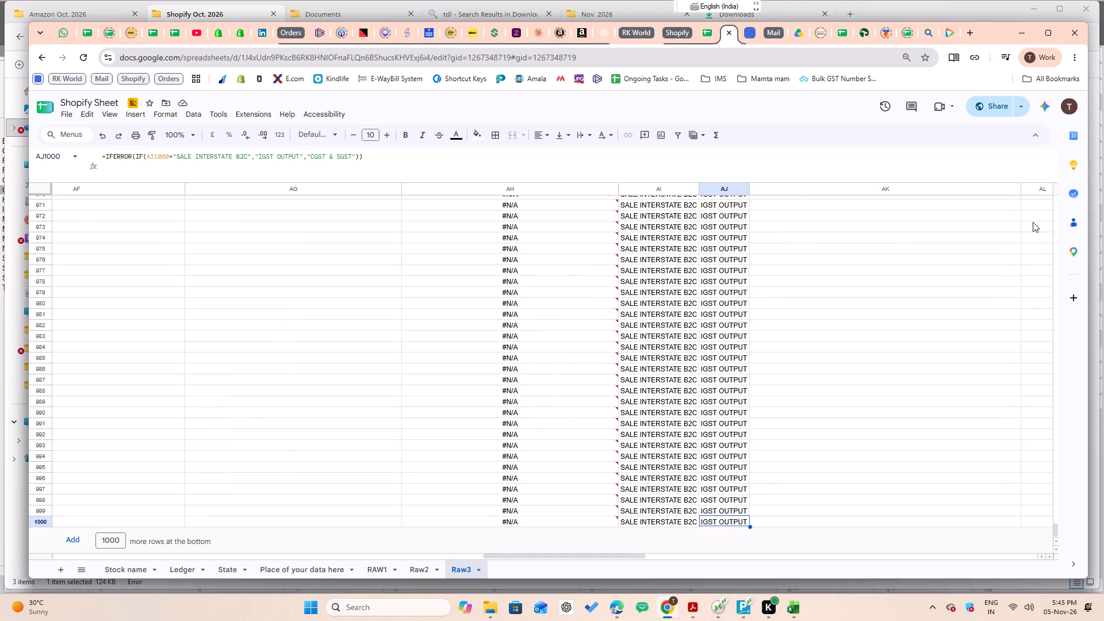
{"action": "key", "text": "Down"}
{"action": "key", "text": "Right"}
{"action": "key", "text": "ctrl+shift+Up"}
{"action": "key", "text": "ctrl+shift+Up"}
{"action": "key", "text": "ctrl+shift+Up"}
{"action": "key", "text": "ctrl+shift+Up"}
{"action": "key", "text": "ctrl+shift+Up"}
{"action": "key", "text": "ctrl+shift+Up"}
{"action": "key", "text": "ctrl+shift+Up"}
{"action": "key", "text": "ctrl+shift+Up"}
{"action": "key", "text": "ctrl+shift+Up"}
{"action": "key", "text": "ctrl+shift+Up"}
{"action": "key", "text": "ctrl+shift+Up"}
{"action": "key", "text": "ctrl+shift+Up"}
{"action": "key", "text": "ctrl+shift+Up"}
{"action": "key", "text": "shift+Down"}
{"action": "key", "text": "shift+Down"}
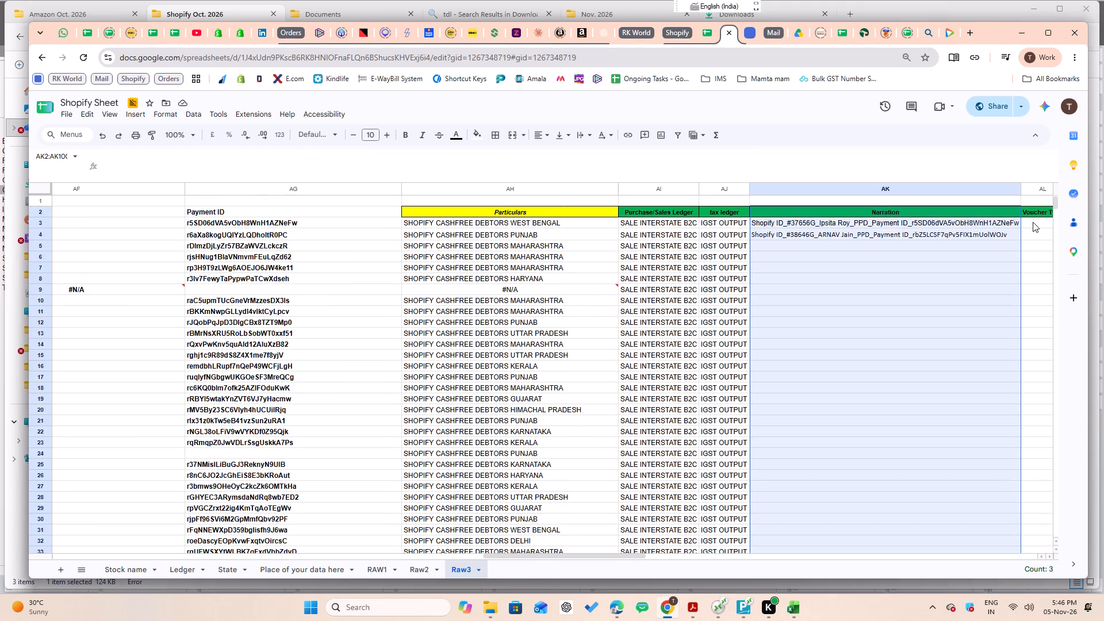
{"action": "key", "text": "ctrl+d"}
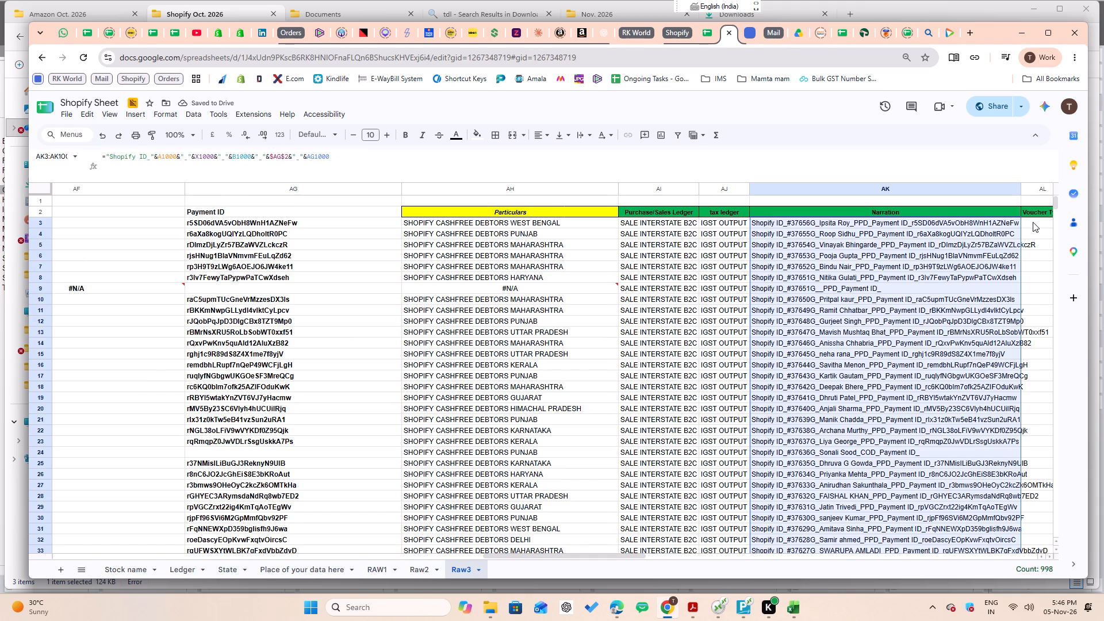
Fit the width of the Narration column AK to the filled narrations.
{"action": "double_click", "coordinate": [1023, 187]}
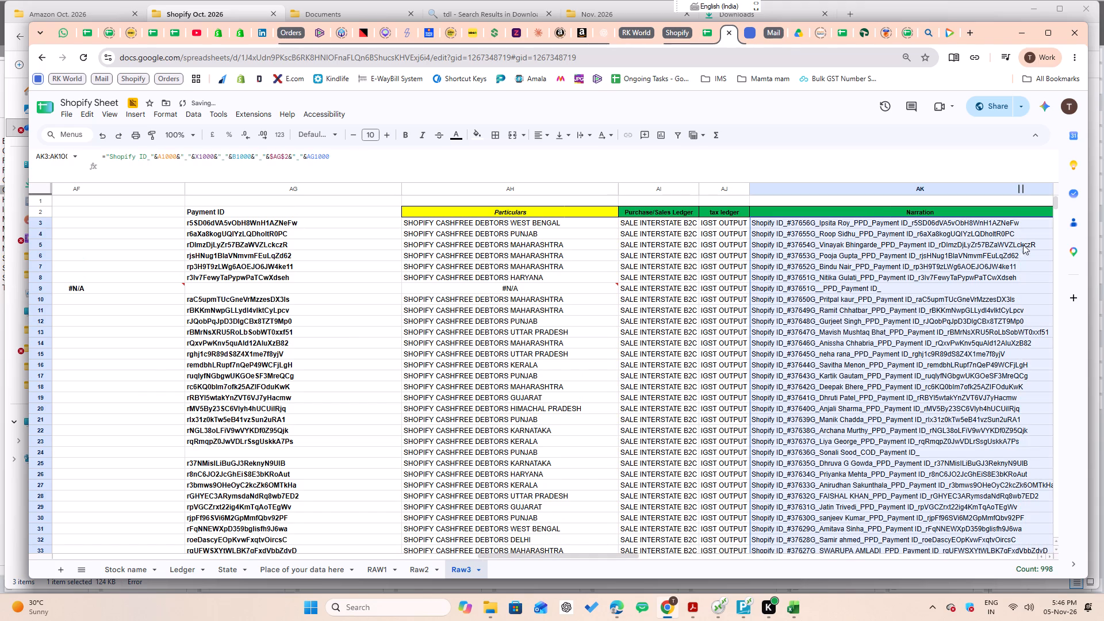
Check the filled Narration column at its last row and at its first rows.
{"action": "key", "text": "Right"}
{"action": "key", "text": "Left"}
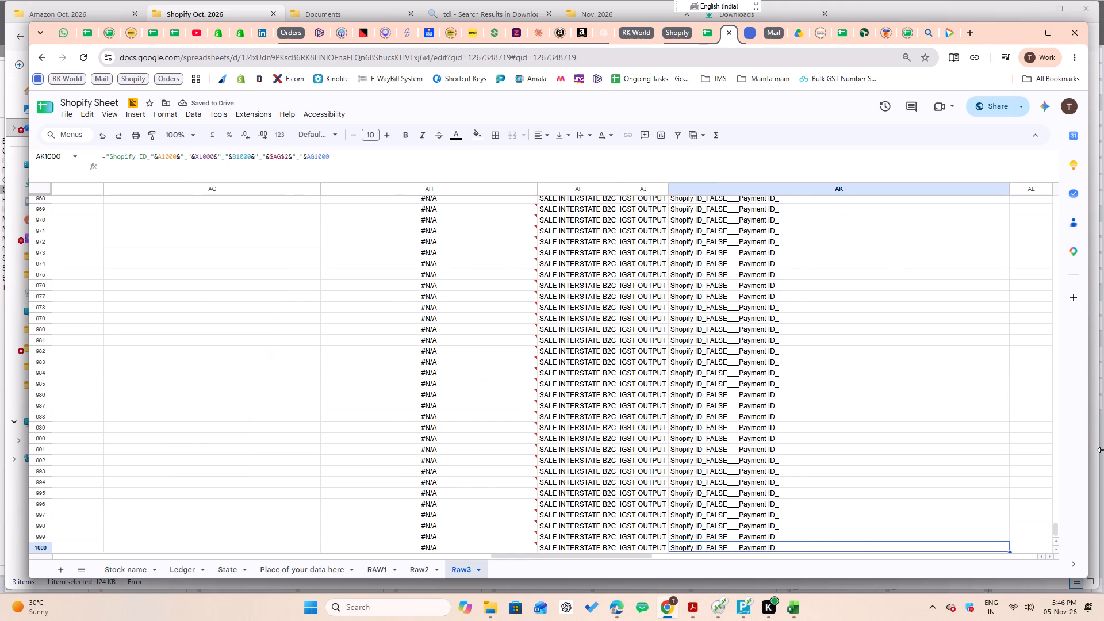
{"action": "key", "text": "ctrl+Up"}
{"action": "key", "text": "ctrl+Down"}
{"action": "key", "text": "Down"}
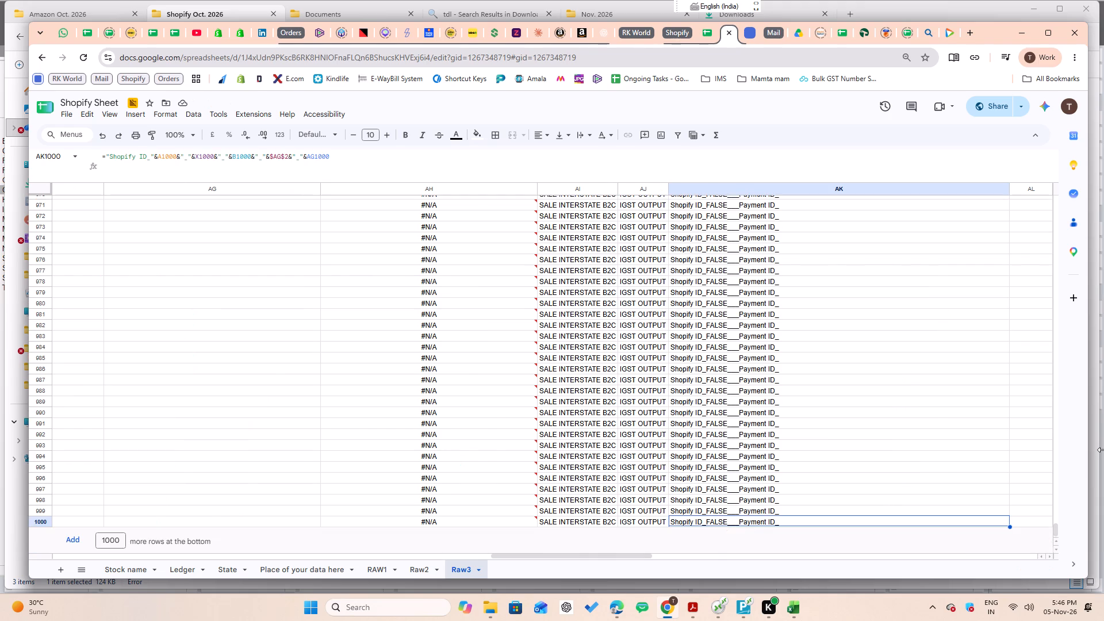
{"action": "key", "text": "ctrl+Up"}
{"action": "key", "text": "ctrl+Up"}
{"action": "key", "text": "Down"}
{"action": "key", "text": "Down"}
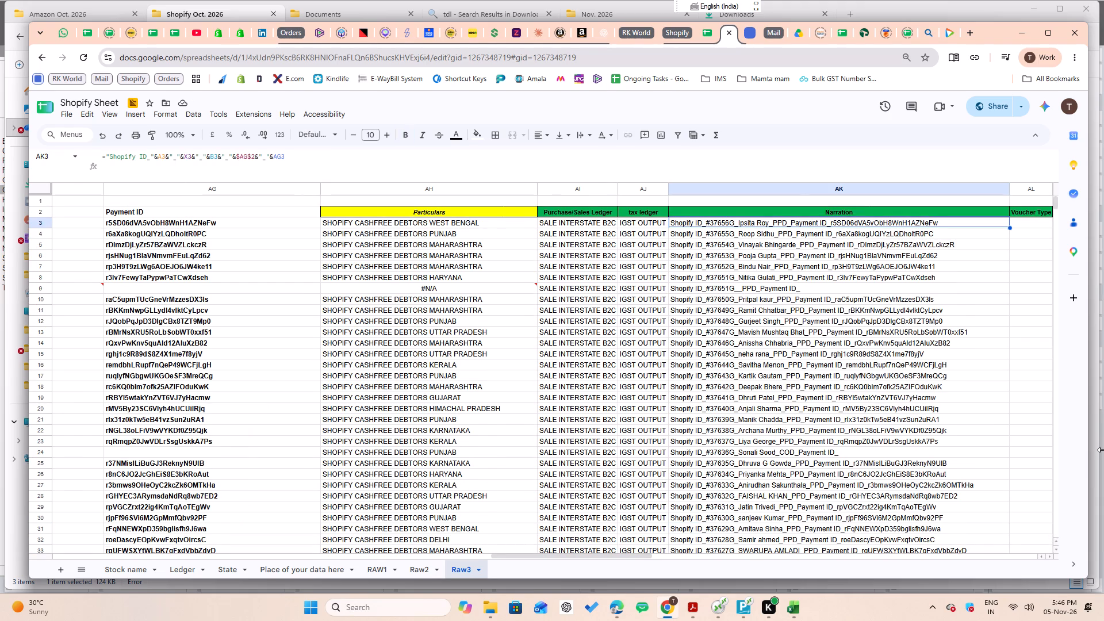
Select the first empty cell of the Voucher Type column, AL3.
{"action": "key", "text": "Right"}
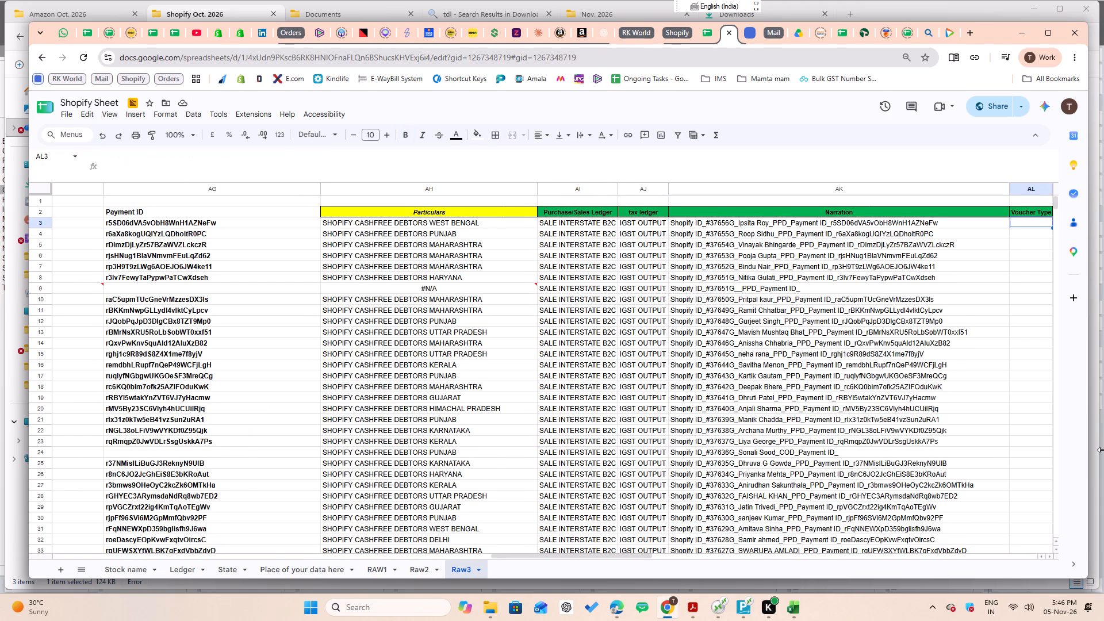
{"action": "key", "text": "Up"}
{"action": "key", "text": "Right"}
{"action": "key", "text": "Left"}
{"action": "key", "text": "Down"}
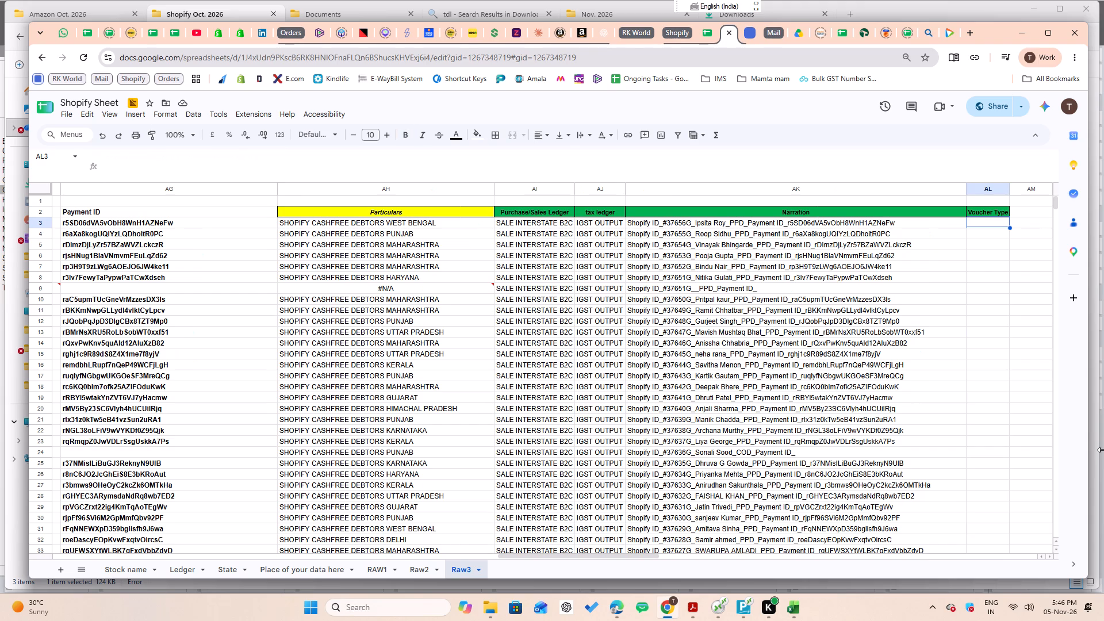
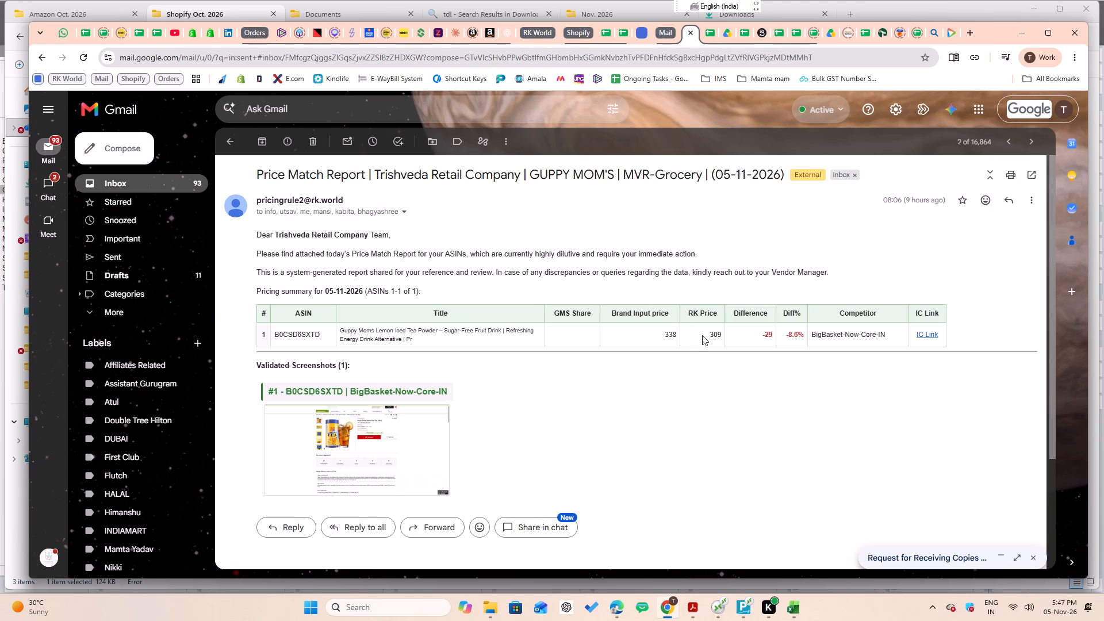
{"action": "left_click", "coordinate": [926, 333]}
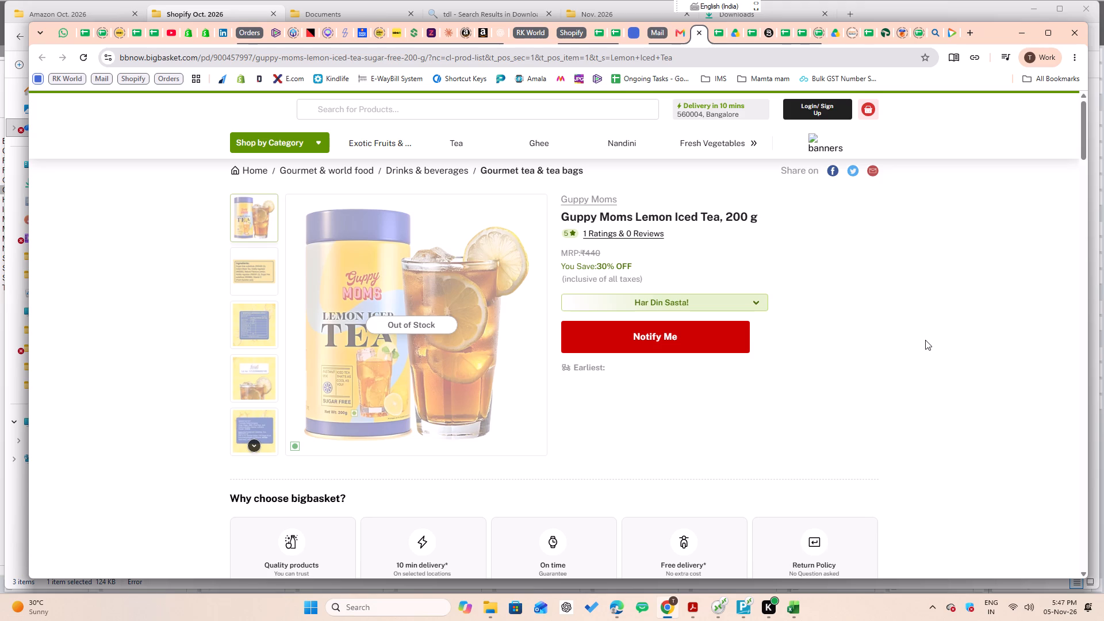
{"action": "scroll", "coordinate": [908, 366], "scroll_direction": "down", "scroll_amount": 2}
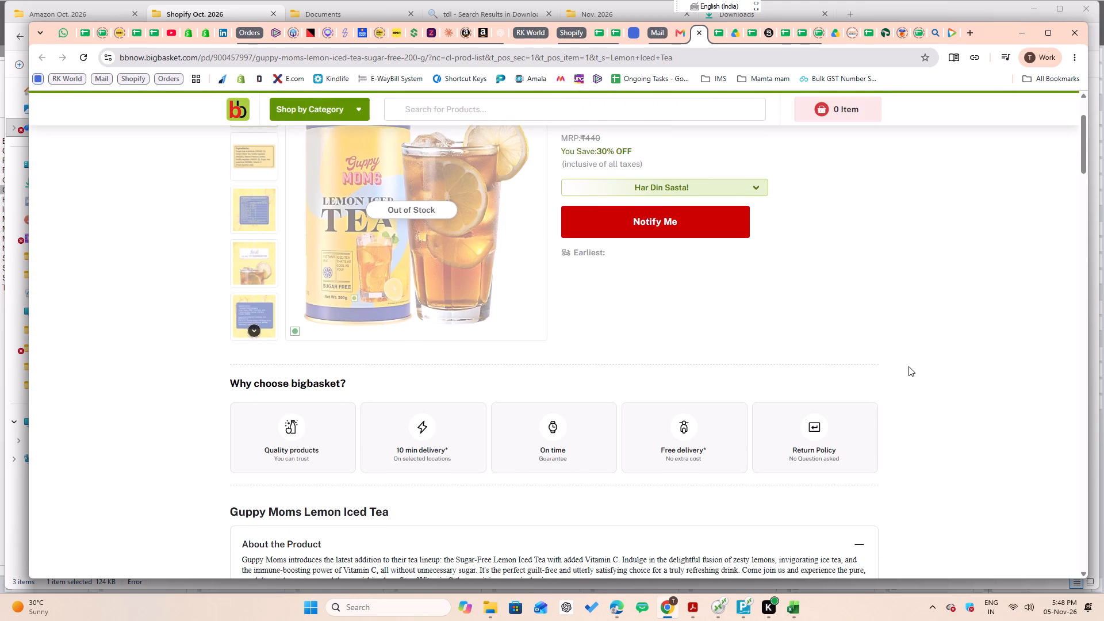
{"action": "scroll", "coordinate": [908, 366], "scroll_direction": "down", "scroll_amount": 4}
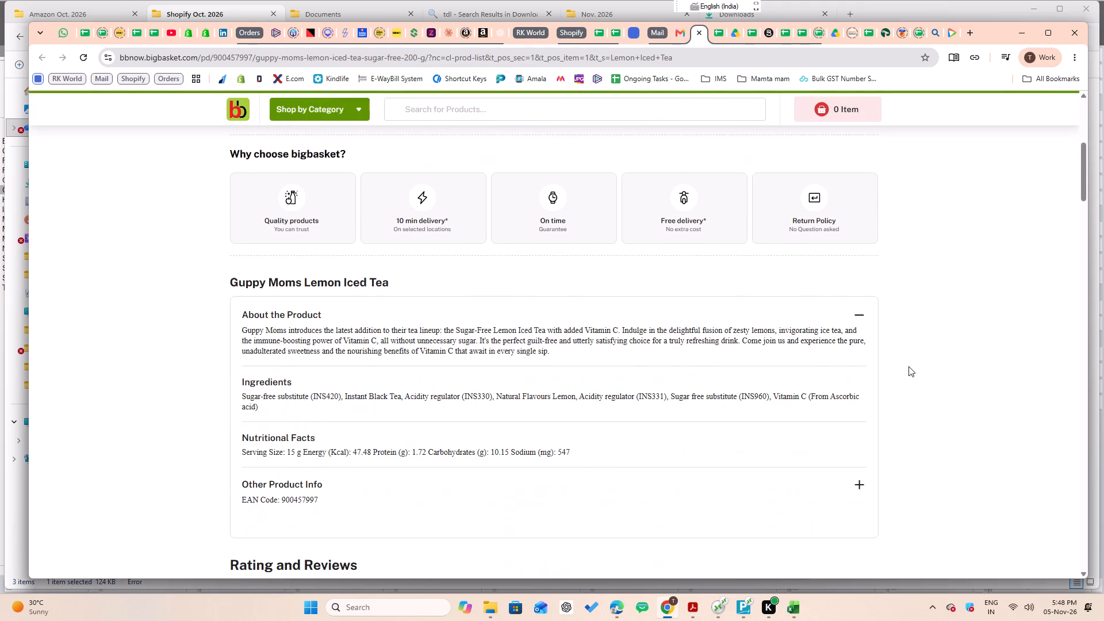
{"action": "scroll", "coordinate": [908, 366], "scroll_direction": "down", "scroll_amount": 11}
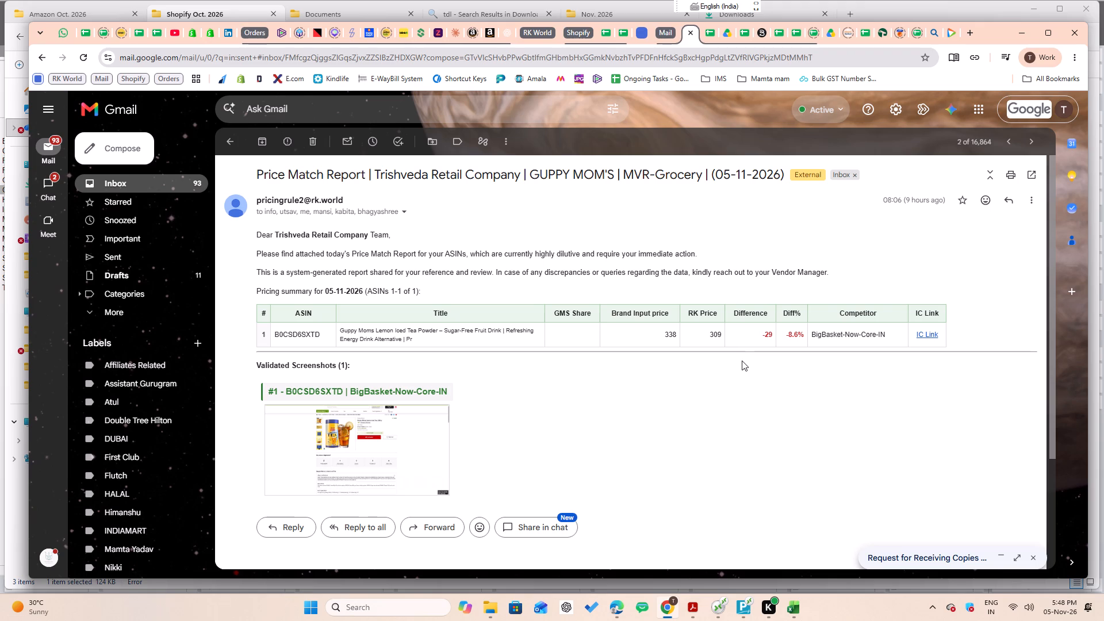
Read the rest of the Price Match Report email thread down to its latest reply.
{"action": "scroll", "coordinate": [742, 361], "scroll_direction": "down", "scroll_amount": 3}
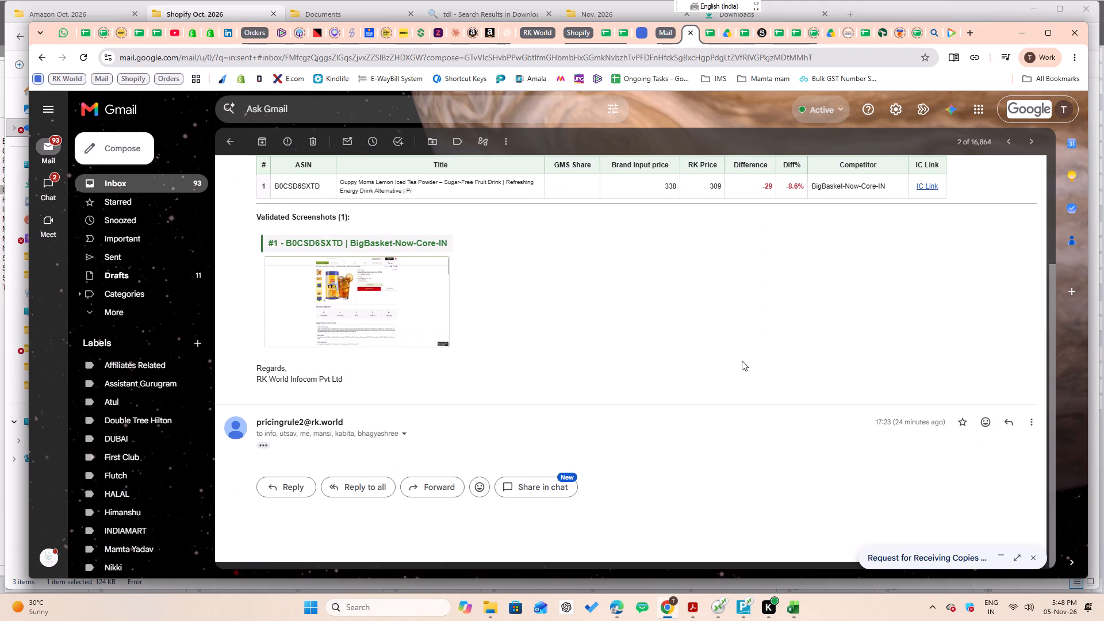